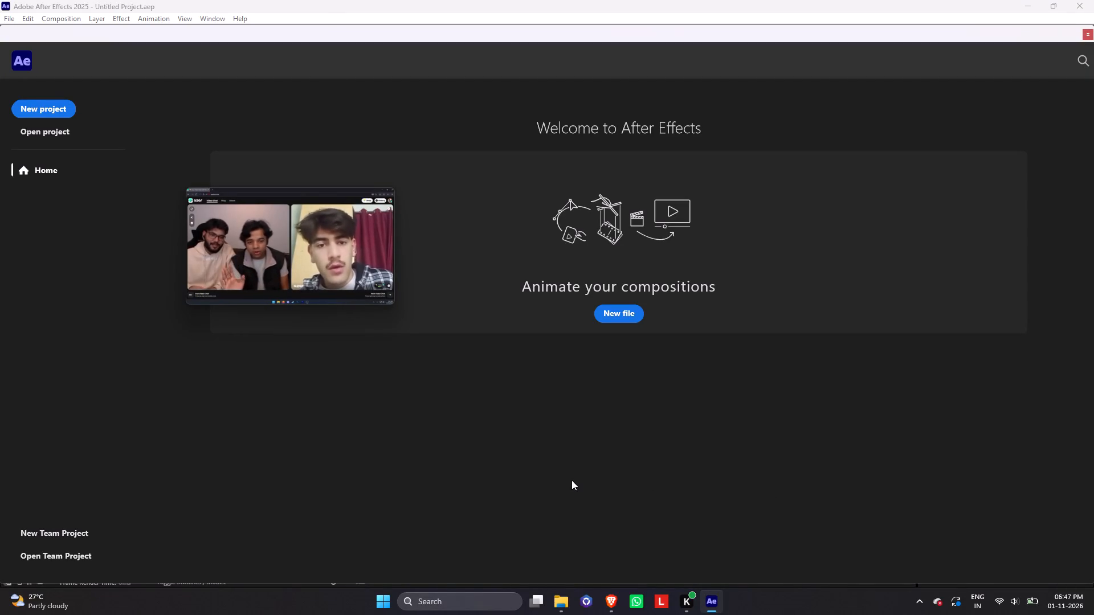
# Create a new project.
pyautogui.click(33, 114)
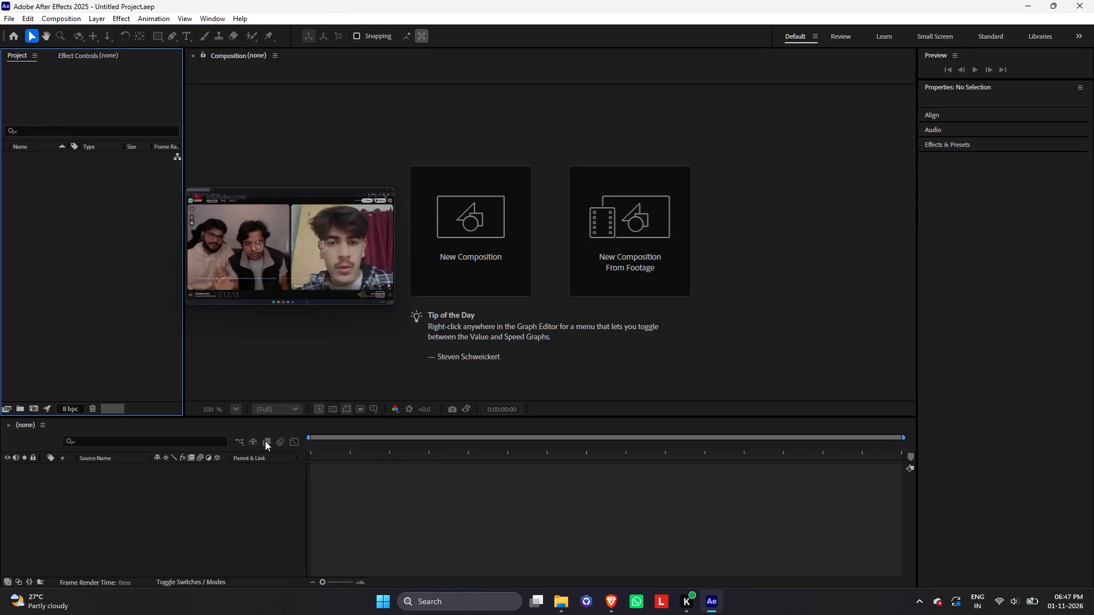
# Import best leg.png, bg.png and guy.png as footage from the DTS folder inside Thumbnails.
pyautogui.hotkey('ctrl', 'i')
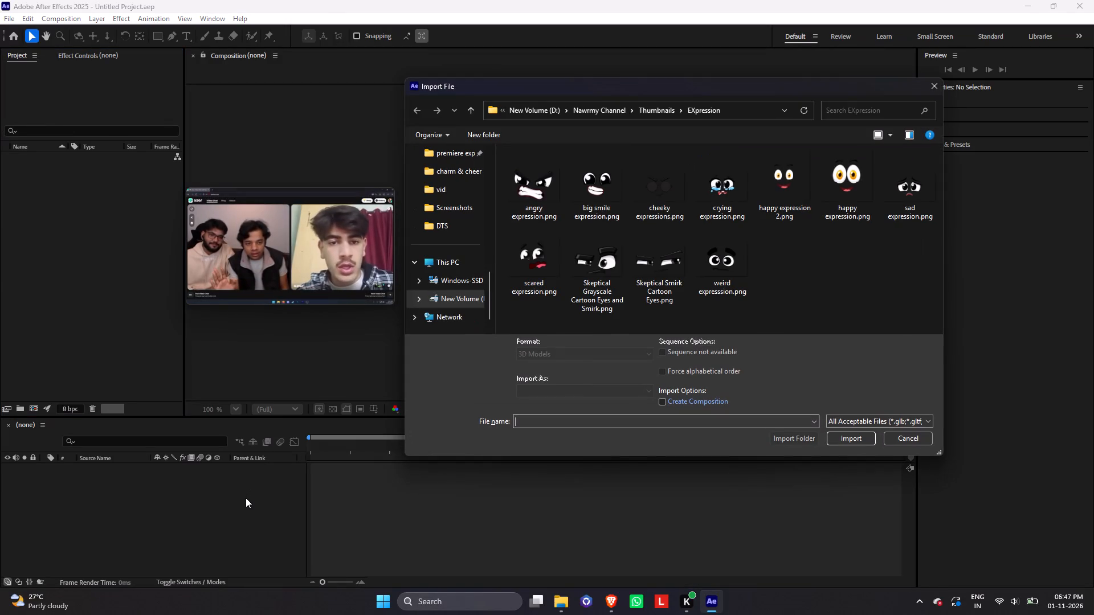
pyautogui.click(604, 108)
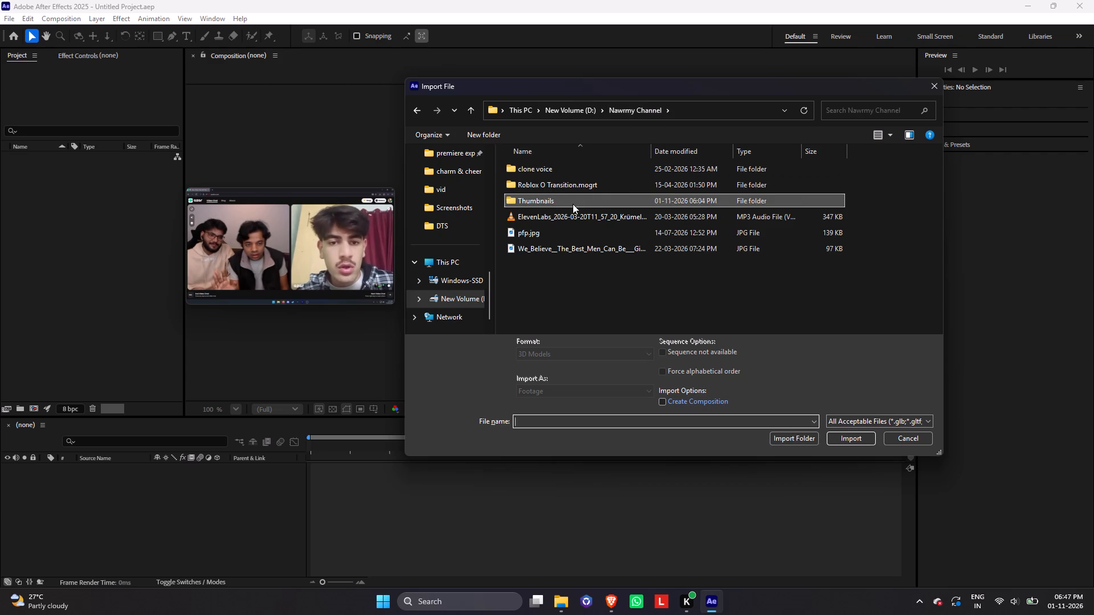
pyautogui.doubleClick(537, 199)
pyautogui.doubleClick(856, 200)
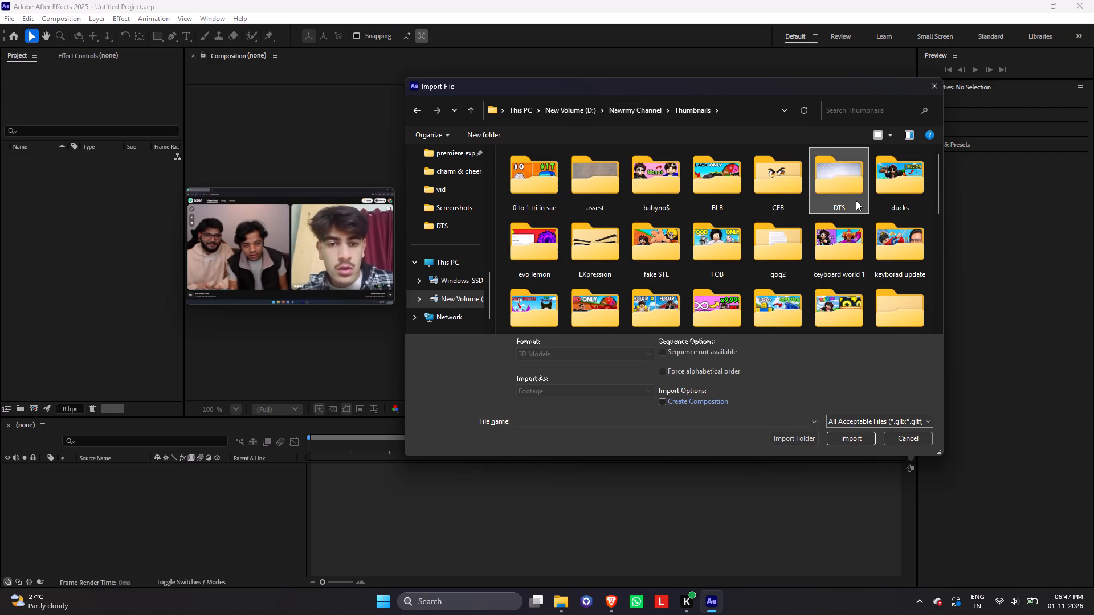
pyautogui.click(595, 194)
pyautogui.keyDown('shift'); pyautogui.click(727, 209); pyautogui.keyUp('shift')
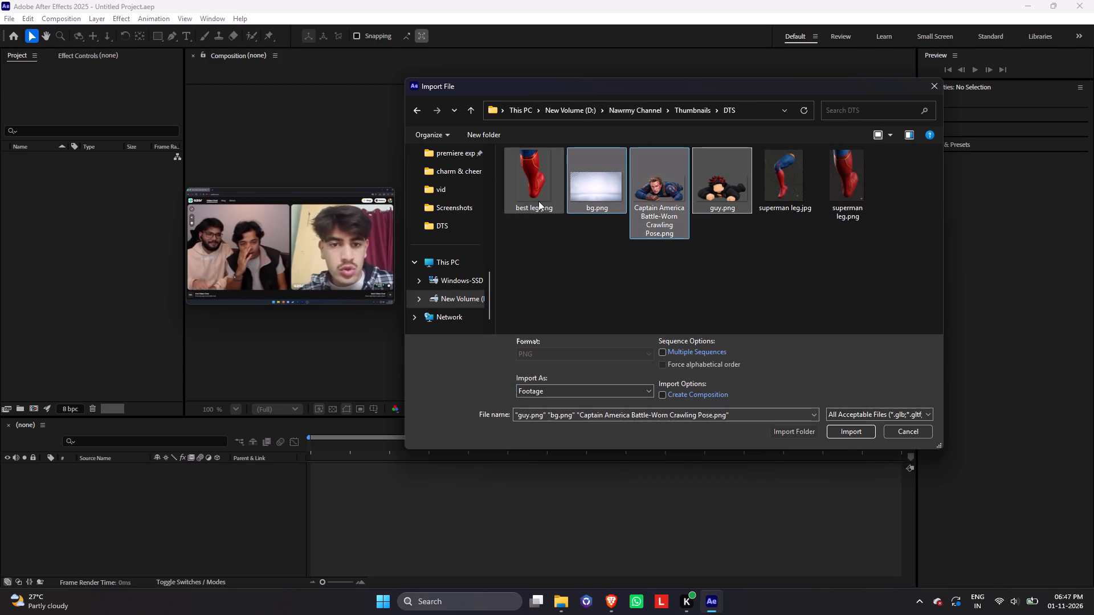
pyautogui.click(761, 249)
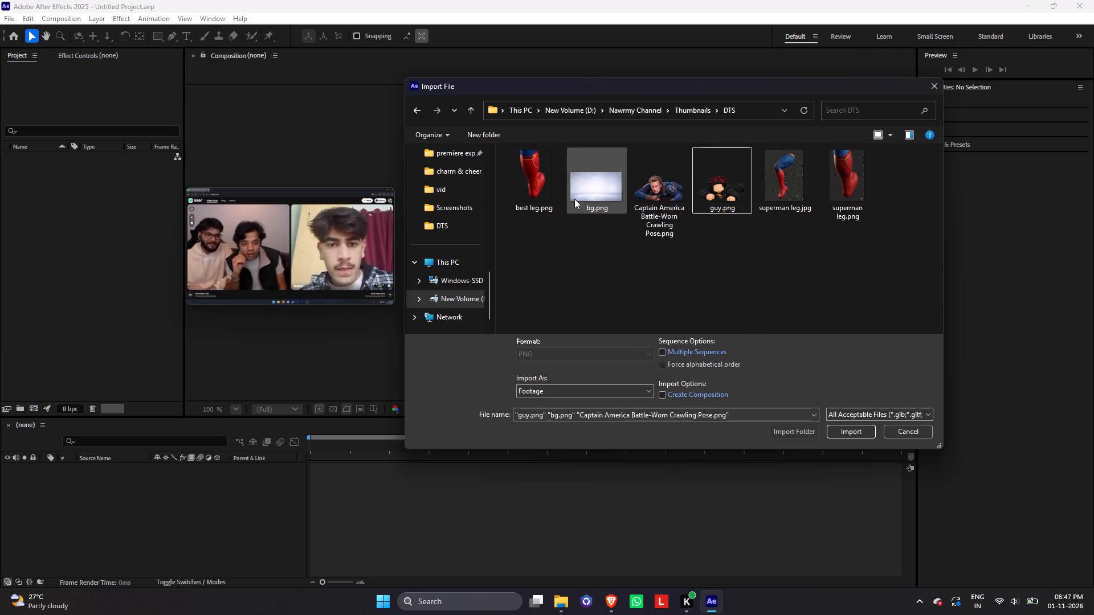
pyautogui.keyDown('ctrl'); pyautogui.click(574, 199); pyautogui.keyUp('ctrl')
pyautogui.keyDown('ctrl'); pyautogui.click(712, 203); pyautogui.keyUp('ctrl')
pyautogui.keyDown('ctrl'); pyautogui.click(524, 198); pyautogui.keyUp('ctrl')
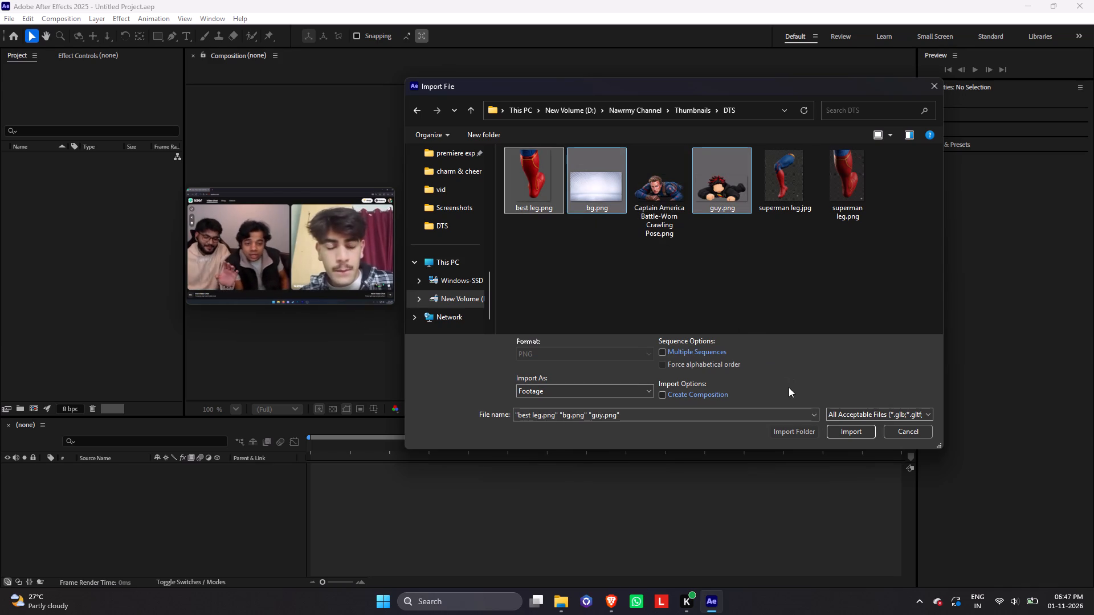
pyautogui.click(857, 434)
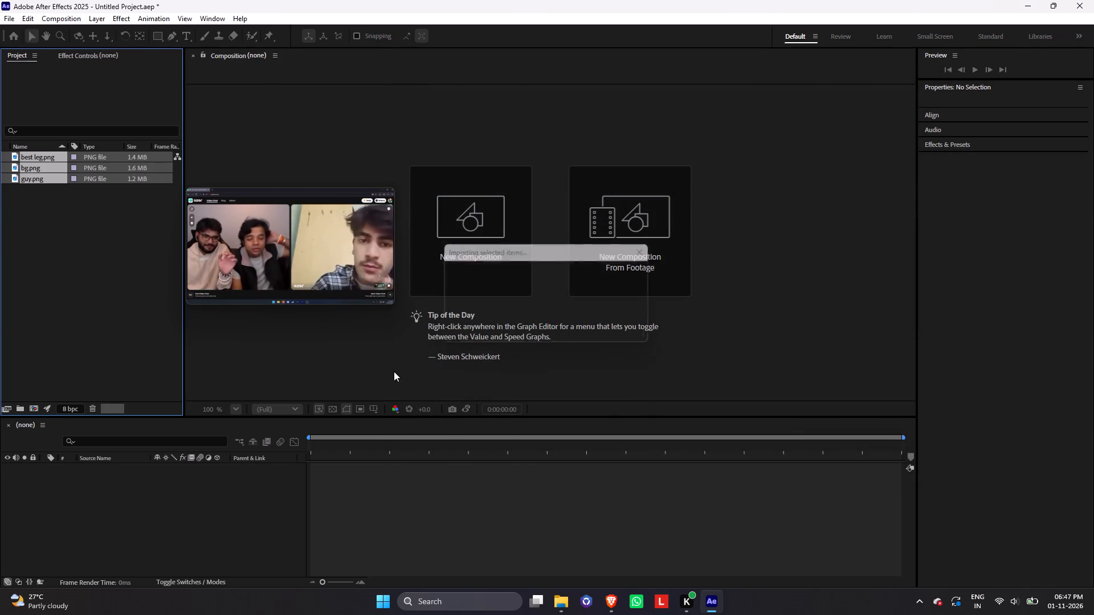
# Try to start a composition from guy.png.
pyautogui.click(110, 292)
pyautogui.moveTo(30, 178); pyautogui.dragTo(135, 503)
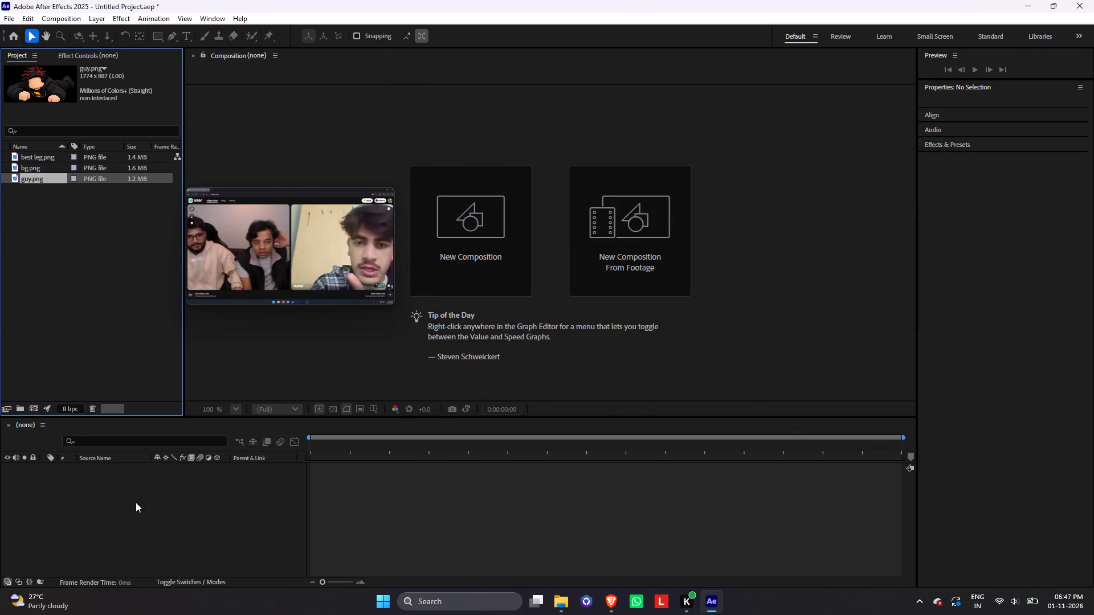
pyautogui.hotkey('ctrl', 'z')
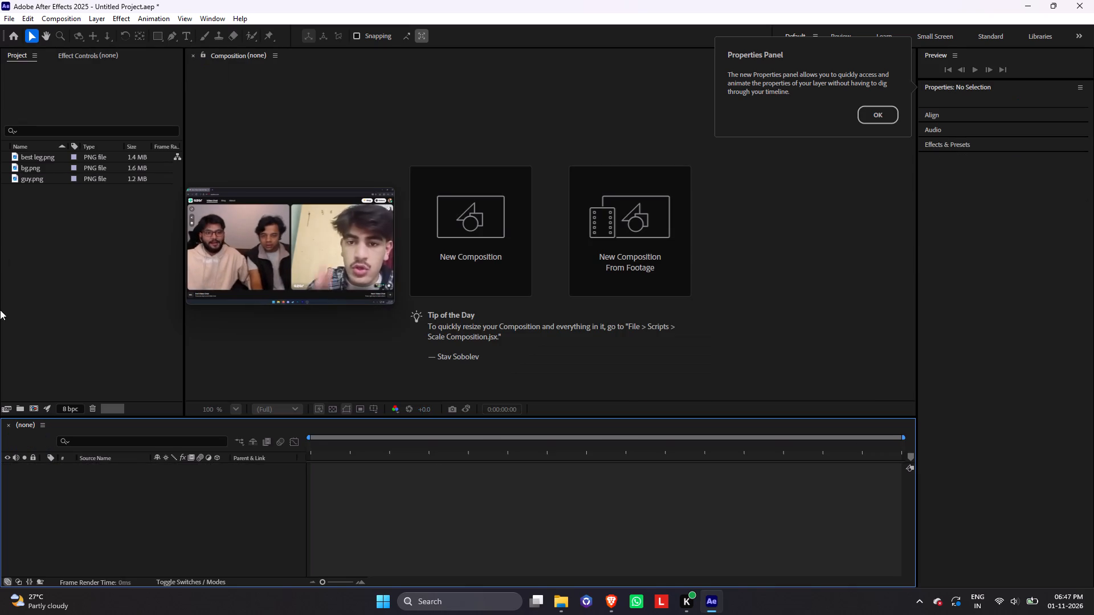
# Create a composition from bg.png.
pyautogui.moveTo(37, 169); pyautogui.dragTo(118, 520)
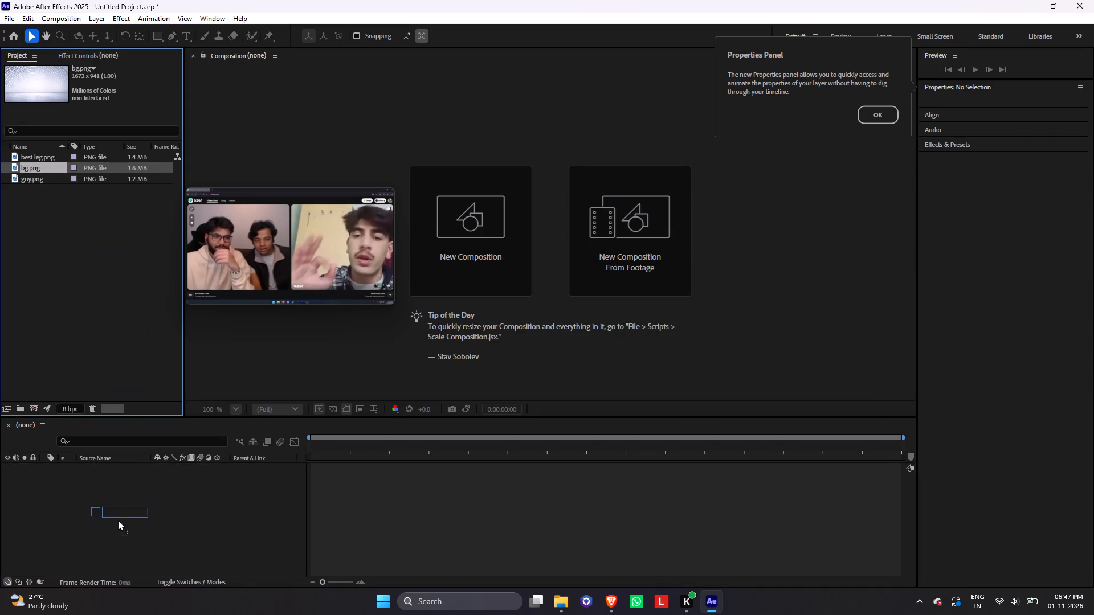
pyautogui.moveTo(118, 520); pyautogui.dragTo(118, 522)
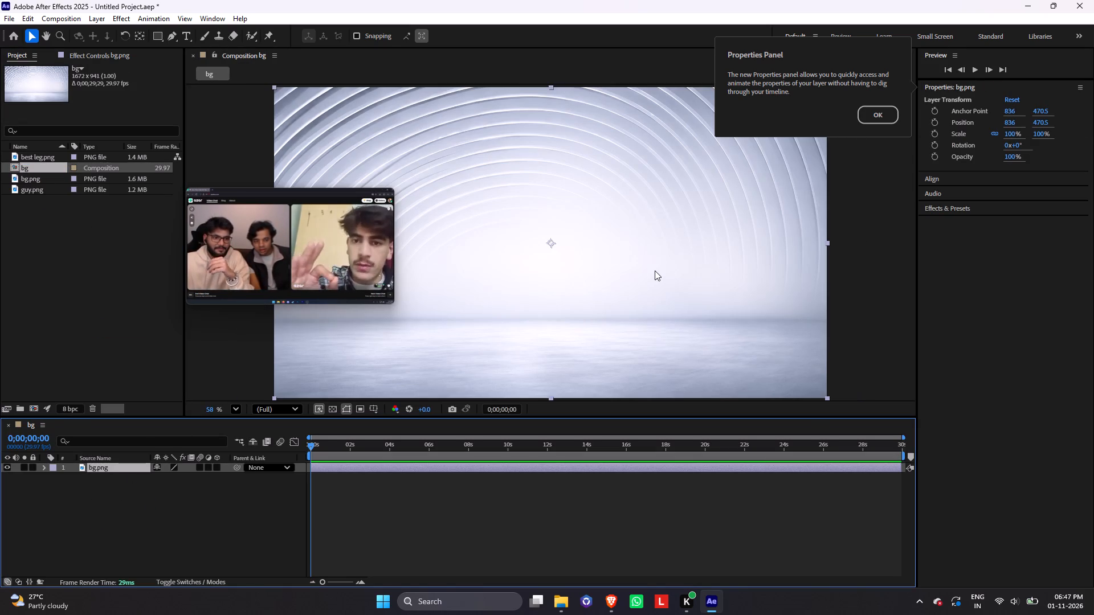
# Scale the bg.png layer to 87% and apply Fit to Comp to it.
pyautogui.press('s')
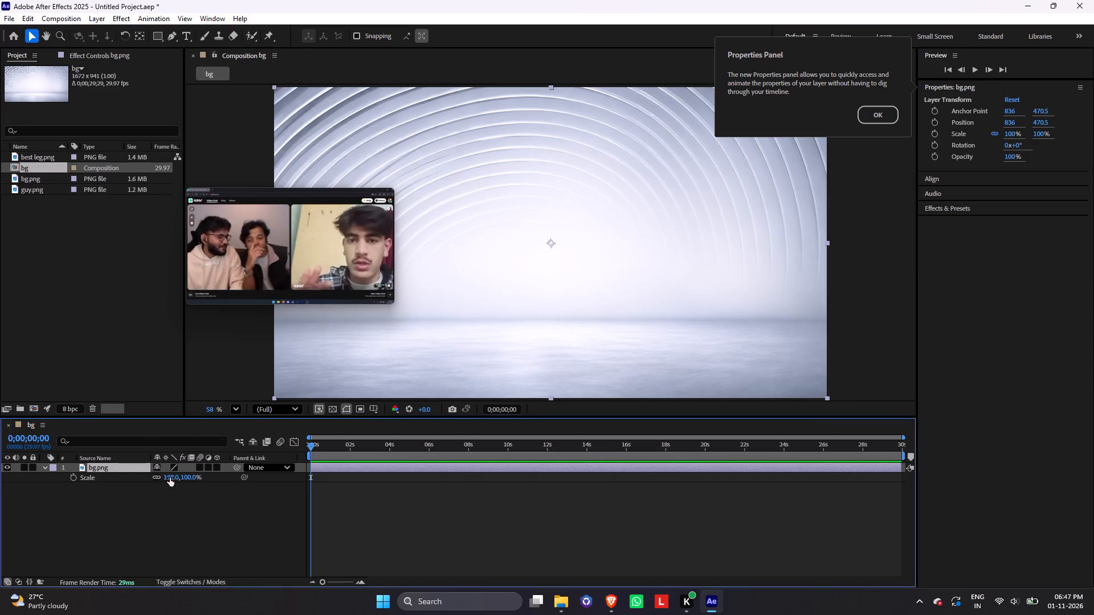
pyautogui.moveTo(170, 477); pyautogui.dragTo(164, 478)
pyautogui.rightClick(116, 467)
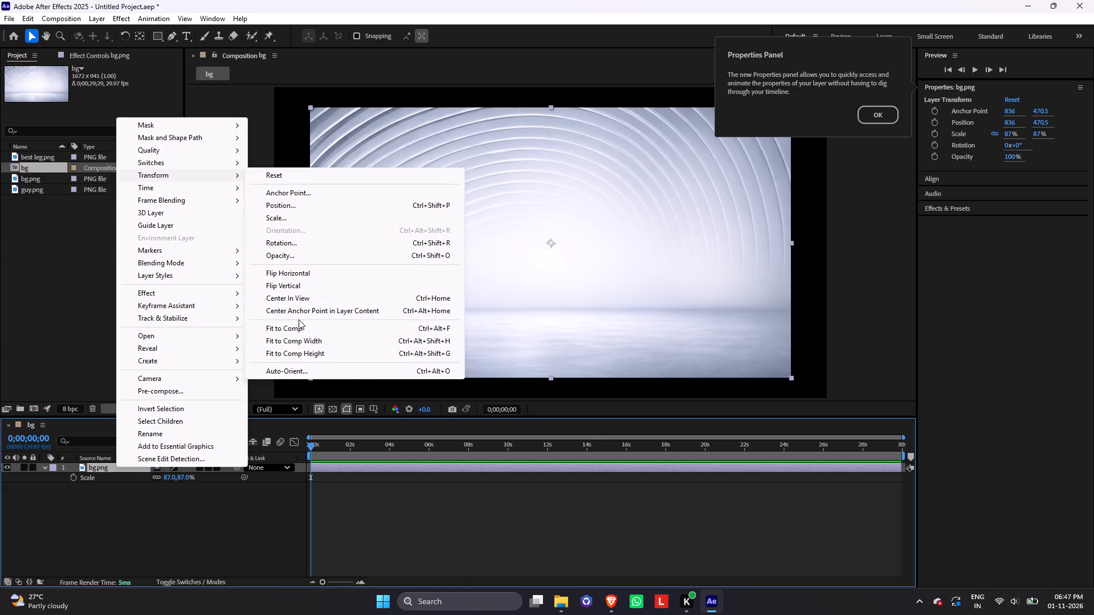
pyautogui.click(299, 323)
# Add guy.png as a layer above the background and lock the bg.png layer.
pyautogui.click(64, 295)
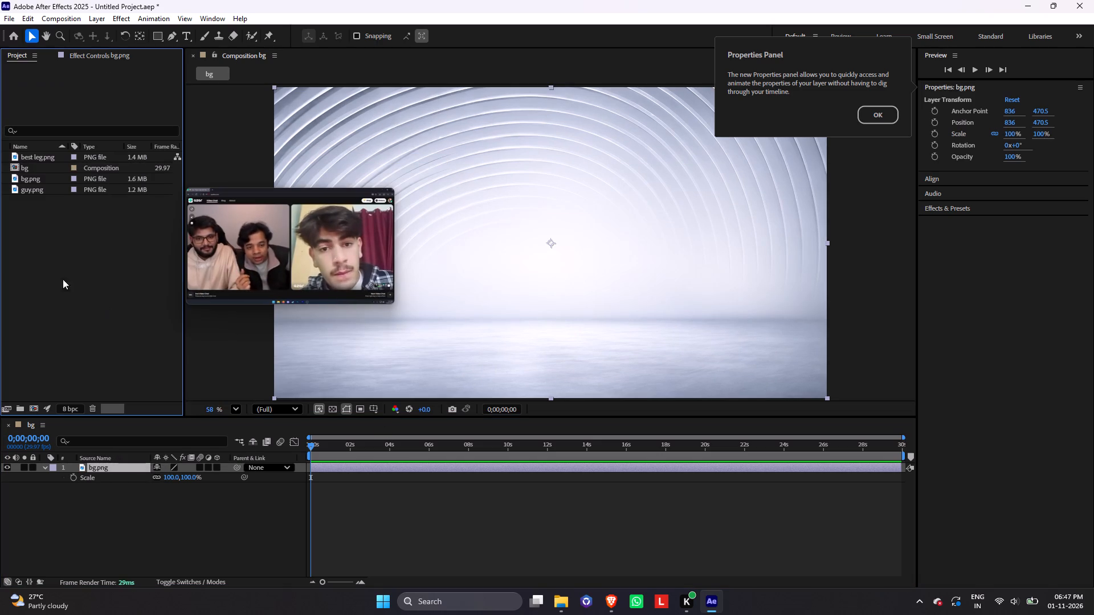
pyautogui.click(42, 187)
pyautogui.moveTo(42, 190); pyautogui.dragTo(56, 194)
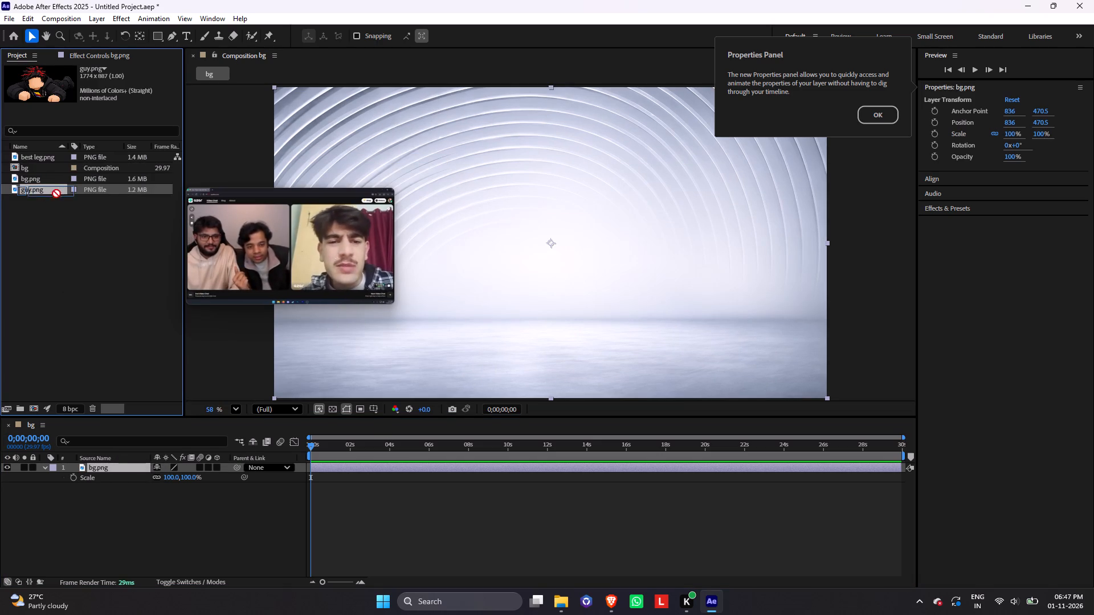
pyautogui.moveTo(56, 194); pyautogui.dragTo(145, 466)
pyautogui.click(32, 477)
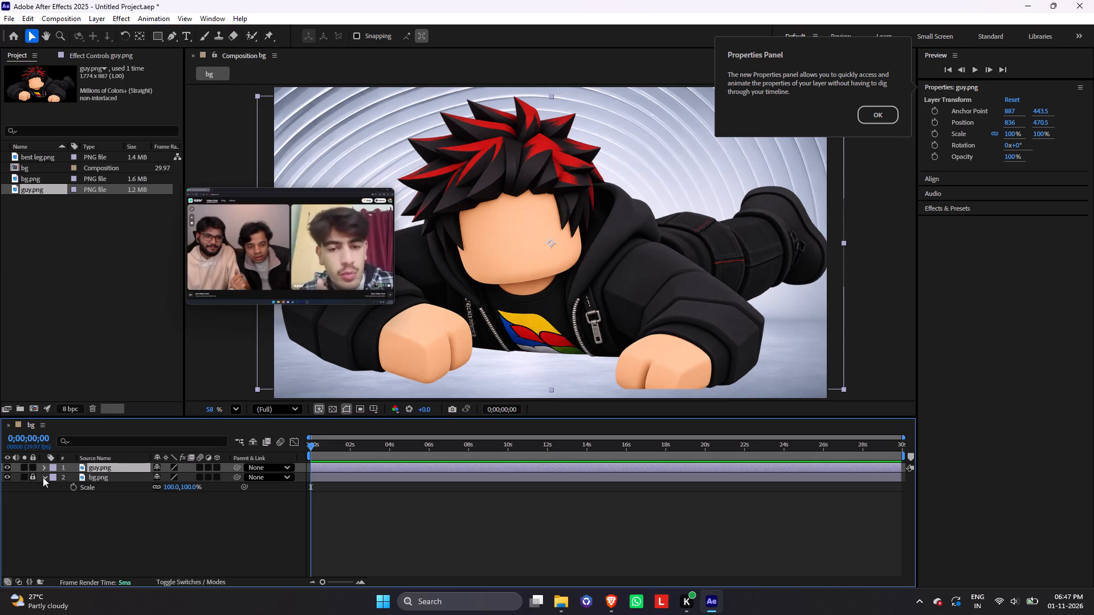
# Scale the guy.png layer to 86% and shift the character down and rightwards within the composition frame.
pyautogui.click(568, 302)
pyautogui.press('s')
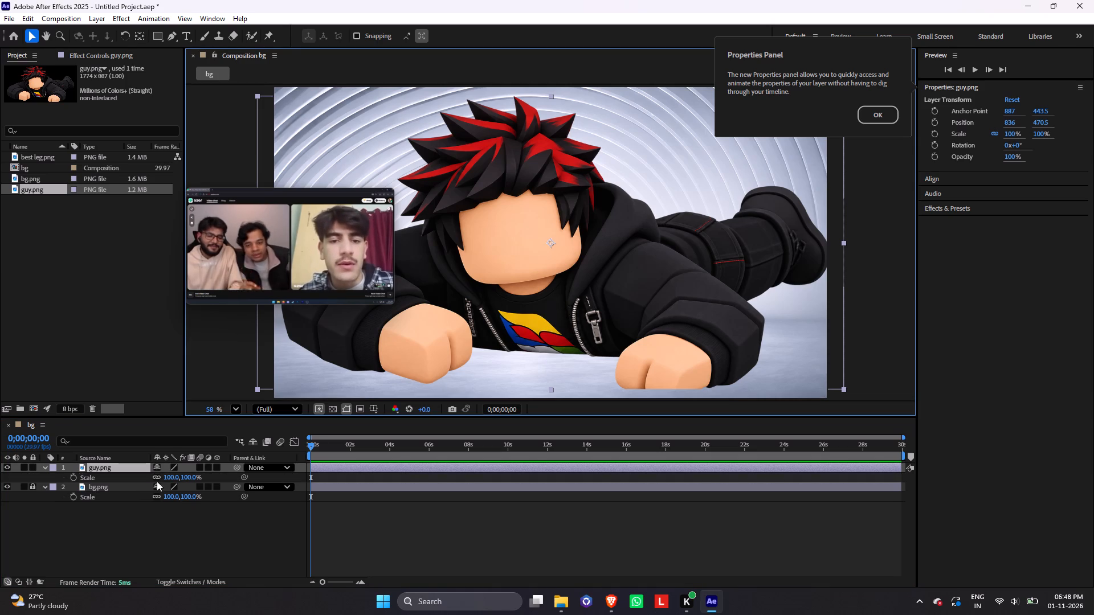
pyautogui.moveTo(165, 479); pyautogui.dragTo(160, 480)
pyautogui.moveTo(643, 301); pyautogui.dragTo(681, 330)
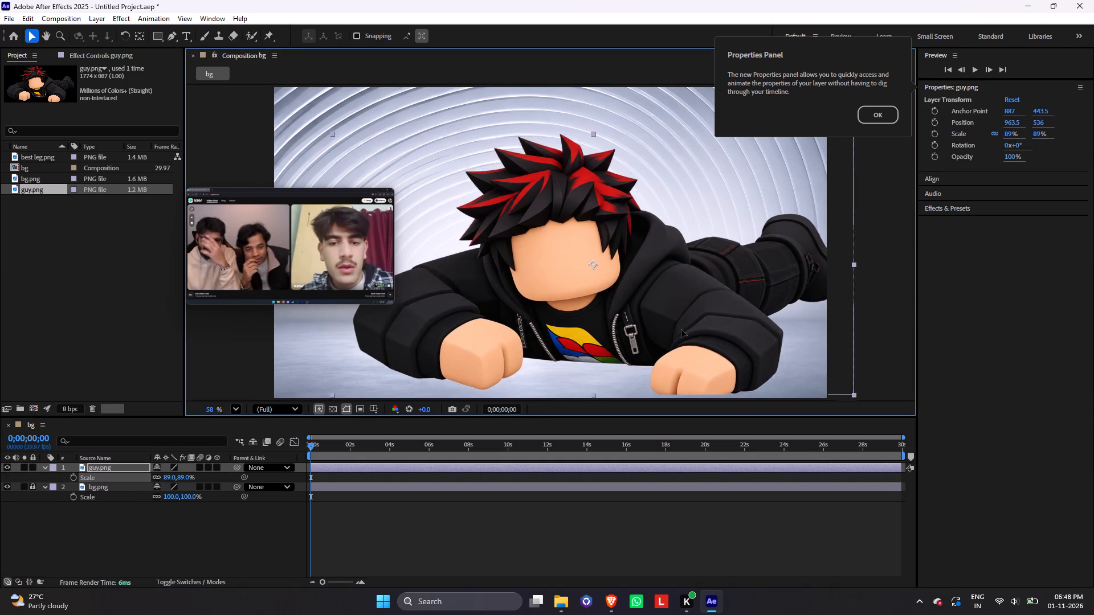
pyautogui.moveTo(681, 330); pyautogui.dragTo(687, 326)
pyautogui.click(169, 480)
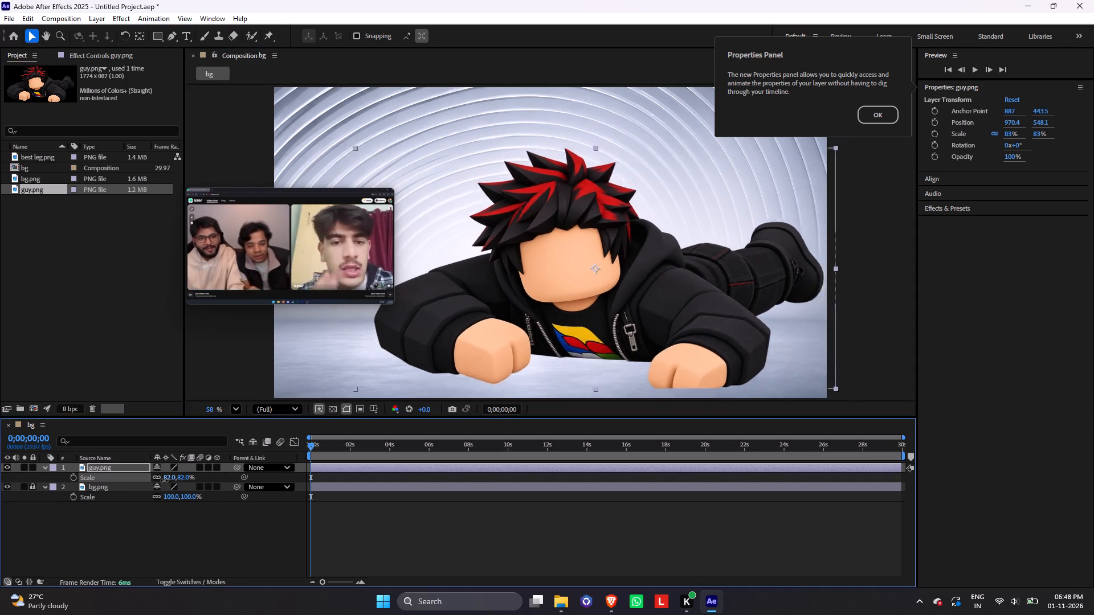
pyautogui.click(165, 481)
pyautogui.click(190, 542)
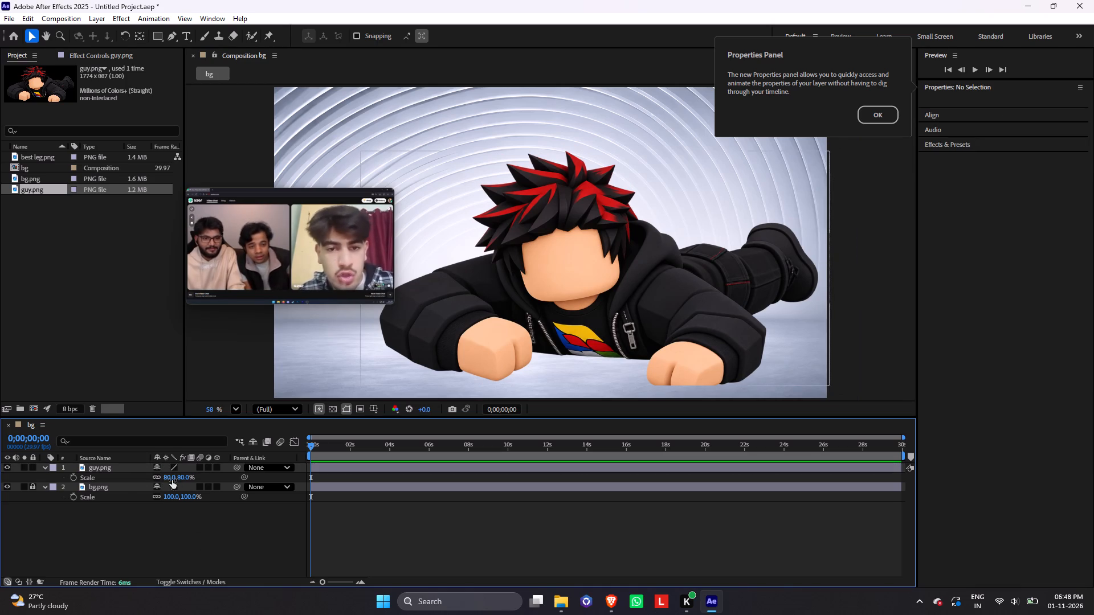
pyautogui.click(170, 479)
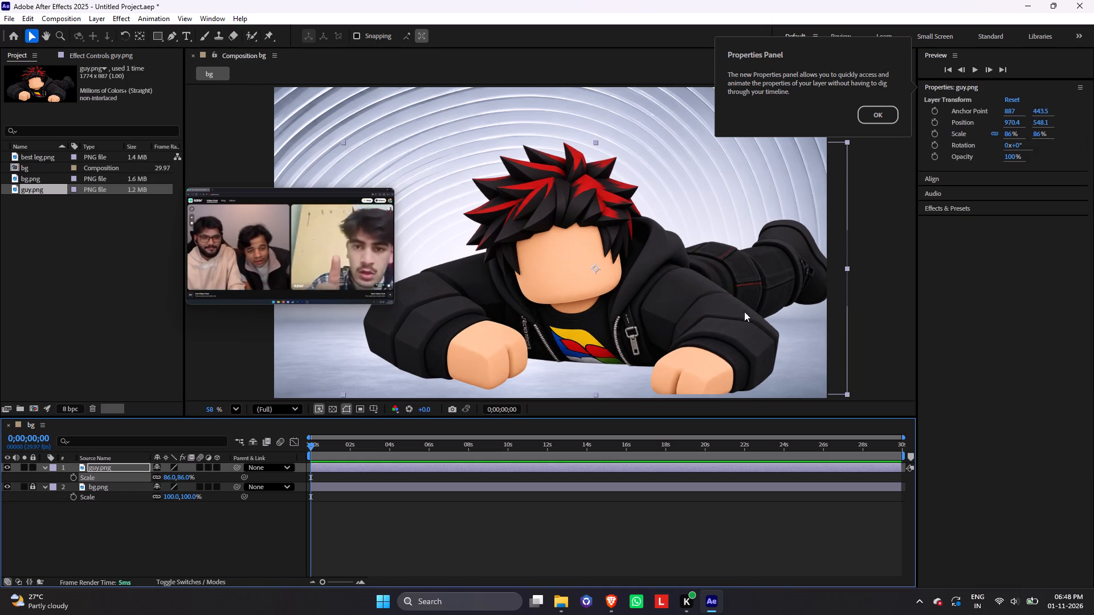
pyautogui.click(744, 311)
pyautogui.click(911, 369)
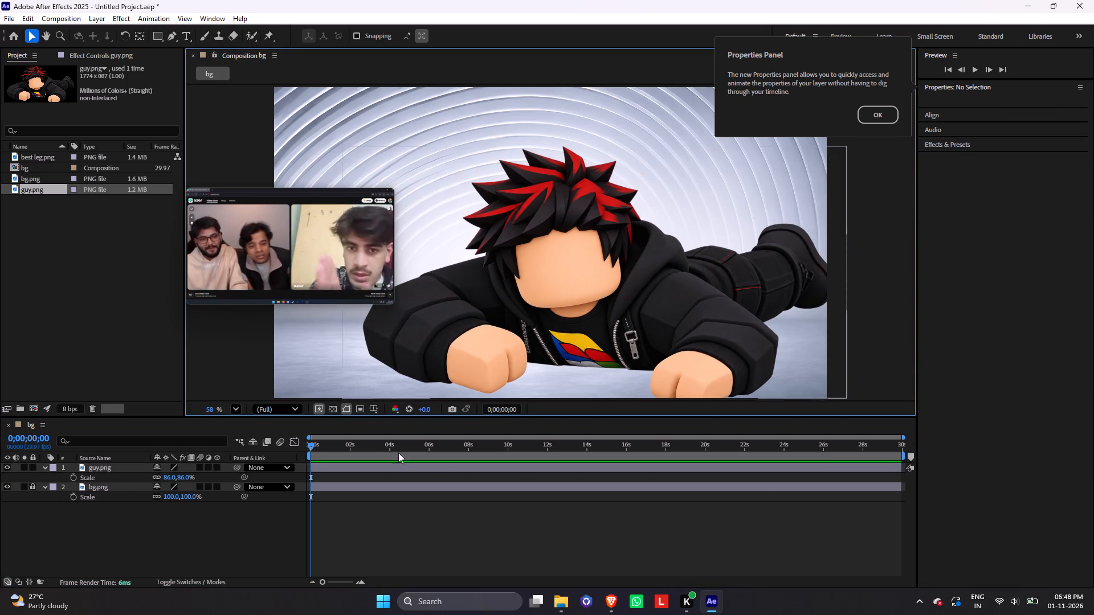
# Add best leg.png to the composition and place it as the top layer above guy.png.
pyautogui.click(76, 249)
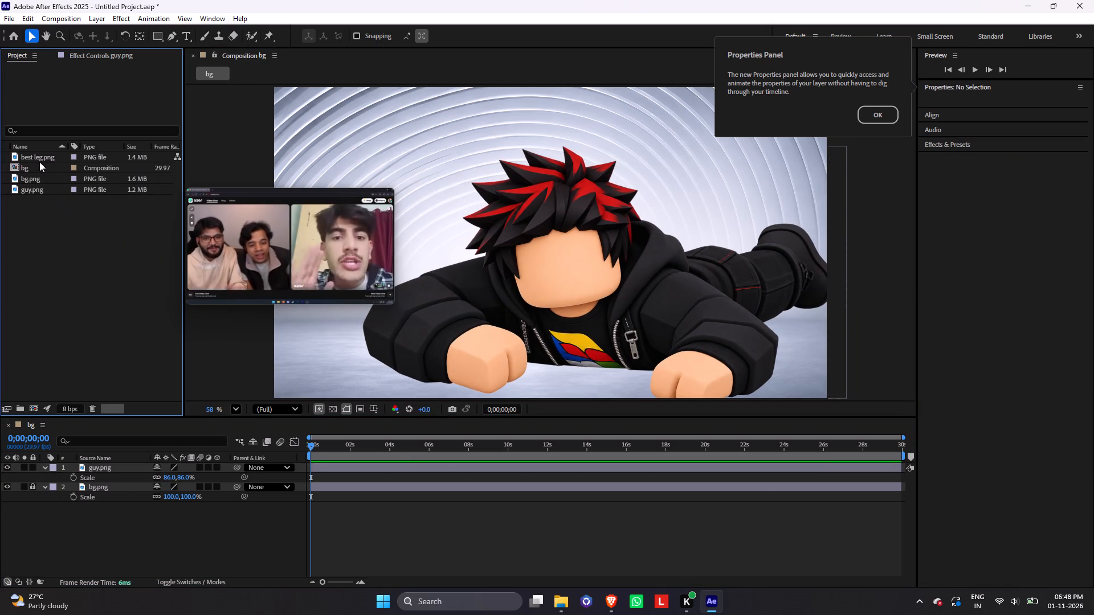
pyautogui.moveTo(39, 159); pyautogui.dragTo(109, 469)
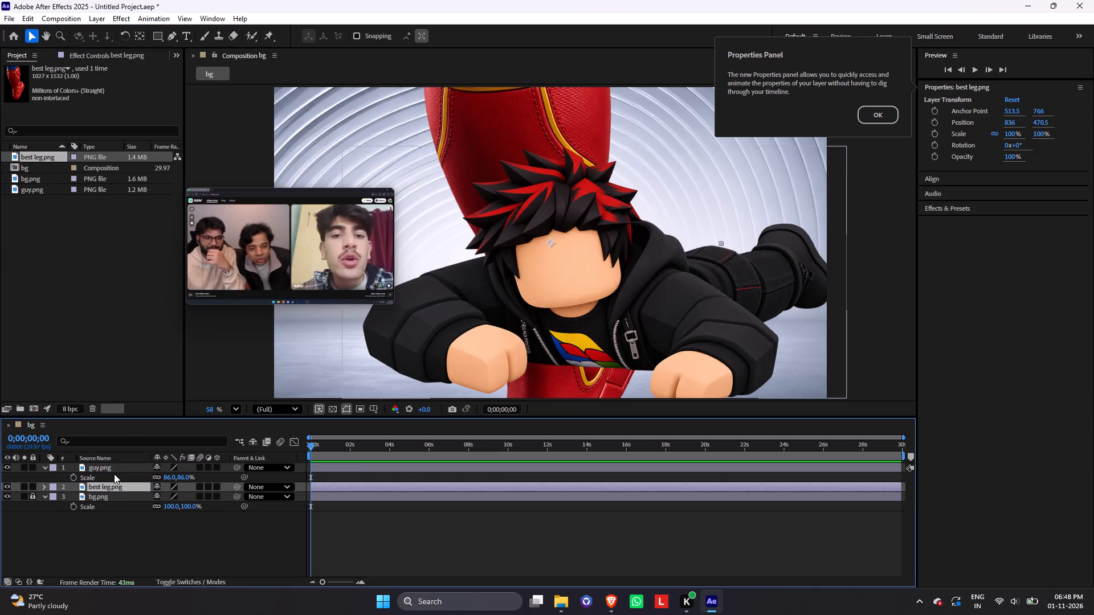
pyautogui.moveTo(112, 488); pyautogui.dragTo(112, 466)
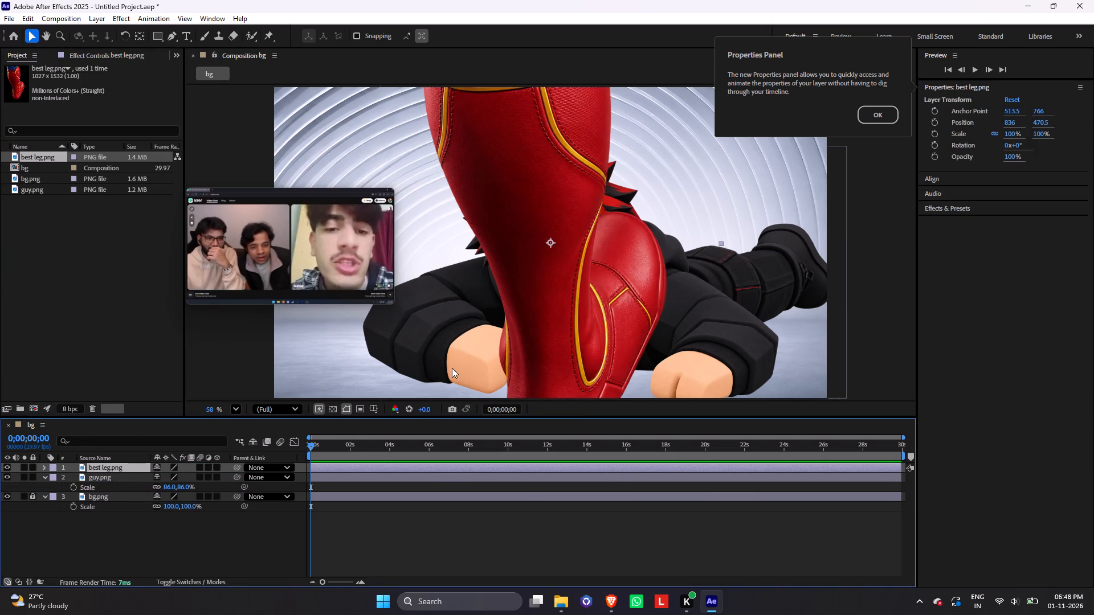
# Scale the best leg.png layer to 42% and place it over the character's back at about 1150, 315.
pyautogui.press('s')
pyautogui.click(174, 478)
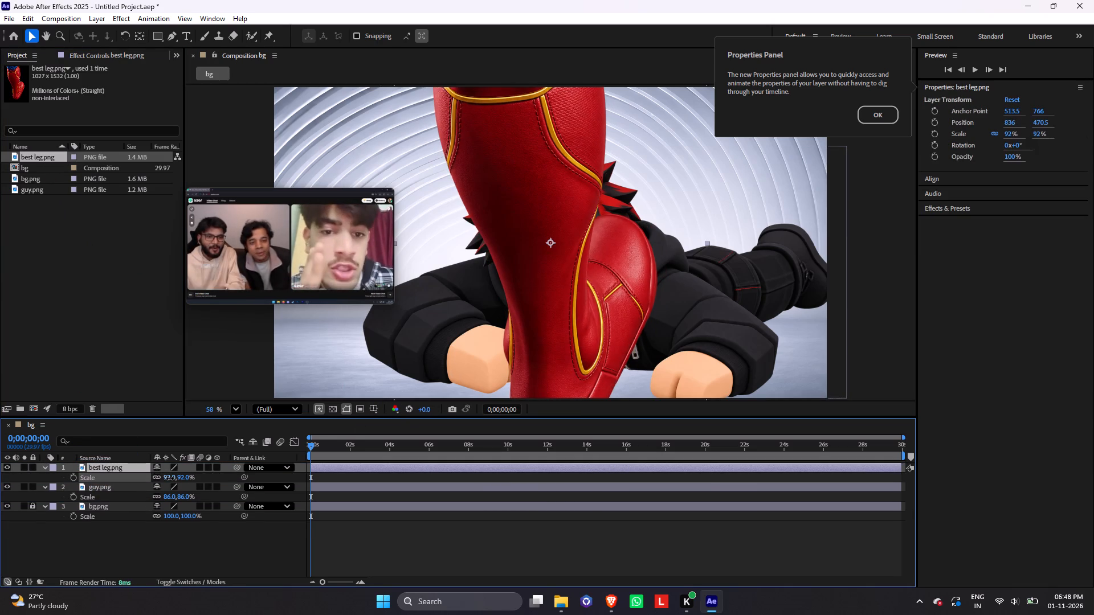
pyautogui.click(199, 576)
pyautogui.click(45, 487)
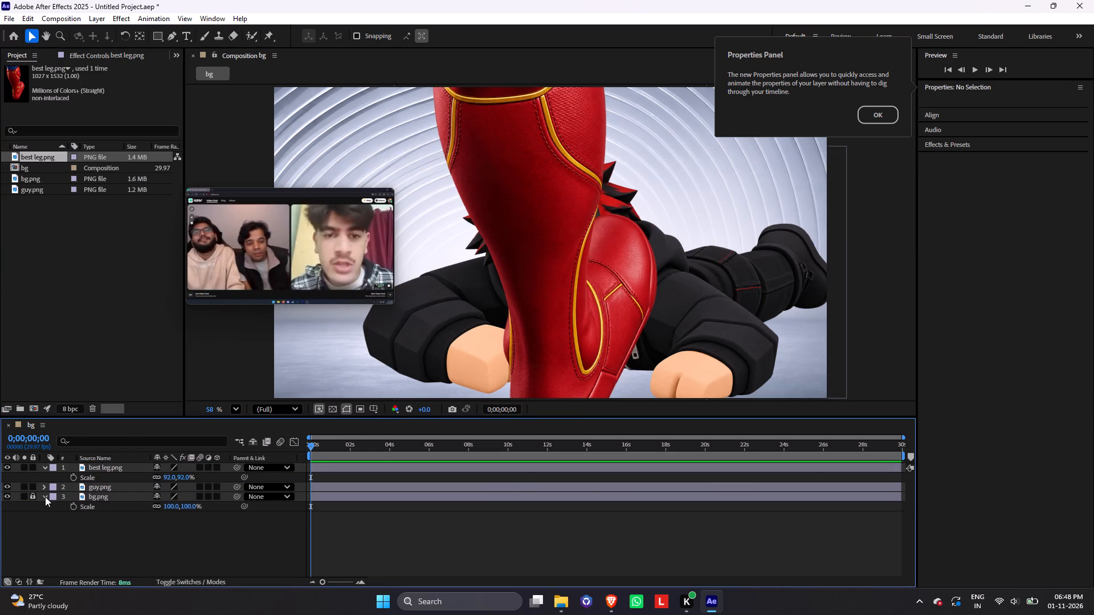
pyautogui.click(45, 493)
pyautogui.click(97, 469)
pyautogui.moveTo(171, 479); pyautogui.dragTo(141, 484)
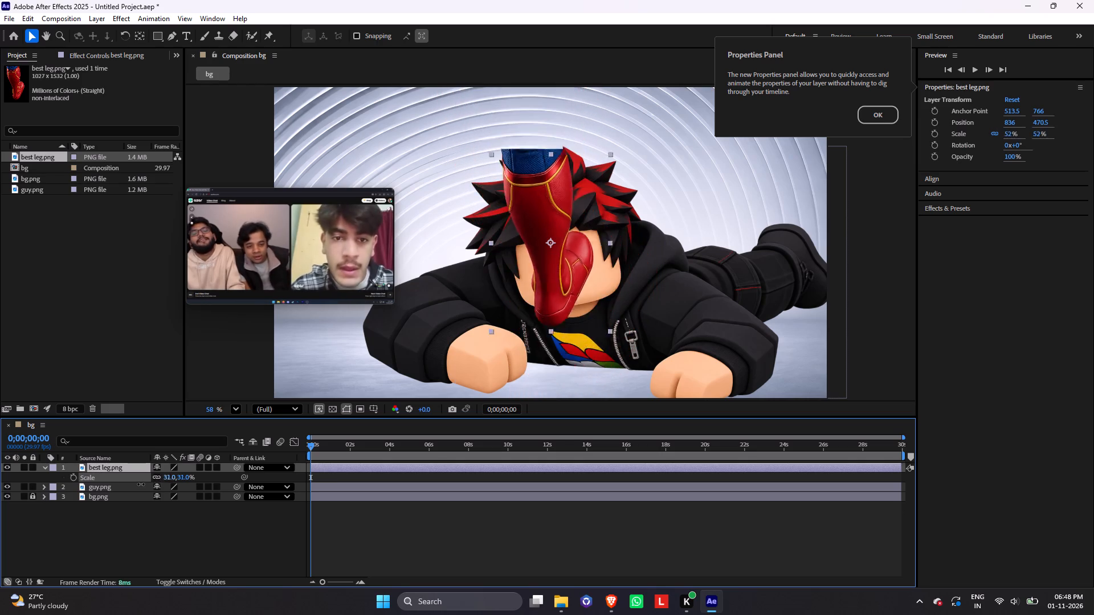
pyautogui.moveTo(141, 484); pyautogui.dragTo(160, 483)
pyautogui.moveTo(558, 282); pyautogui.dragTo(632, 257)
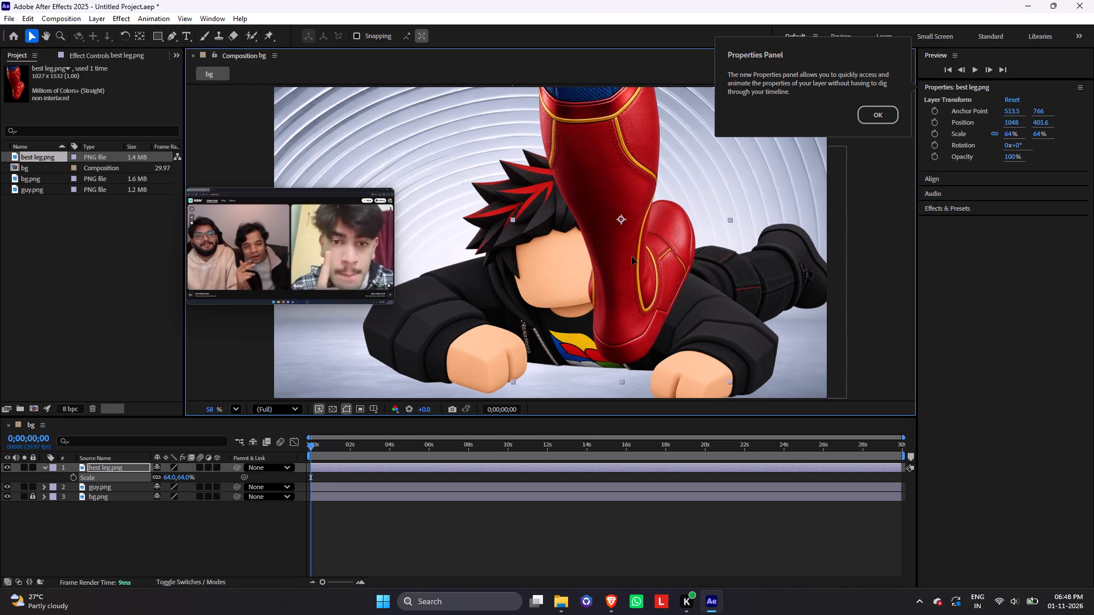
pyautogui.moveTo(632, 257); pyautogui.dragTo(644, 269)
pyautogui.click(166, 477)
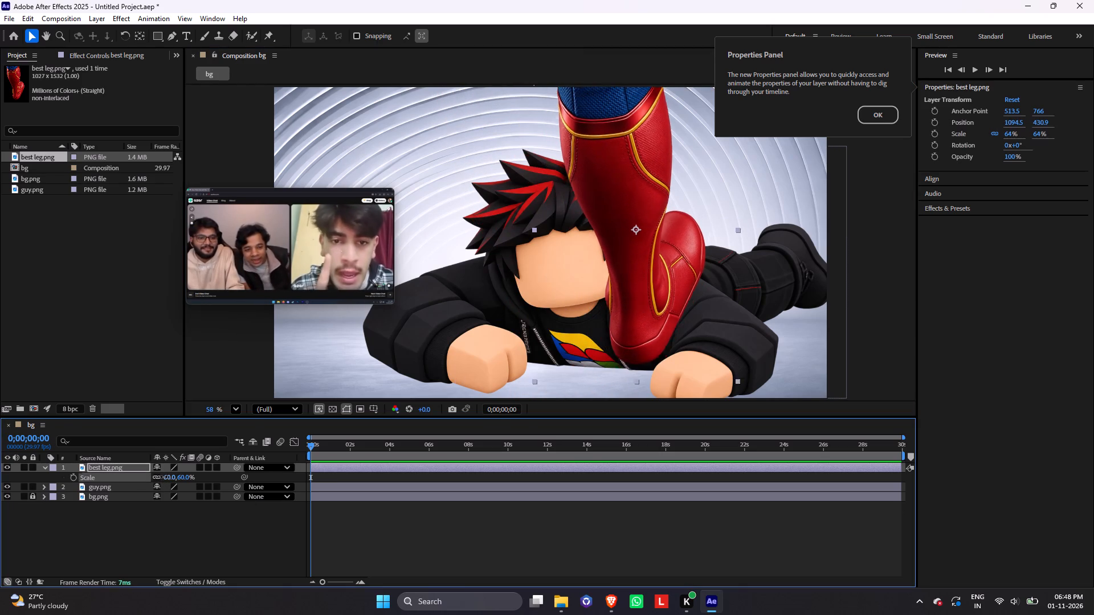
pyautogui.moveTo(656, 297); pyautogui.dragTo(670, 272)
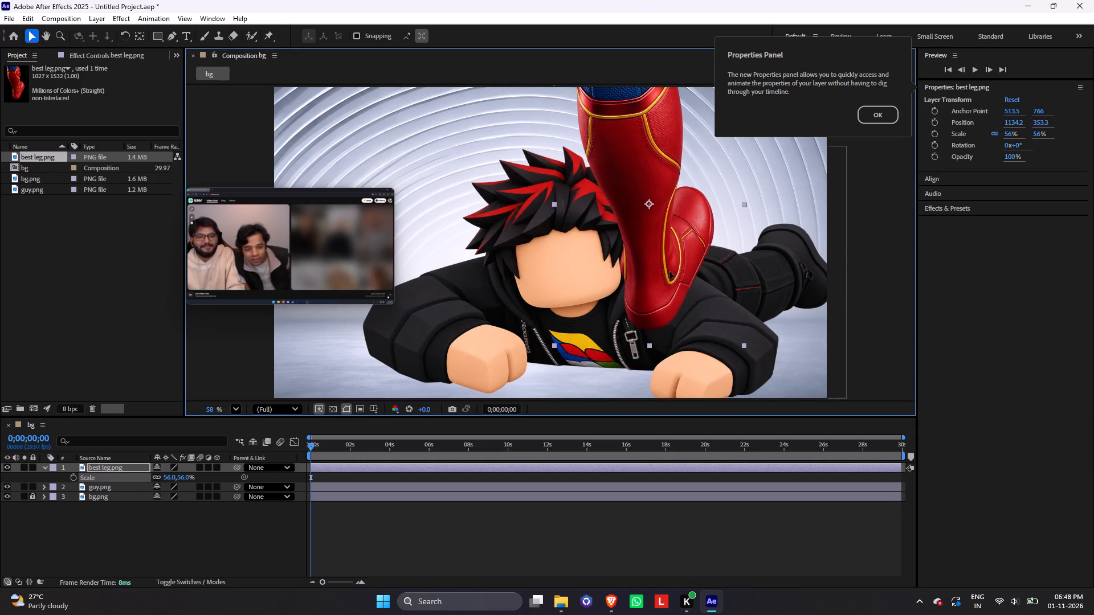
pyautogui.moveTo(670, 272); pyautogui.dragTo(672, 269)
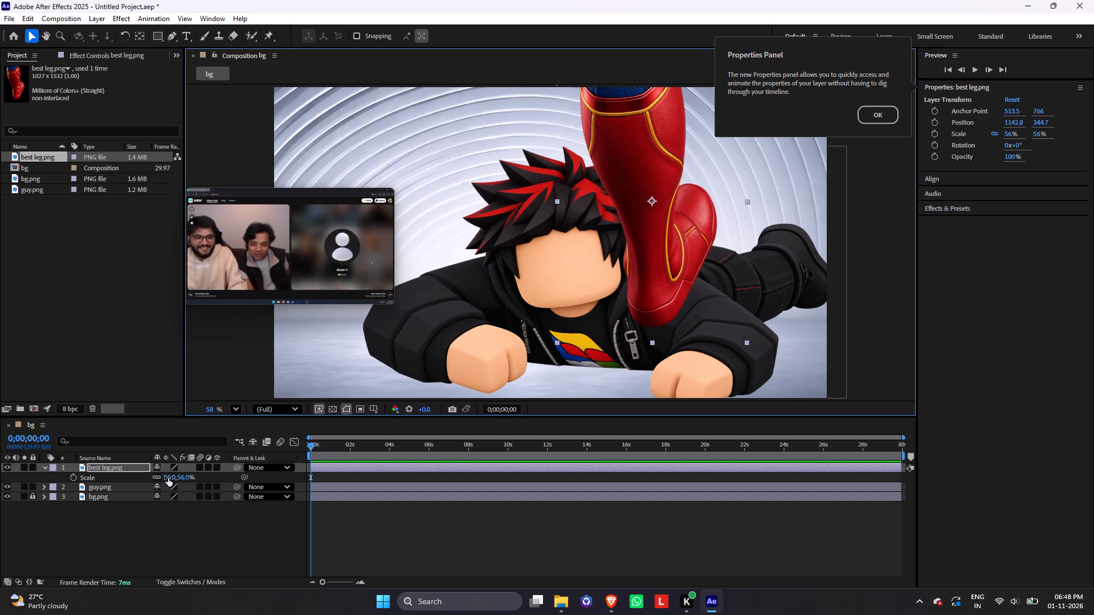
pyautogui.moveTo(168, 478); pyautogui.dragTo(162, 480)
pyautogui.moveTo(685, 260); pyautogui.dragTo(689, 250)
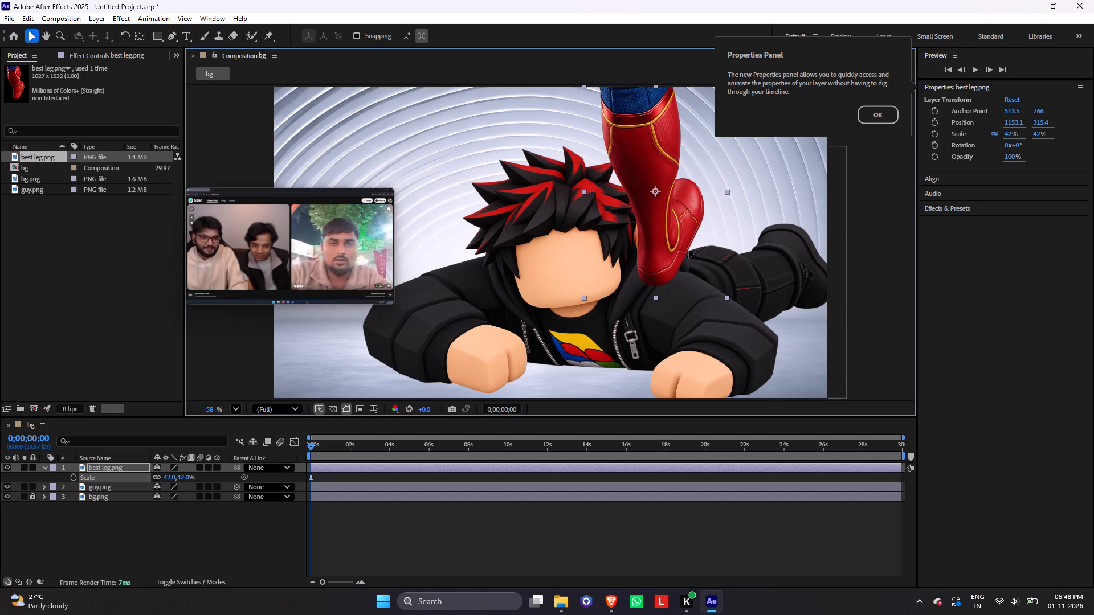
pyautogui.moveTo(689, 250); pyautogui.dragTo(688, 251)
# Shift the guy.png layer slightly down and across to a position of about 986, 565.
pyautogui.moveTo(699, 311); pyautogui.dragTo(704, 309)
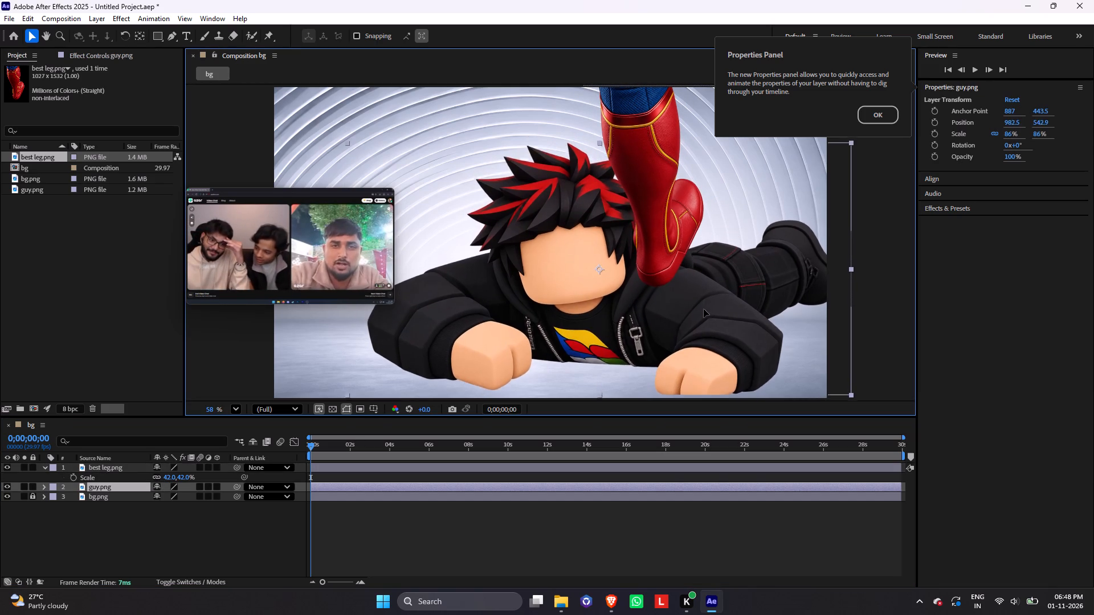
pyautogui.moveTo(704, 309); pyautogui.dragTo(705, 313)
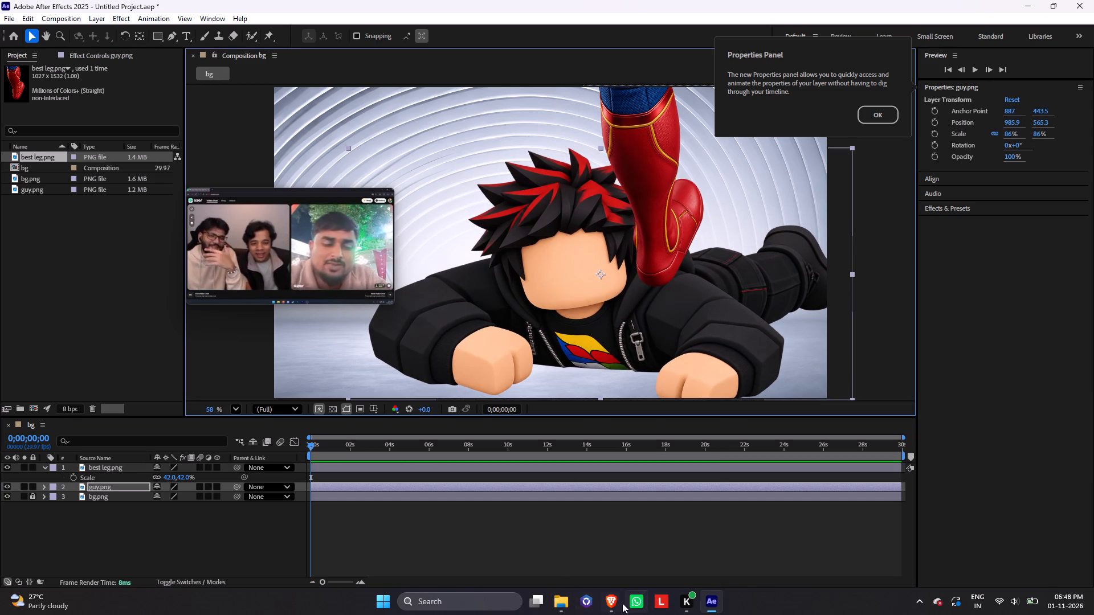
# Import Screenshot 2026-11-01 174930.png from the Pictures > Screenshots folder and open it in the footage viewer as a reference.
pyautogui.hotkey('ctrl', 'i')
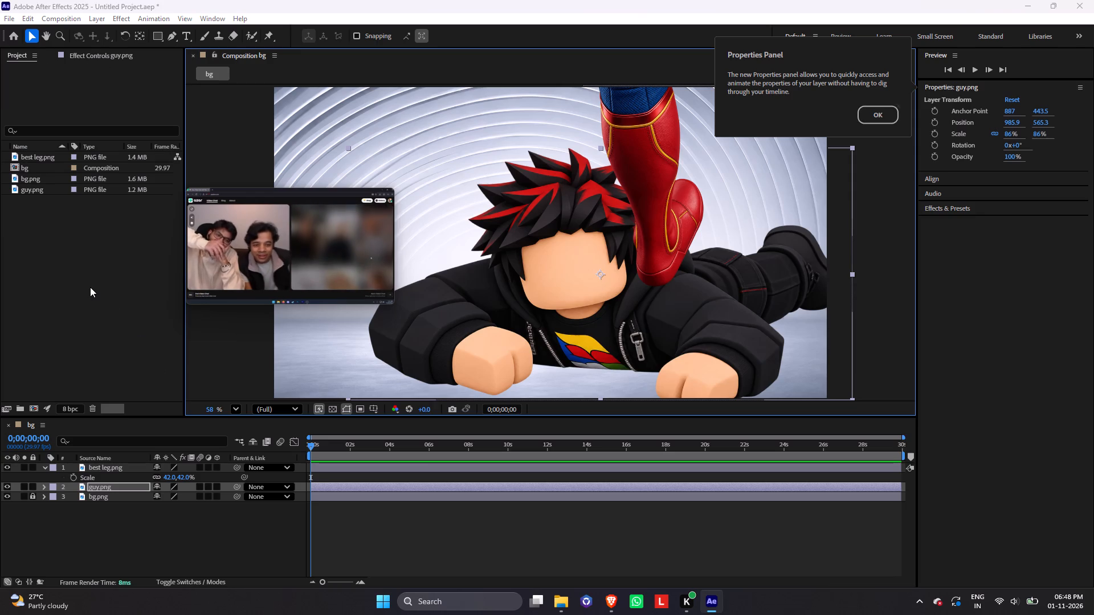
pyautogui.scroll(6, 438, 199)
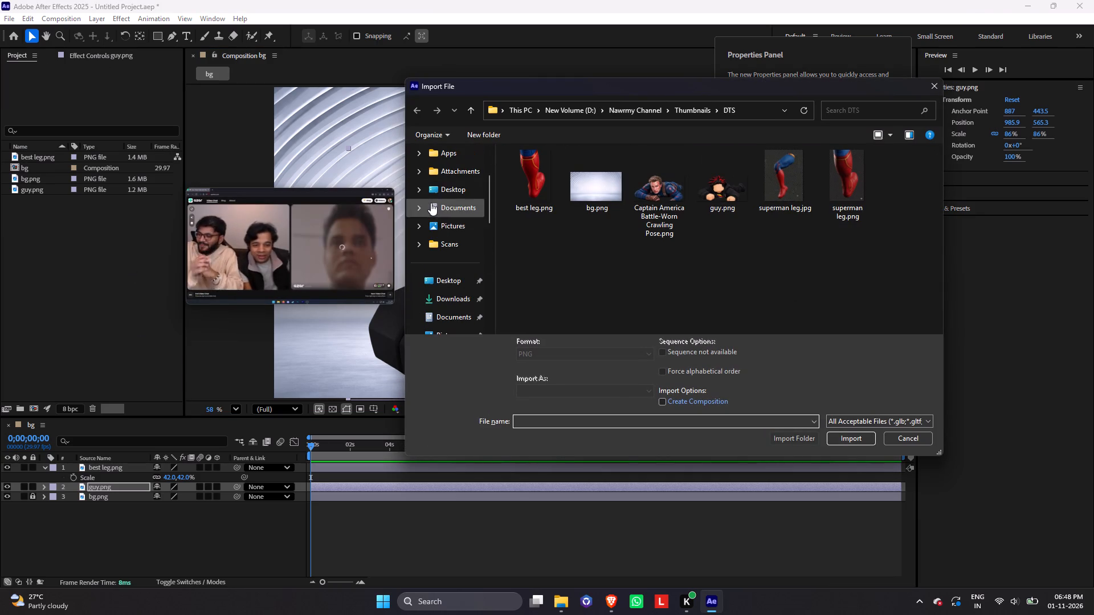
pyautogui.scroll(1, 438, 224)
pyautogui.click(449, 280)
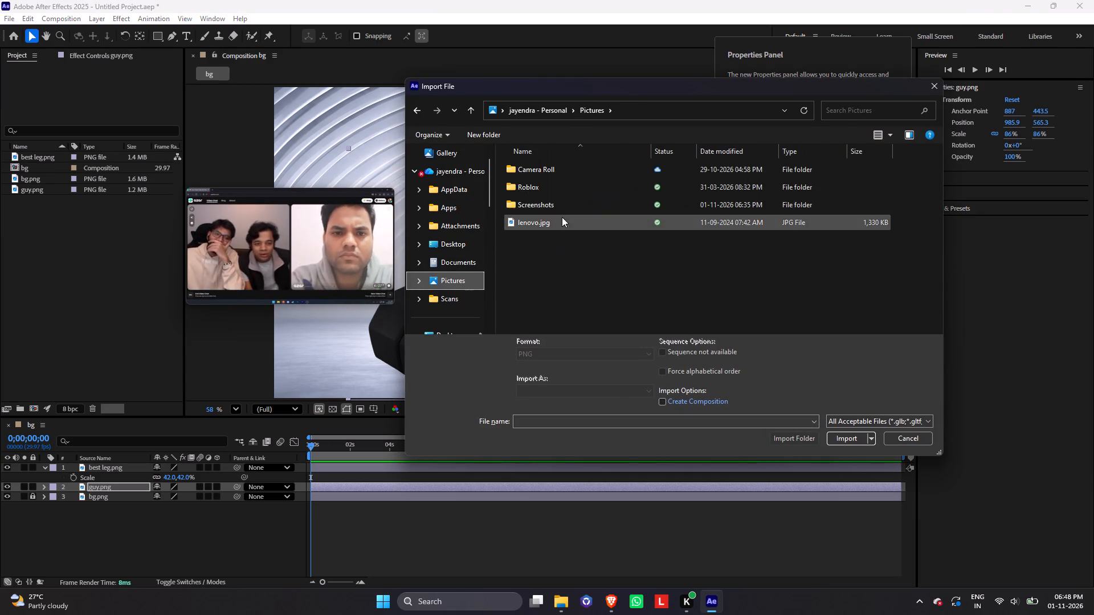
pyautogui.doubleClick(561, 206)
pyautogui.moveTo(937, 163); pyautogui.dragTo(932, 292)
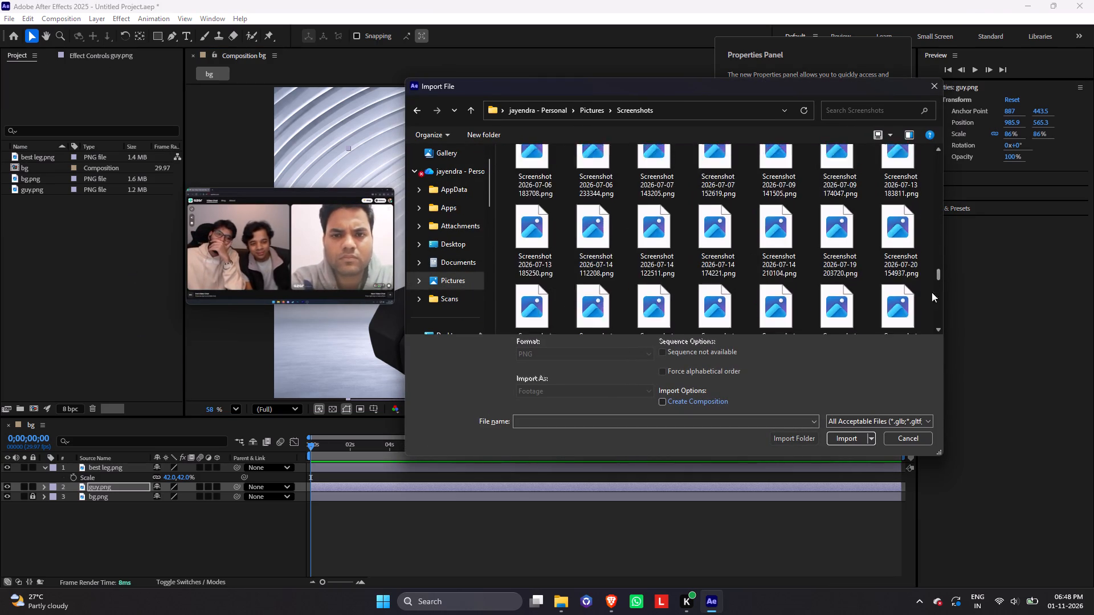
pyautogui.moveTo(932, 292); pyautogui.dragTo(925, 330)
pyautogui.click(715, 293)
pyautogui.click(848, 433)
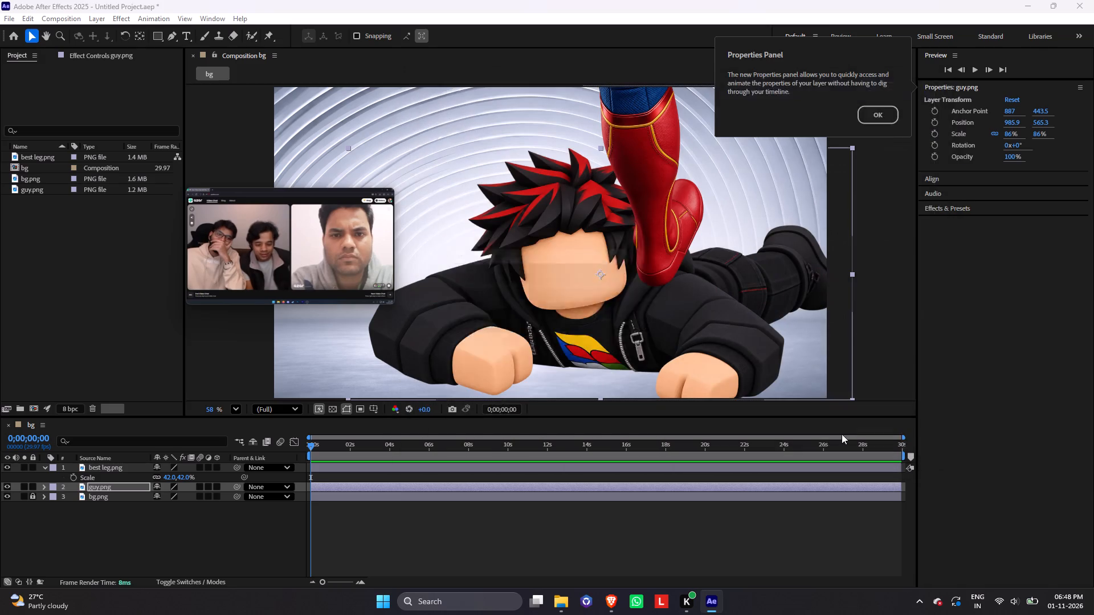
pyautogui.doubleClick(37, 201)
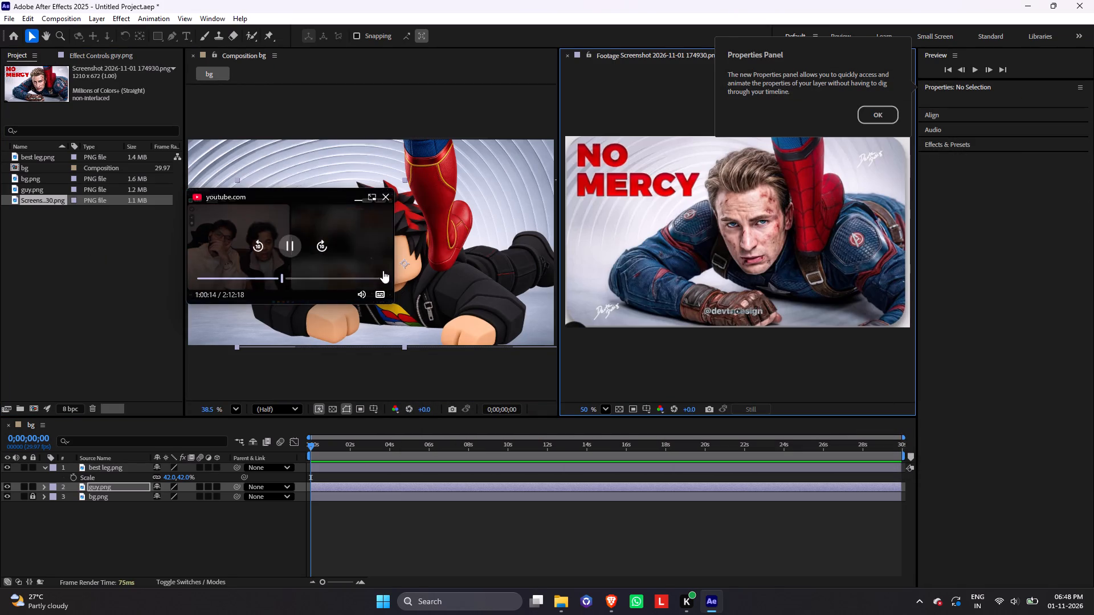
# Shift the guy.png layer to about 1012, 563 in the composition and lock it.
pyautogui.click(393, 317)
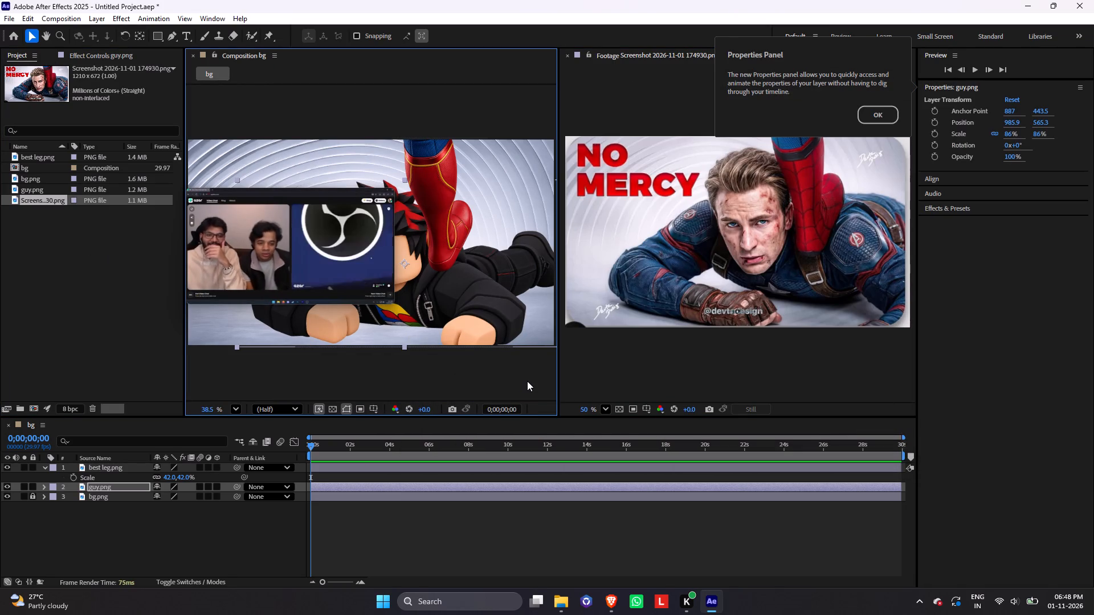
pyautogui.click(447, 248)
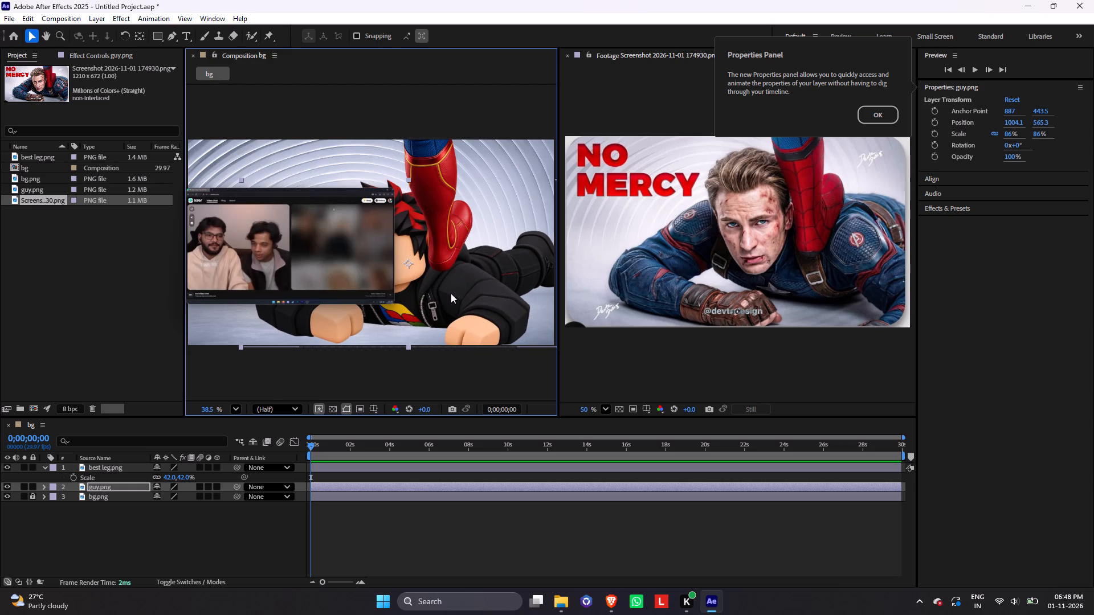
pyautogui.click(443, 224)
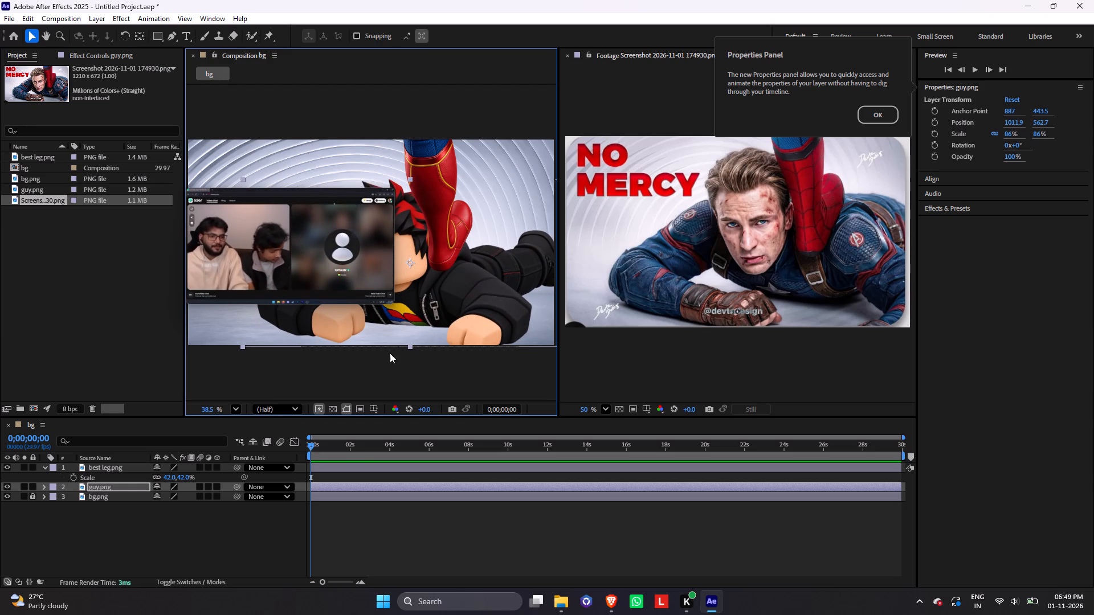
pyautogui.click(29, 486)
# Enlarge the best leg.png layer to about 48.1% by 45.4% and place it at about 1183, 348 over the character's back.
pyautogui.click(111, 472)
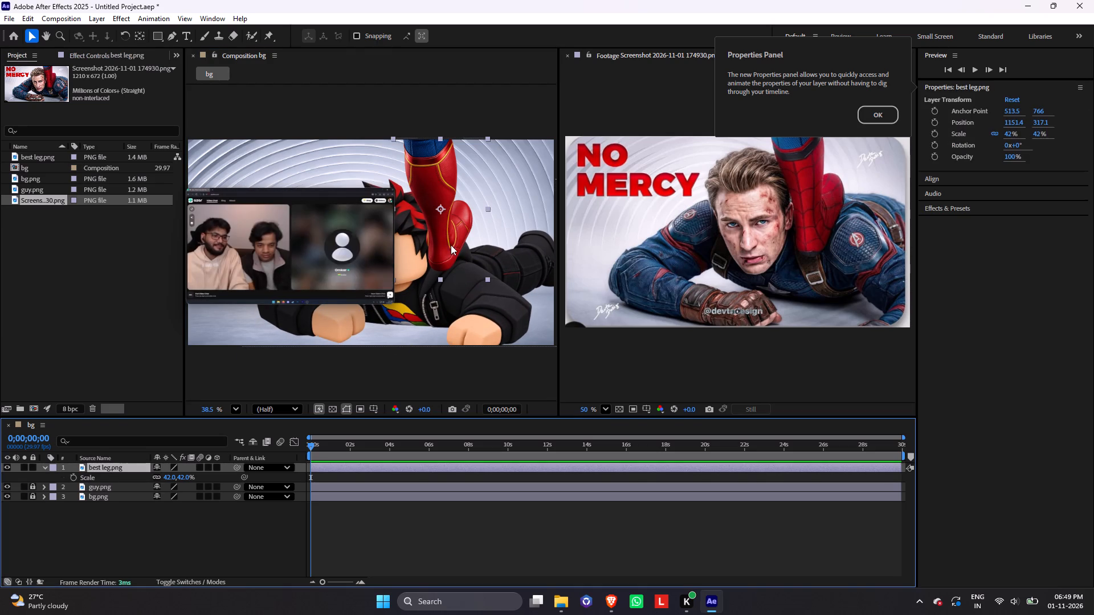
pyautogui.moveTo(451, 245); pyautogui.dragTo(452, 251)
pyautogui.moveTo(442, 143); pyautogui.dragTo(443, 141)
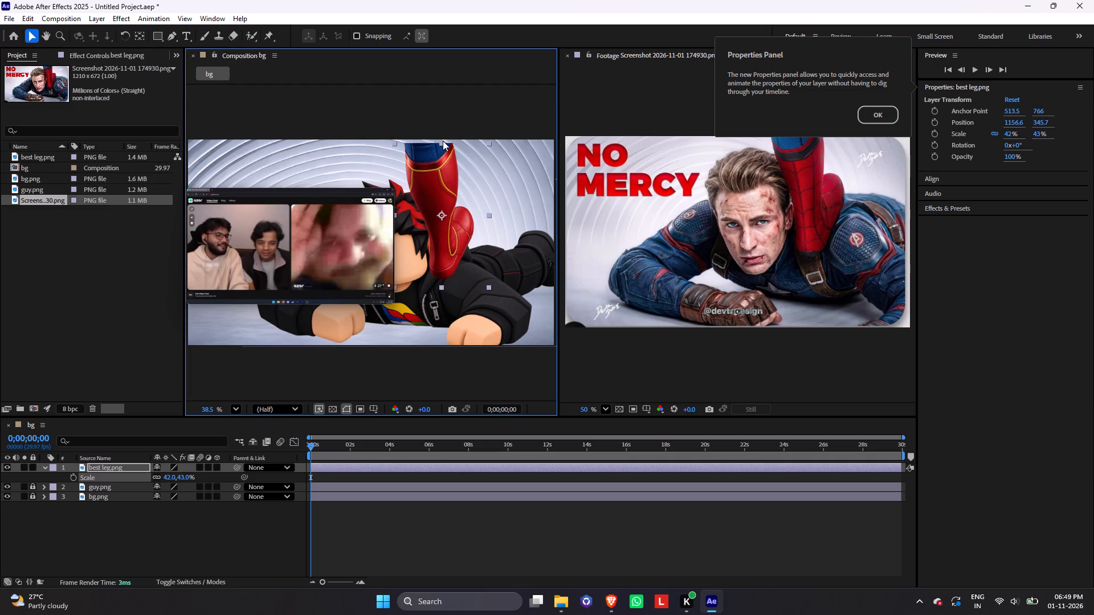
pyautogui.moveTo(443, 141); pyautogui.dragTo(443, 137)
pyautogui.moveTo(492, 216); pyautogui.dragTo(499, 216)
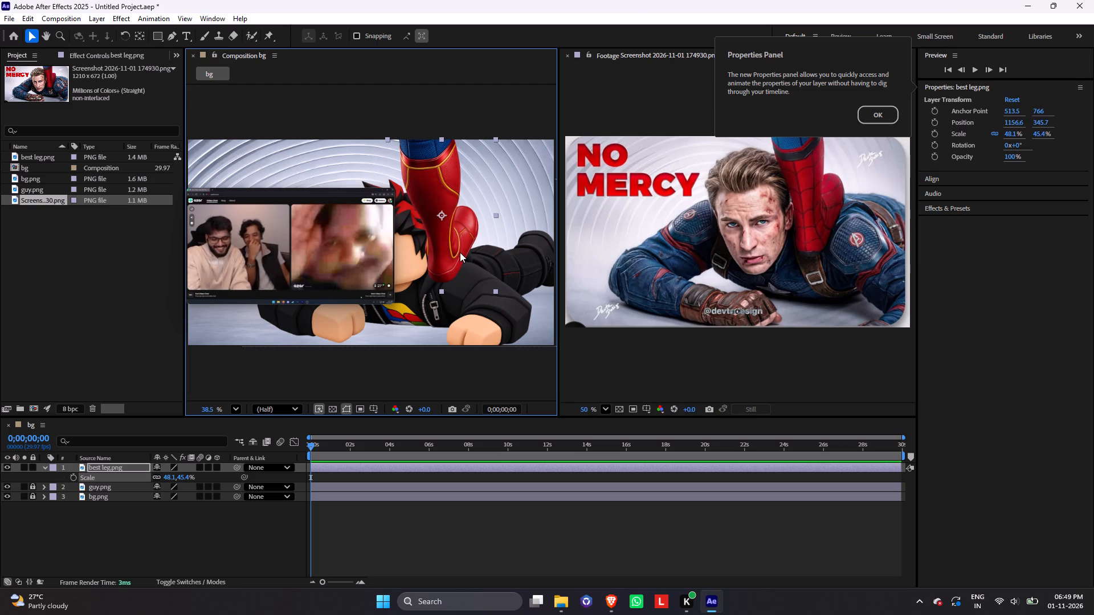
pyautogui.moveTo(454, 253); pyautogui.dragTo(460, 254)
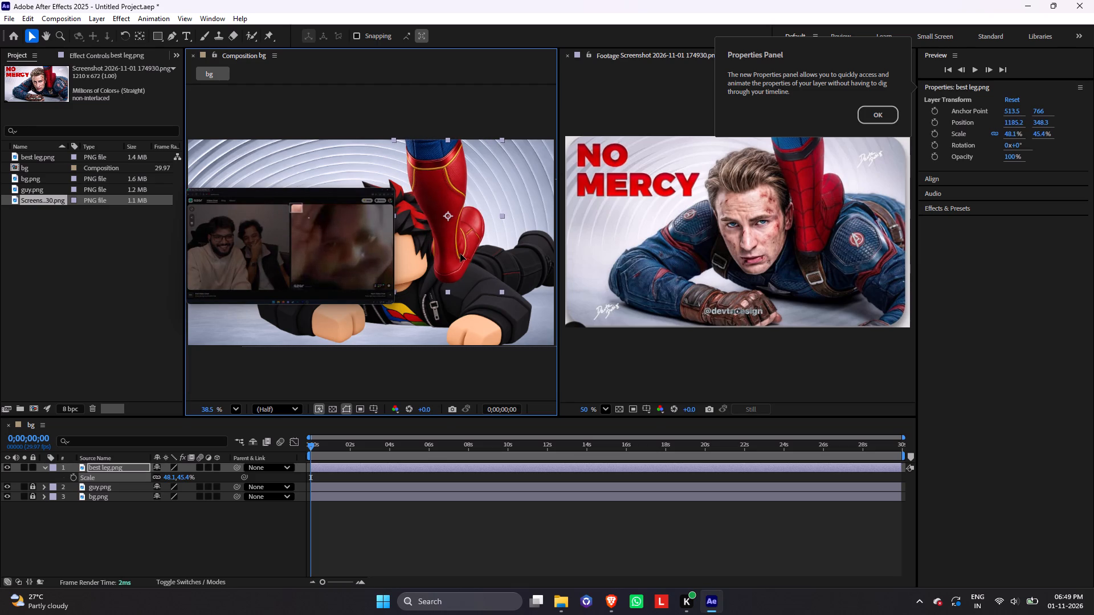
pyautogui.moveTo(460, 254); pyautogui.dragTo(460, 254)
pyautogui.click(685, 505)
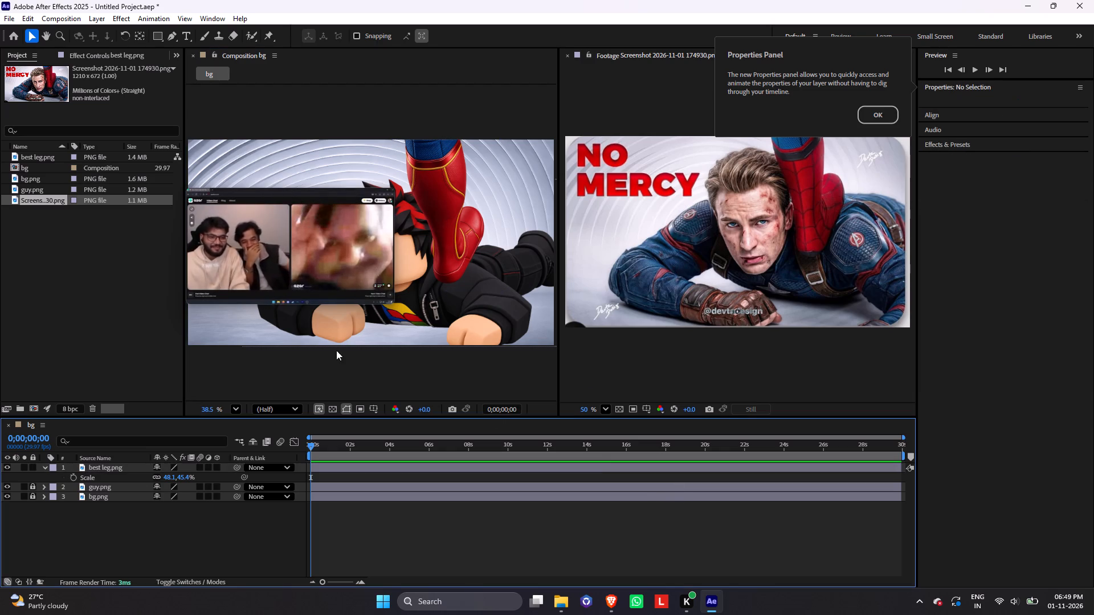
# Move the floating video window off the composition view so the whole character is uncovered.
pyautogui.moveTo(341, 248); pyautogui.dragTo(176, 249)
pyautogui.click(703, 364)
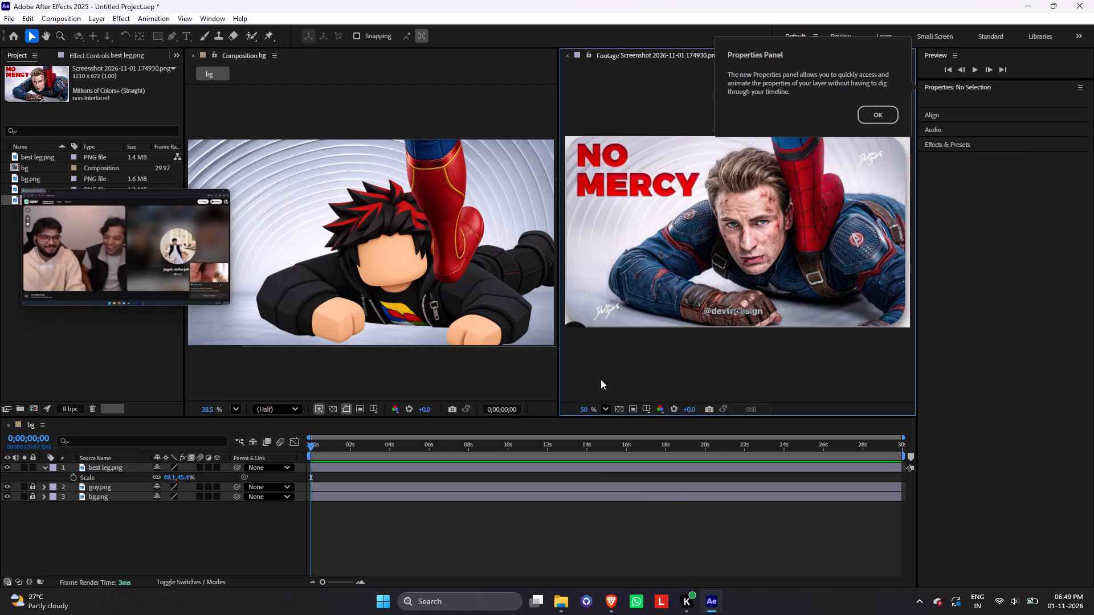
# Lower the best leg.png layer onto the character's shoulder at about 1203, 429.
pyautogui.click(447, 370)
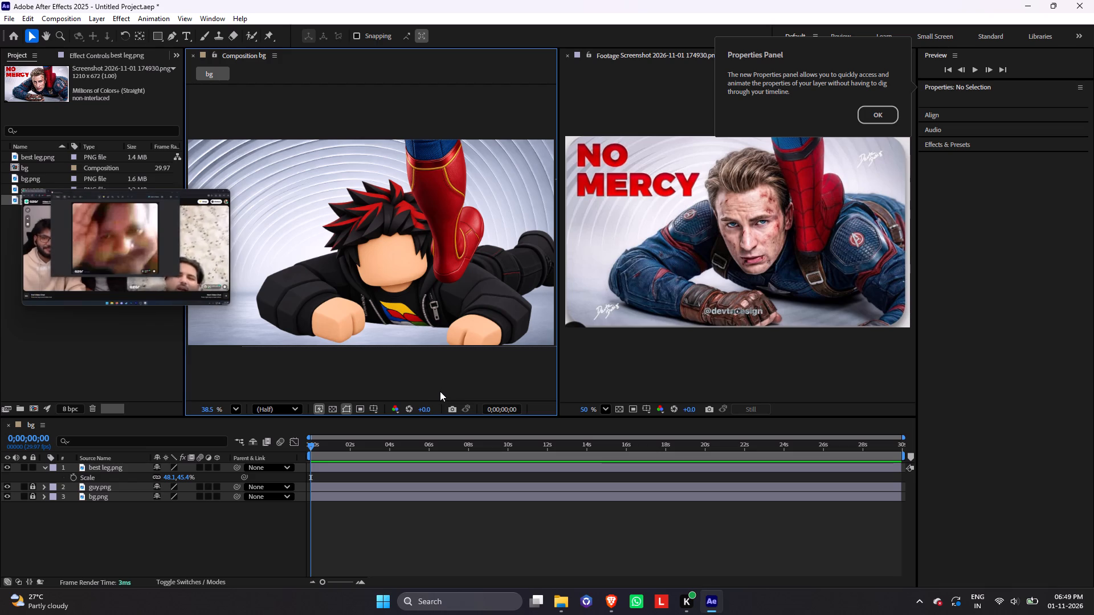
pyautogui.click(447, 223)
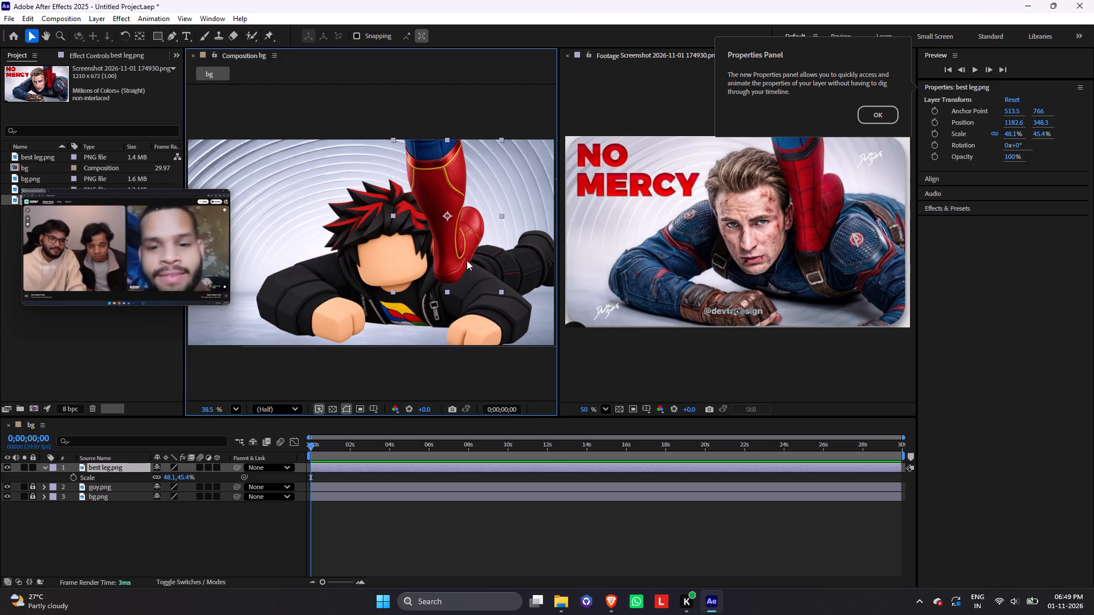
pyautogui.moveTo(461, 261); pyautogui.dragTo(460, 277)
pyautogui.moveTo(456, 268); pyautogui.dragTo(458, 268)
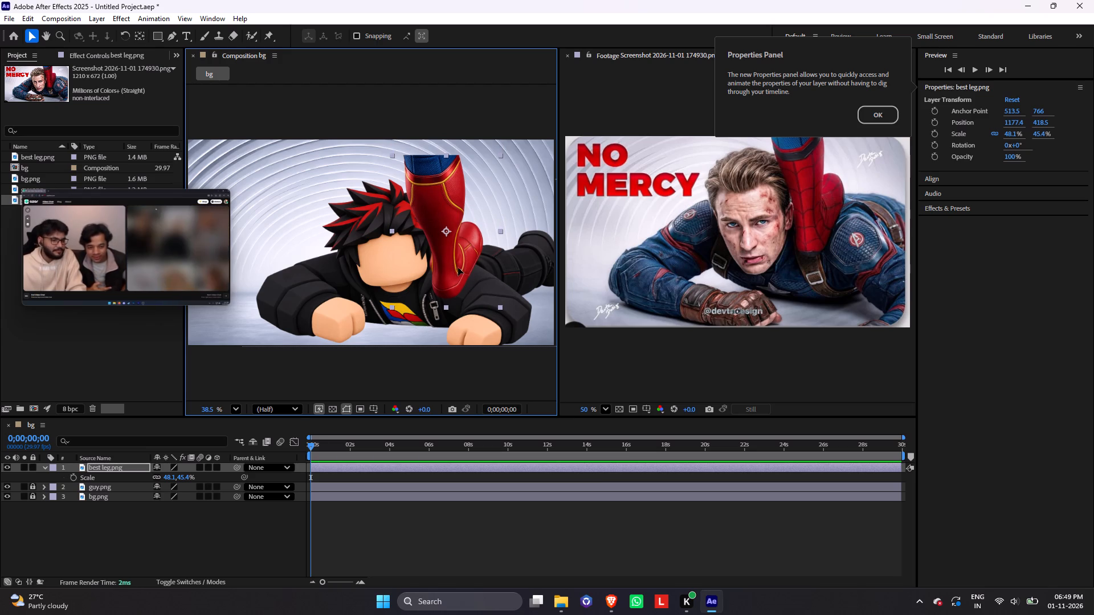
pyautogui.moveTo(458, 268); pyautogui.dragTo(462, 270)
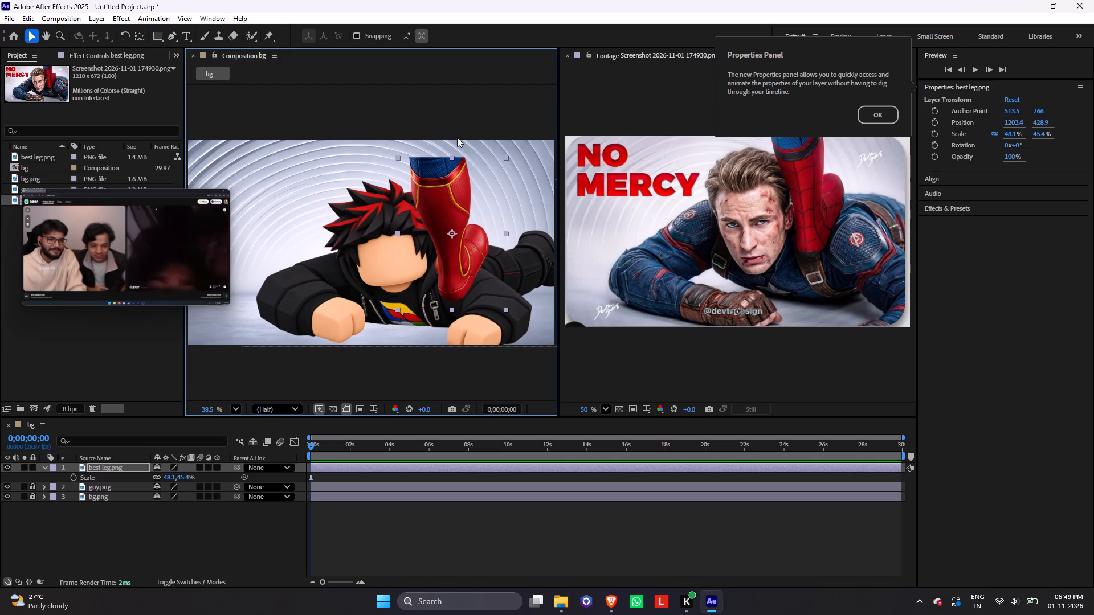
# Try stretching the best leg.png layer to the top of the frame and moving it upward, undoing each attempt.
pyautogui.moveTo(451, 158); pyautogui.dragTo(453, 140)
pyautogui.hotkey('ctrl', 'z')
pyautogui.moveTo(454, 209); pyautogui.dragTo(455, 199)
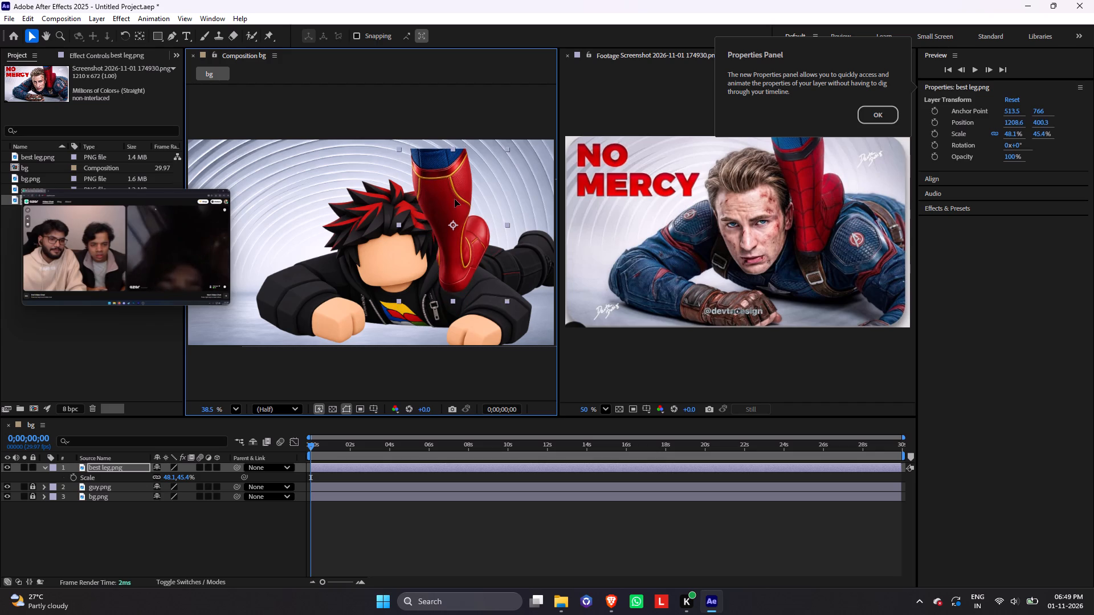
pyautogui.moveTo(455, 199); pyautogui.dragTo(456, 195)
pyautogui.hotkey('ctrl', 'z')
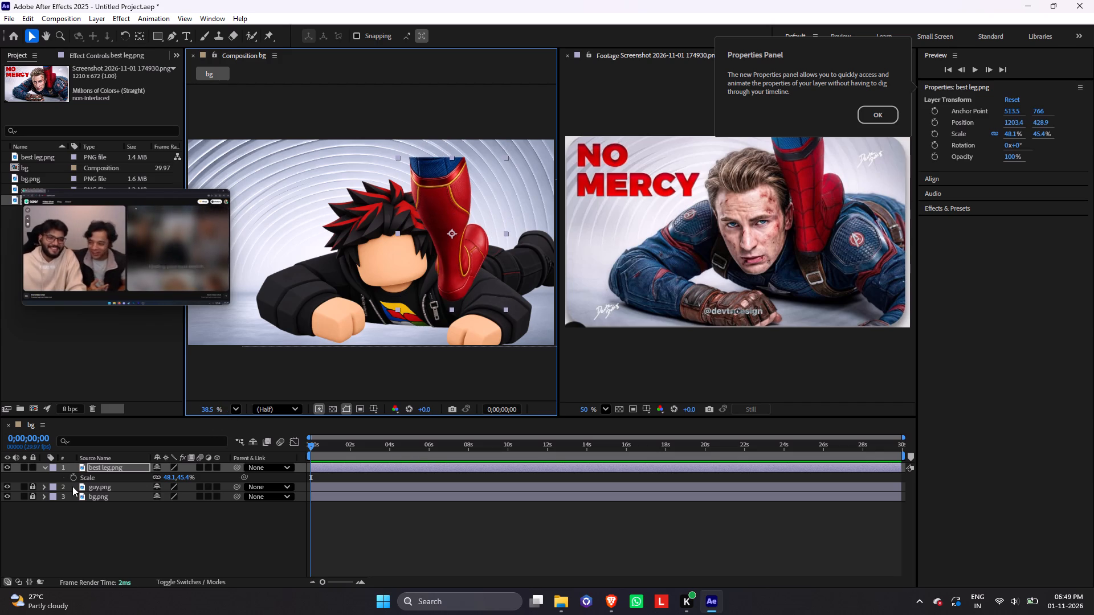
# Scale the best leg.png layer to about 52.1% by 49.2% and place it on the character's shoulder at about 1222, 375.
pyautogui.moveTo(170, 475); pyautogui.dragTo(176, 475)
pyautogui.moveTo(456, 275); pyautogui.dragTo(456, 274)
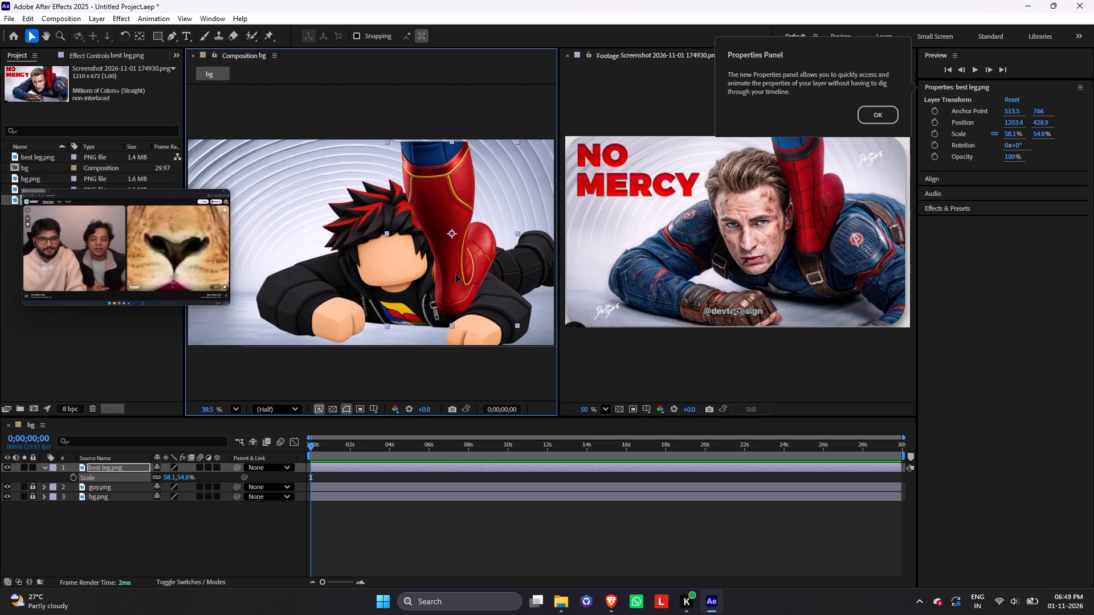
pyautogui.moveTo(456, 274); pyautogui.dragTo(459, 269)
pyautogui.click(172, 479)
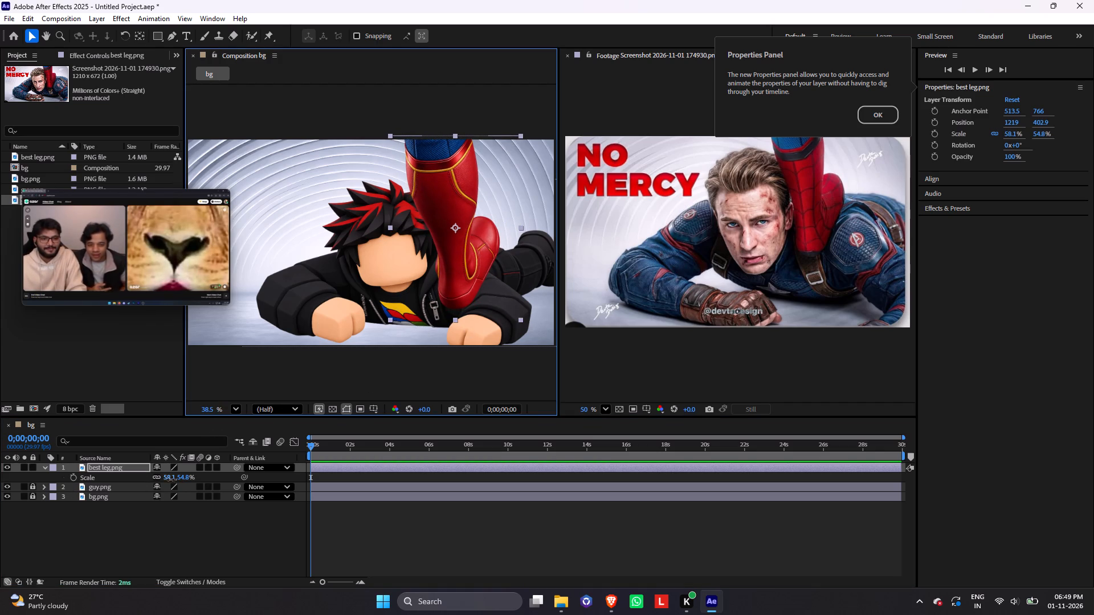
pyautogui.moveTo(477, 257); pyautogui.dragTo(478, 251)
pyautogui.click(692, 527)
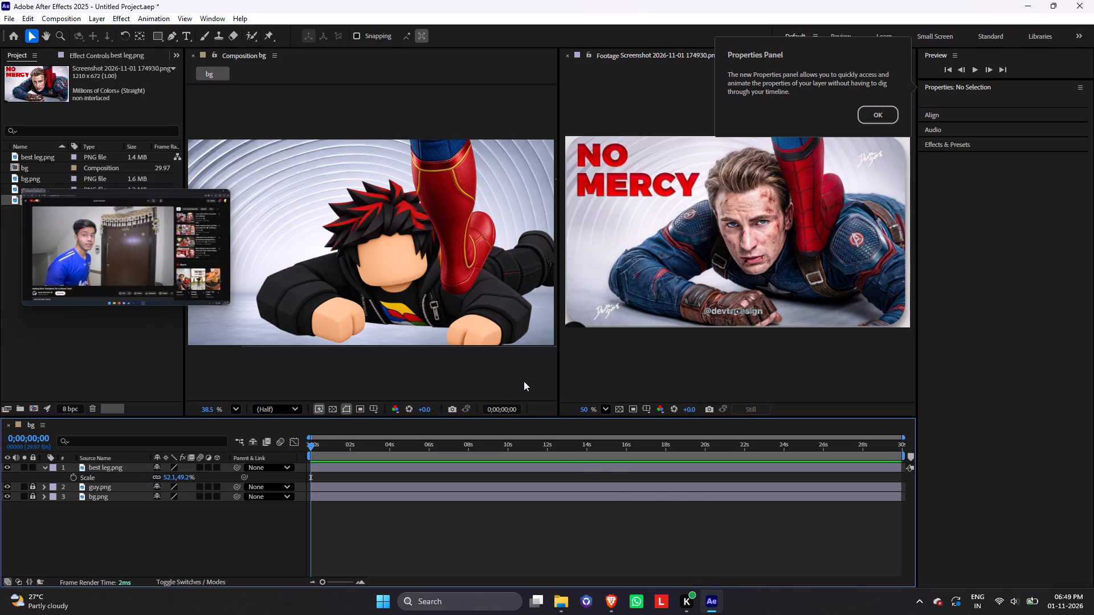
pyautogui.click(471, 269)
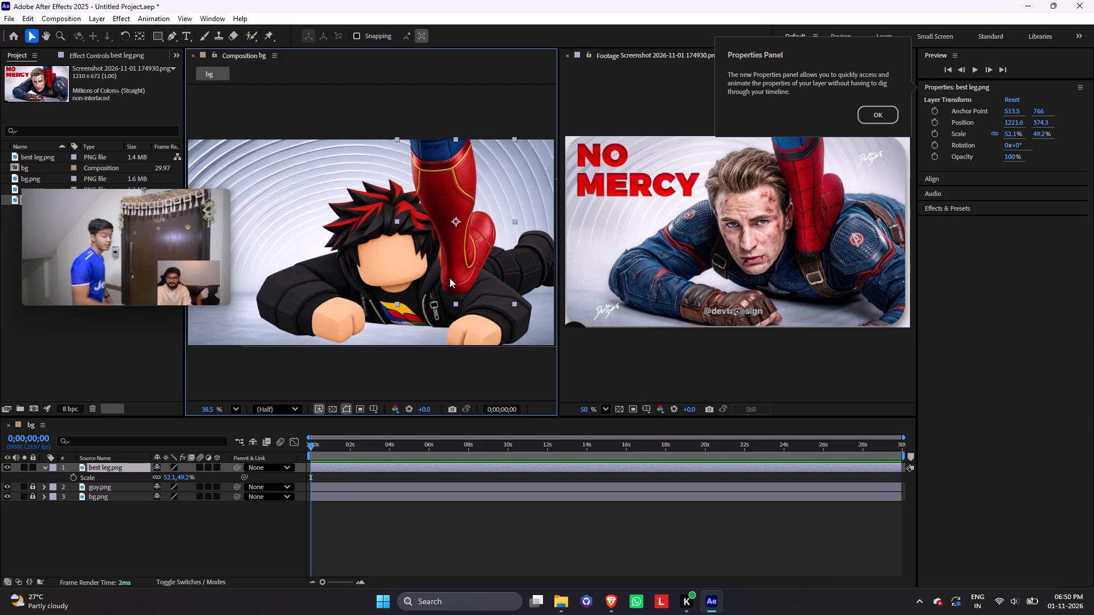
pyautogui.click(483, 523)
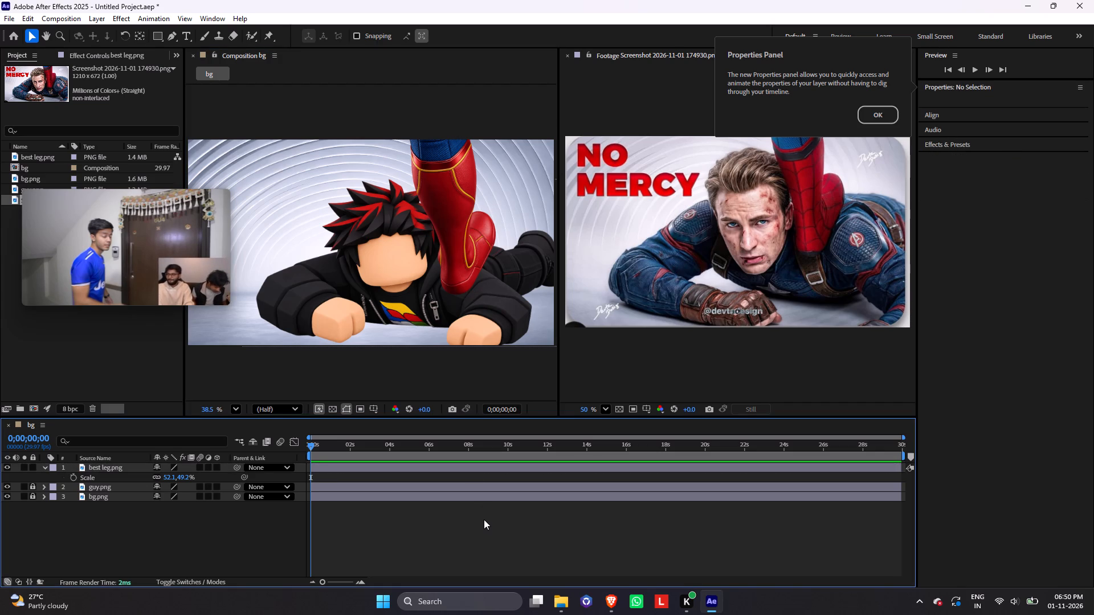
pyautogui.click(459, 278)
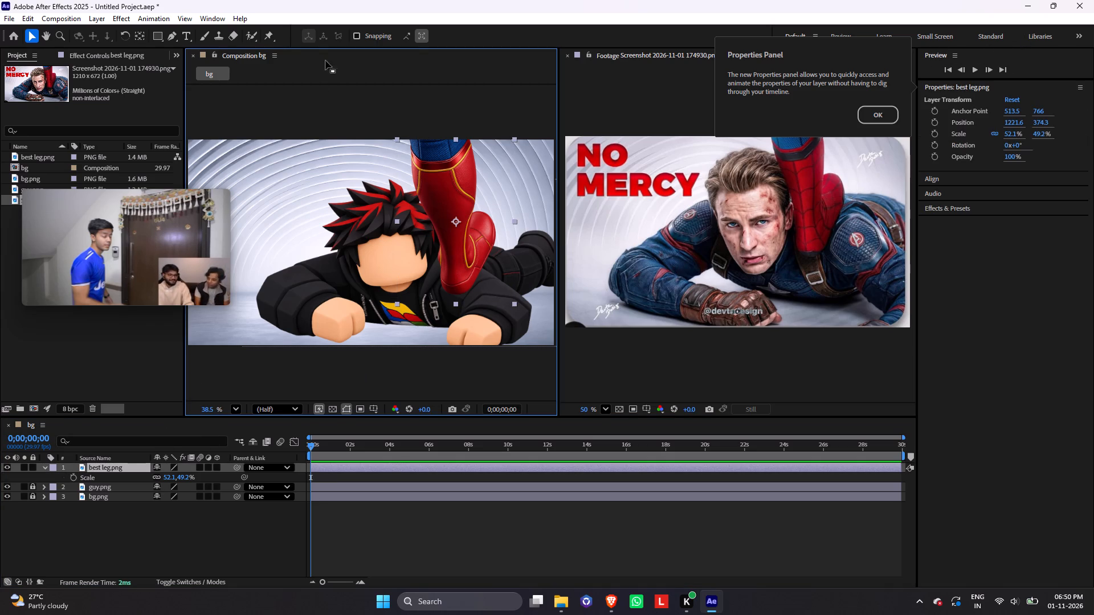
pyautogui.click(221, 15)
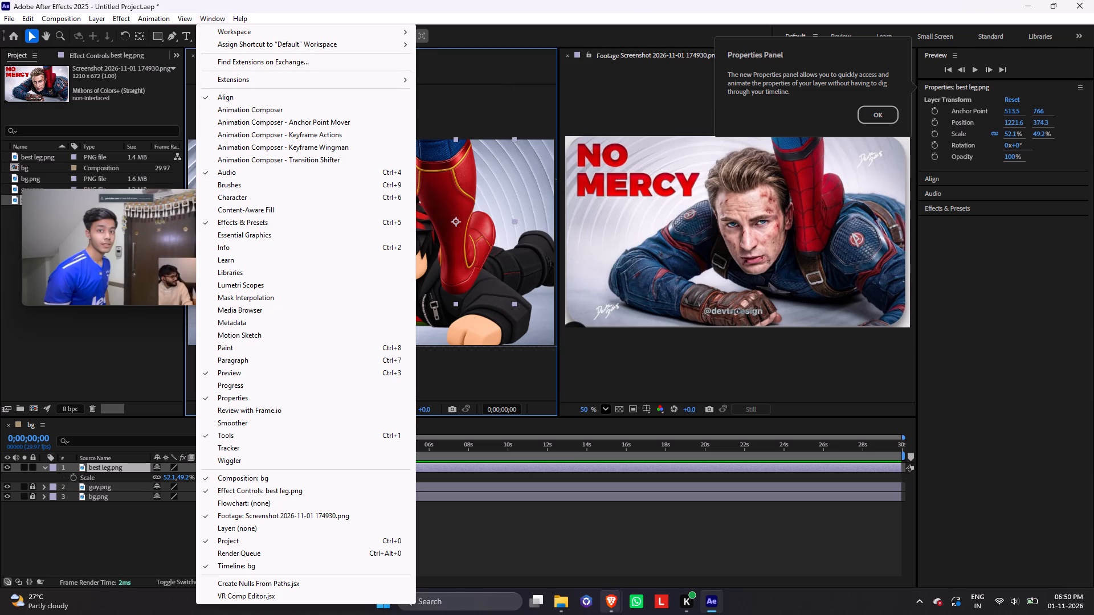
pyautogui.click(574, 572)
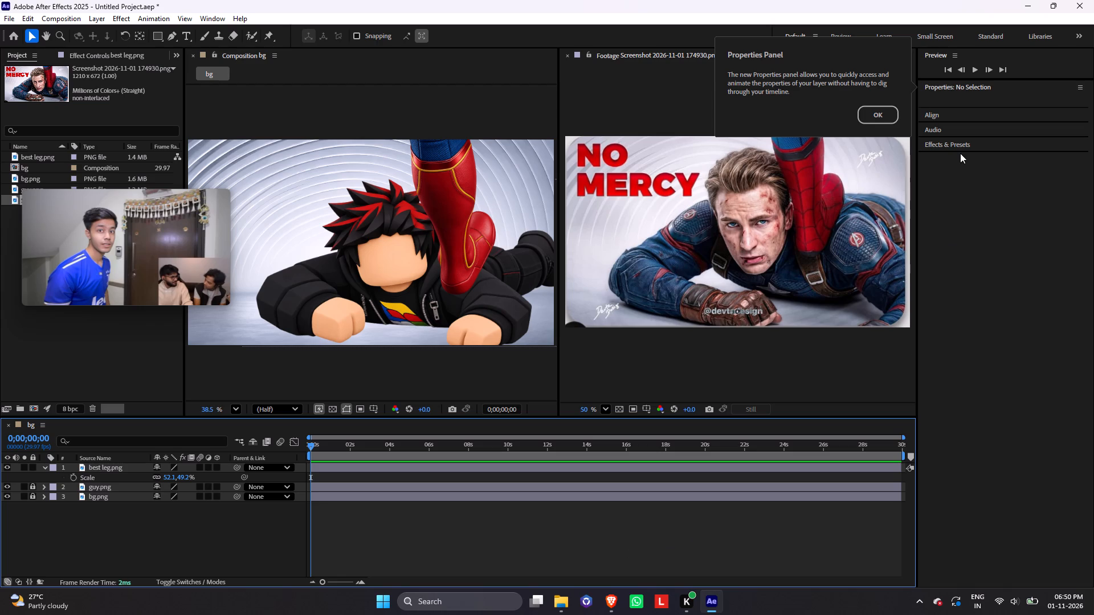
# Find the Drop Shadow effect by searching for "drop" and apply it to the best leg.png layer.
pyautogui.doubleClick(961, 151)
pyautogui.click(966, 150)
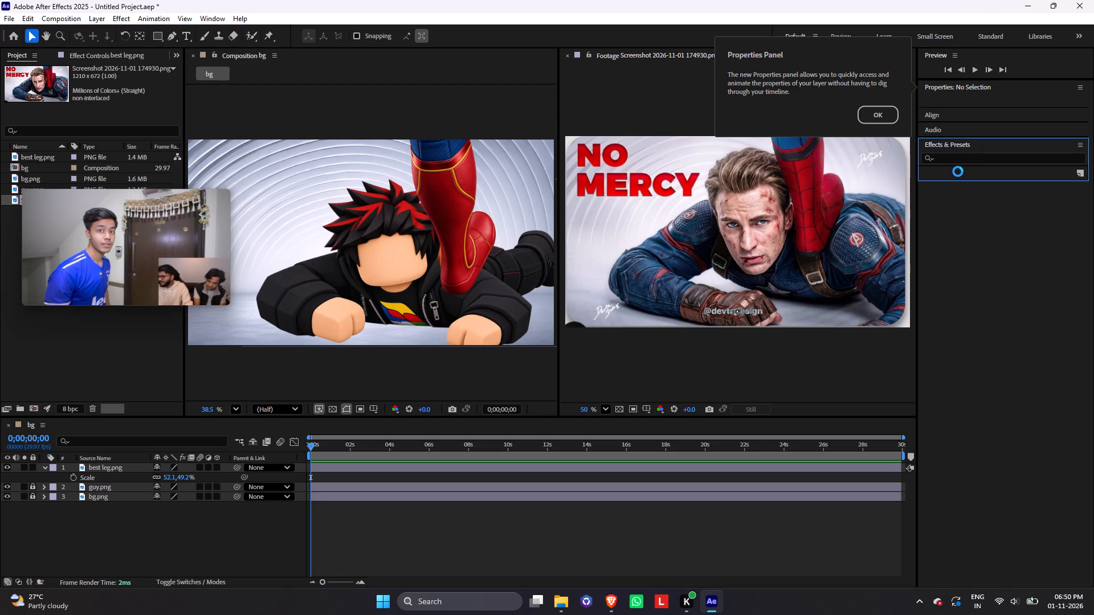
pyautogui.click(957, 161)
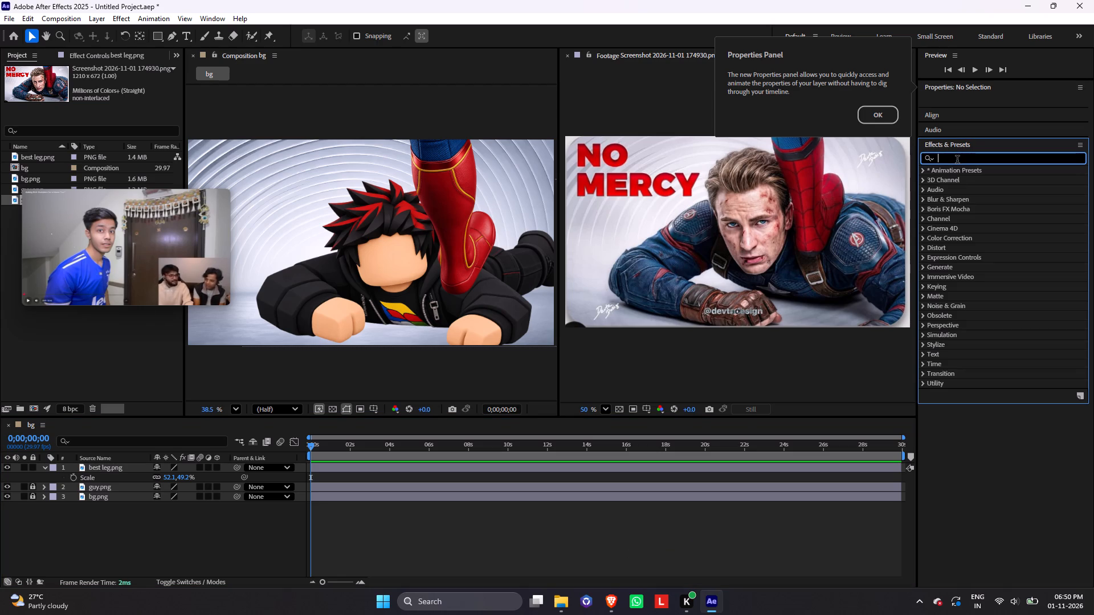
pyautogui.write('drop')
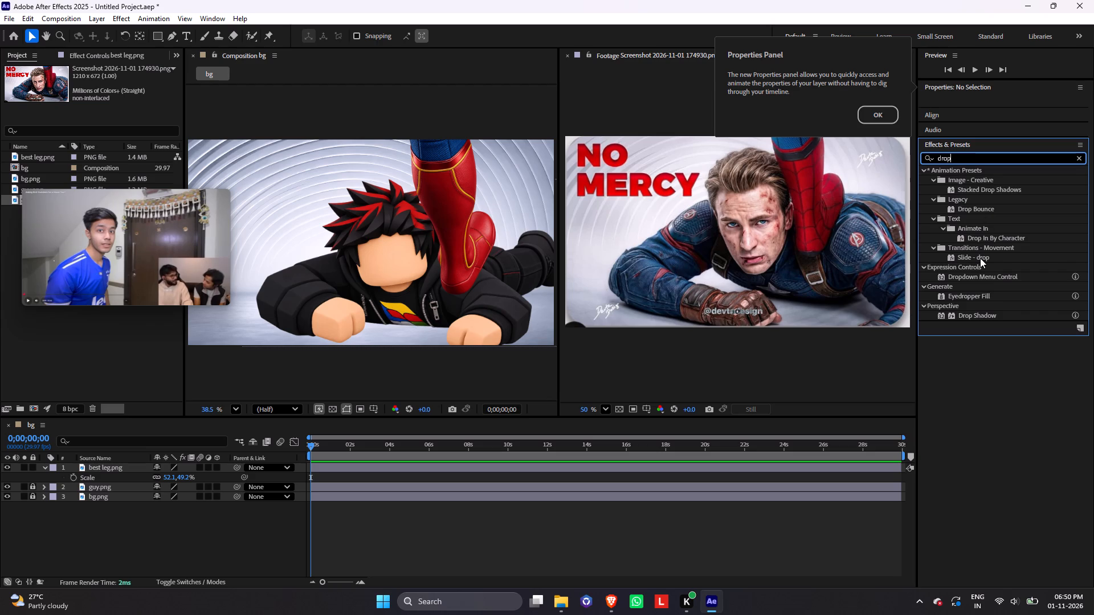
pyautogui.moveTo(991, 315); pyautogui.dragTo(643, 442)
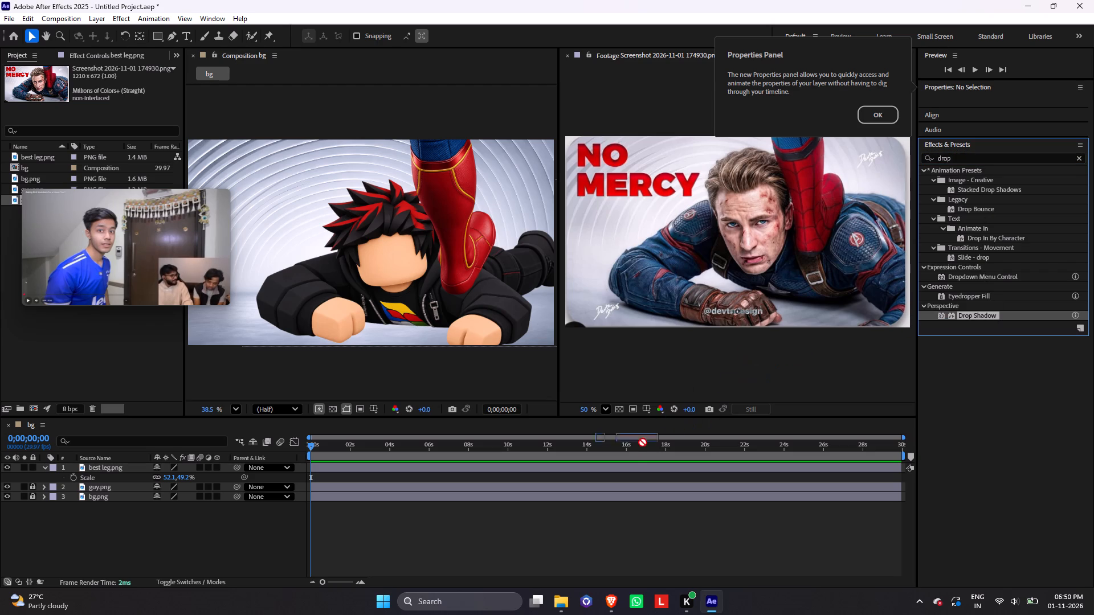
pyautogui.moveTo(643, 442); pyautogui.dragTo(617, 466)
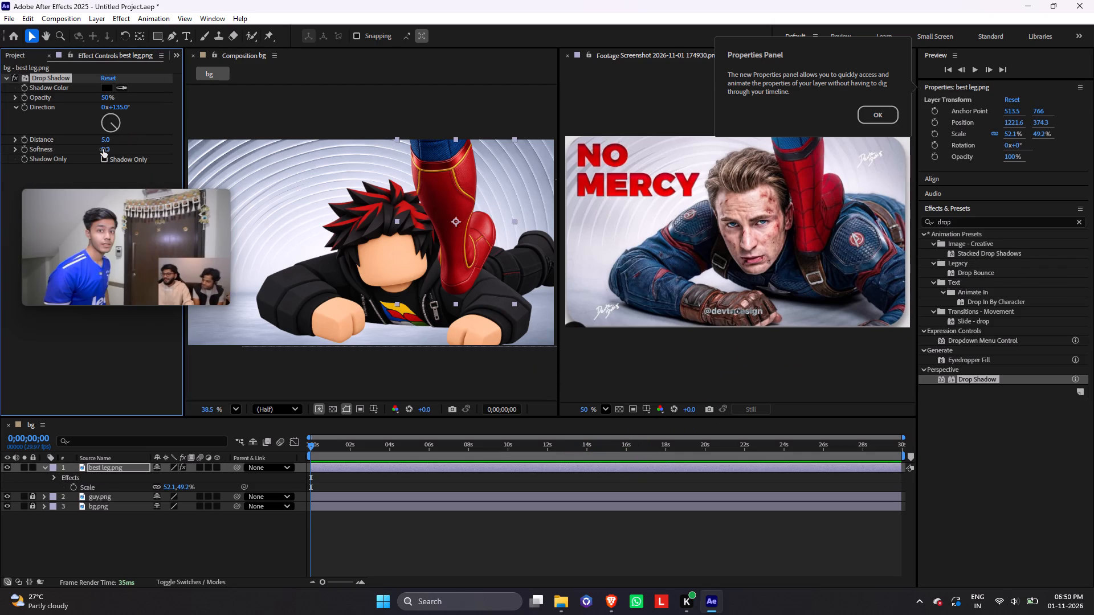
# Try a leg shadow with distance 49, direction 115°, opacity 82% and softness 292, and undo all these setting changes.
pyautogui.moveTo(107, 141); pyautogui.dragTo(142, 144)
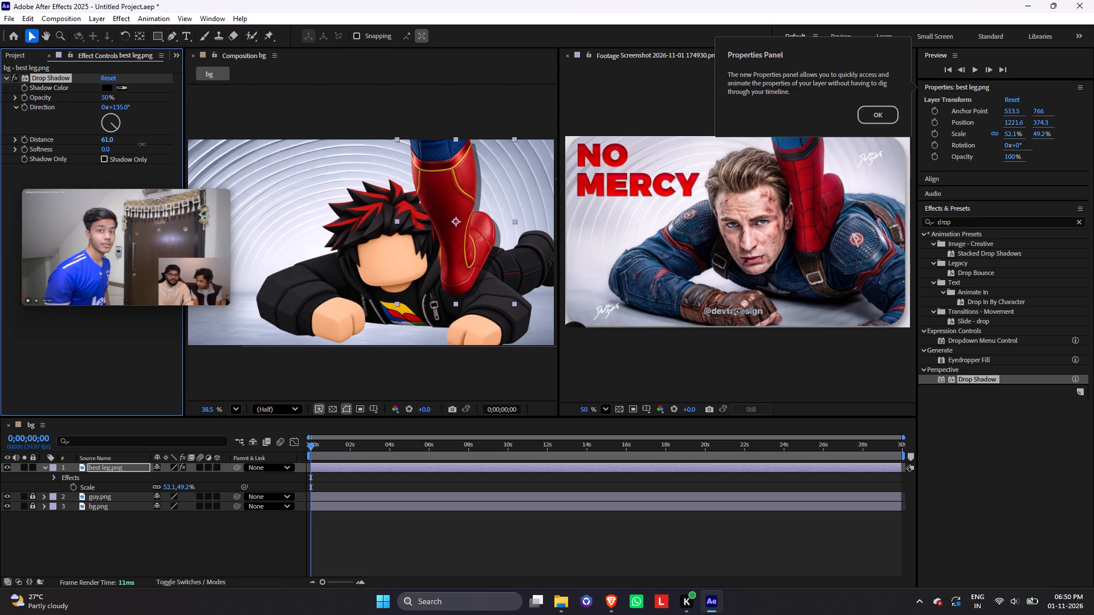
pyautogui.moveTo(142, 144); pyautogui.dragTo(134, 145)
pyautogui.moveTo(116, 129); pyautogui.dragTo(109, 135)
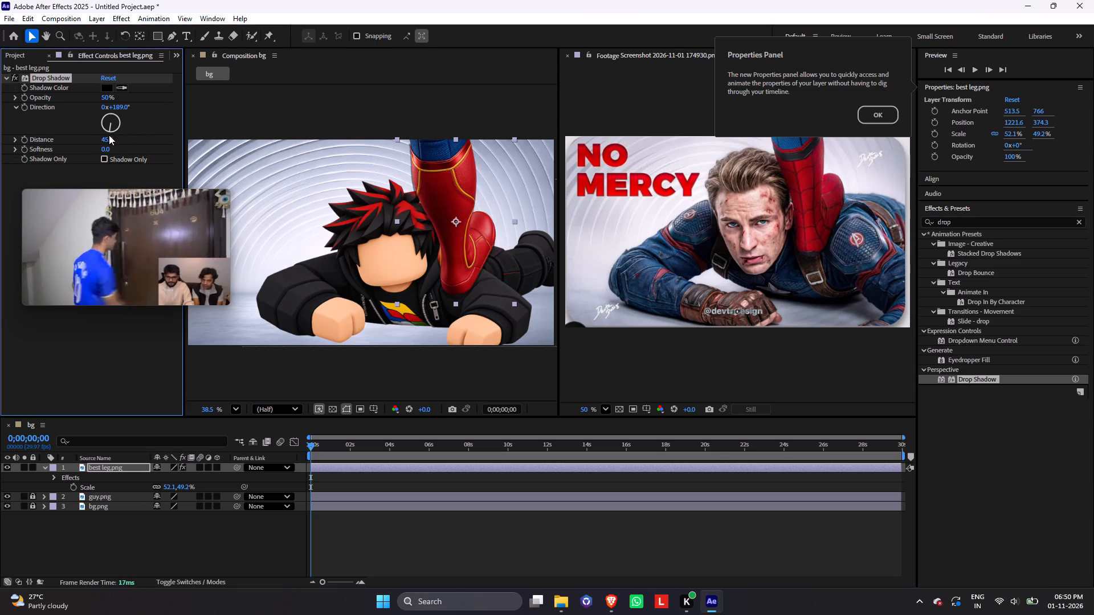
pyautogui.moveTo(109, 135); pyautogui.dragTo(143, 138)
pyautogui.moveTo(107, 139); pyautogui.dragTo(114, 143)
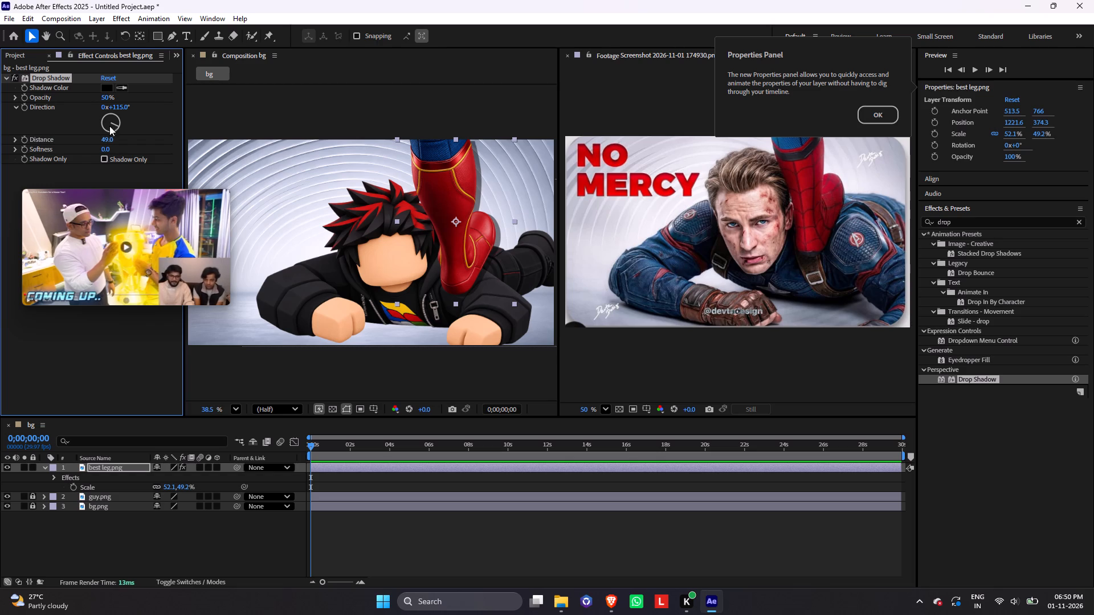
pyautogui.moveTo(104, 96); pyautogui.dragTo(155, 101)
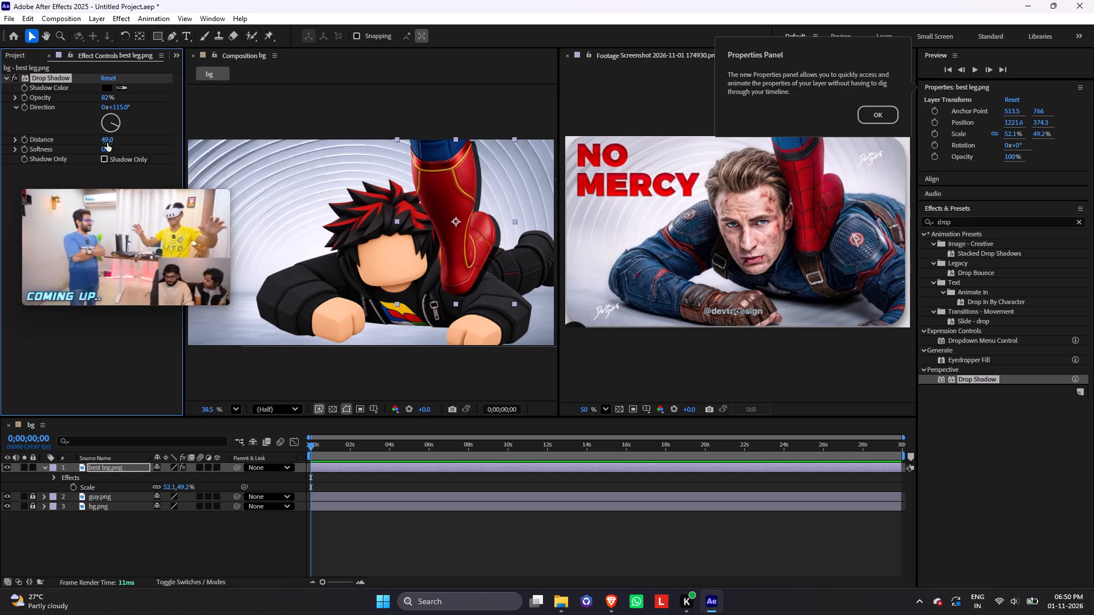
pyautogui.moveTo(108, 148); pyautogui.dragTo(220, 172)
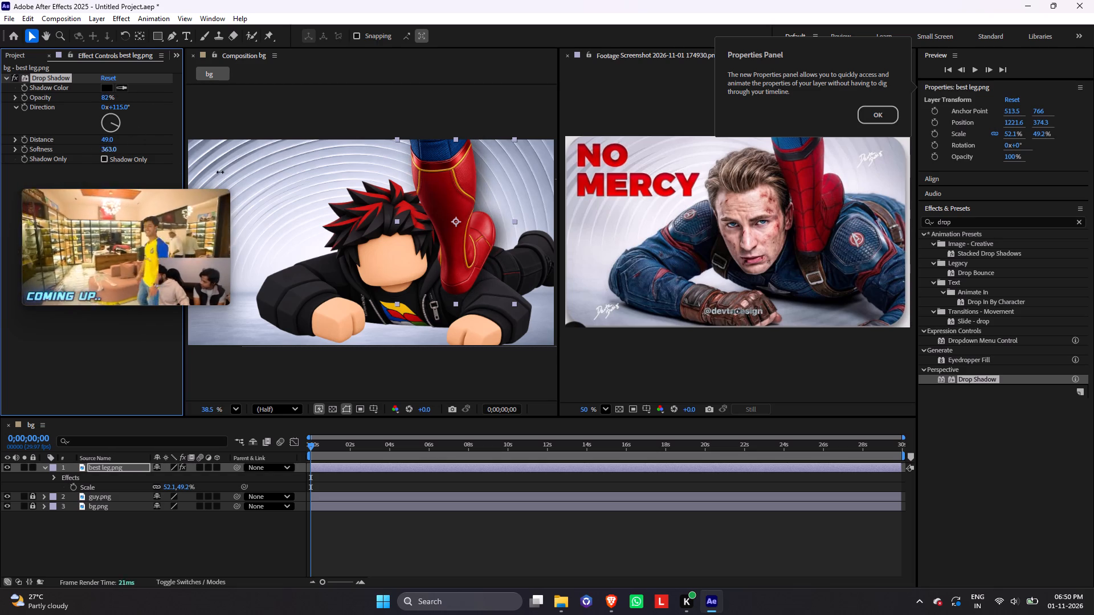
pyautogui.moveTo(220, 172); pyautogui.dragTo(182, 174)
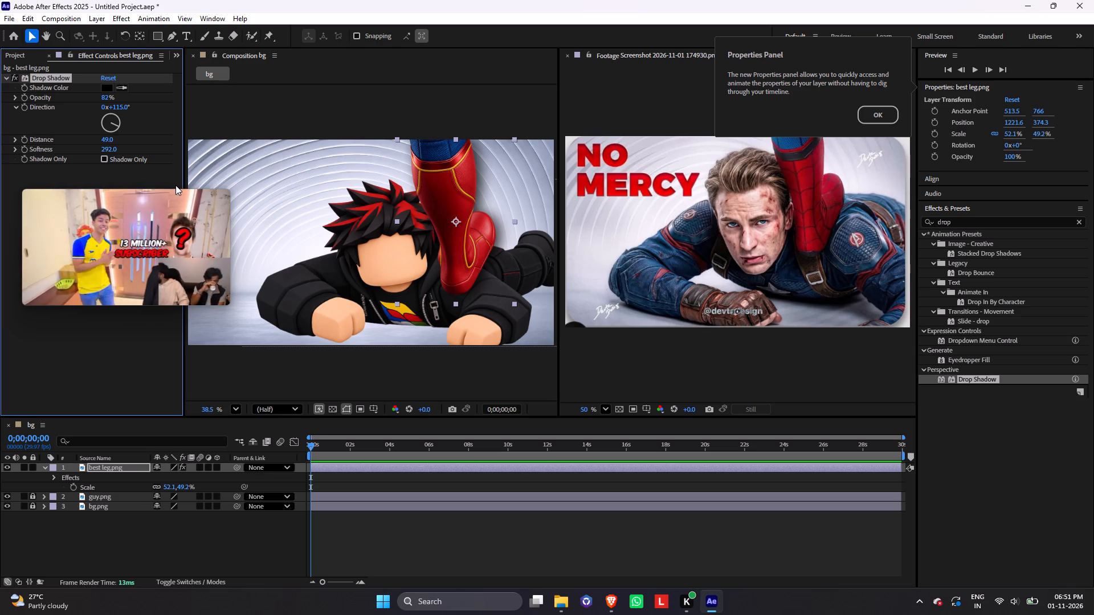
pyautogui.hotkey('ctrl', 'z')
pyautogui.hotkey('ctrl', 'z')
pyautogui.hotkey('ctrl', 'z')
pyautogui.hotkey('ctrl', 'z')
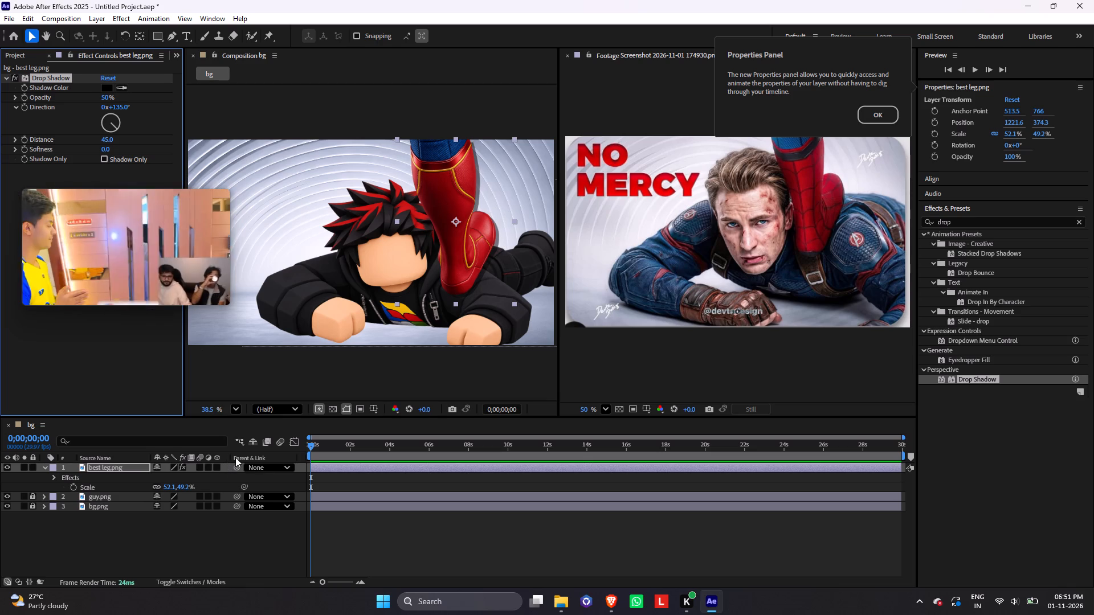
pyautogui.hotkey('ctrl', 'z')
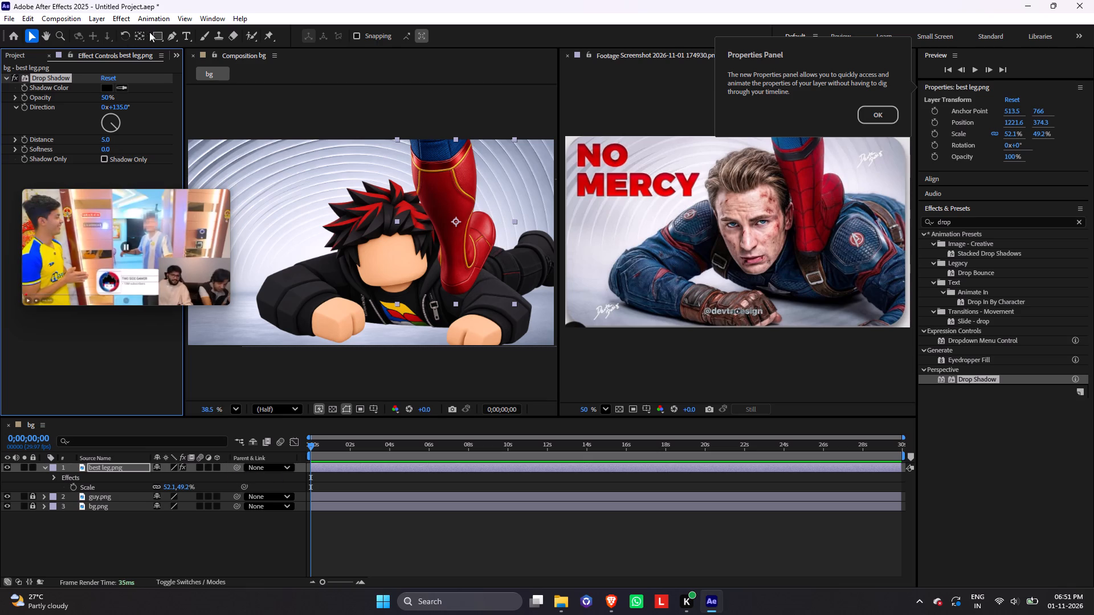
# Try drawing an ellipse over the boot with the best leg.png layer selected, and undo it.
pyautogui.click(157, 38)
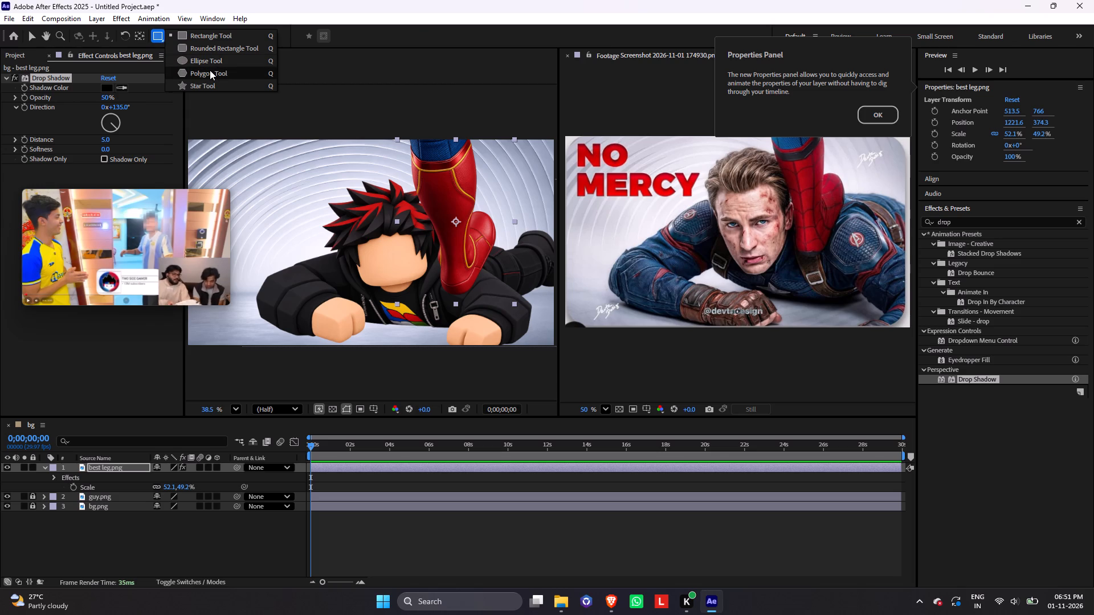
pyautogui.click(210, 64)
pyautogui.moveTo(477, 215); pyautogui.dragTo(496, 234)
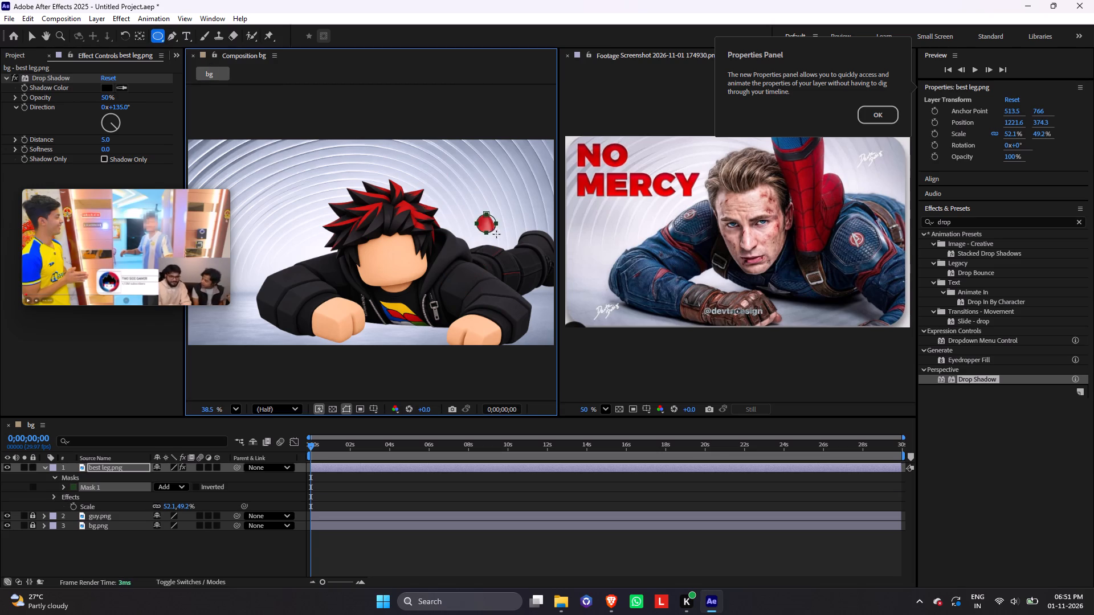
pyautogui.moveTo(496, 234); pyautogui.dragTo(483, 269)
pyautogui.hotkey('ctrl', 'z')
# Draw an ellipse about 159 by 400 px over the boot as a new shape layer and fill it with black 000000.
pyautogui.click(508, 536)
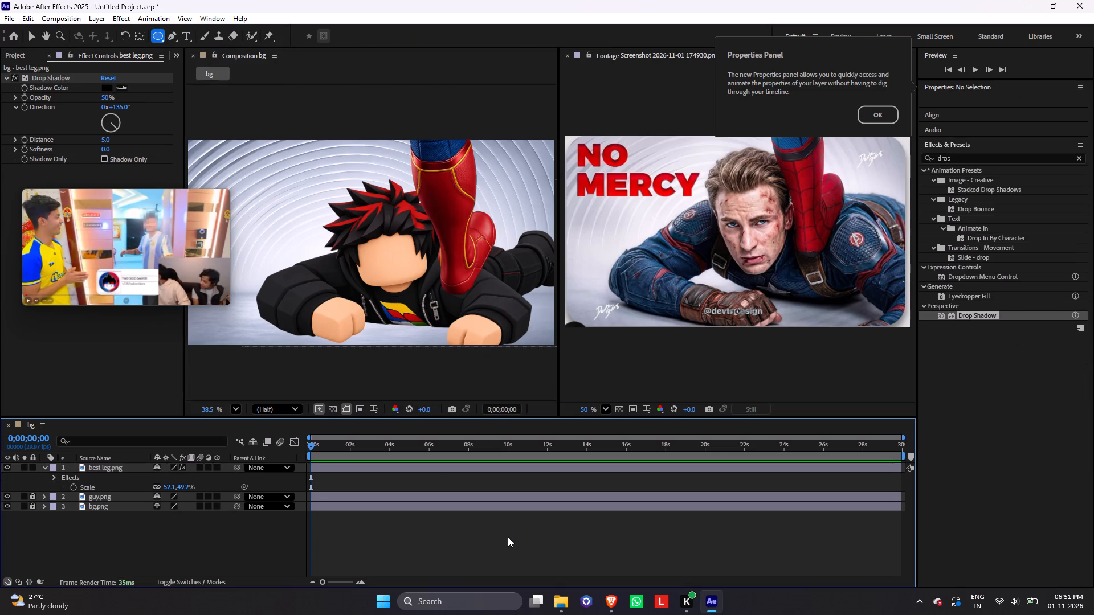
pyautogui.moveTo(487, 223); pyautogui.dragTo(459, 291)
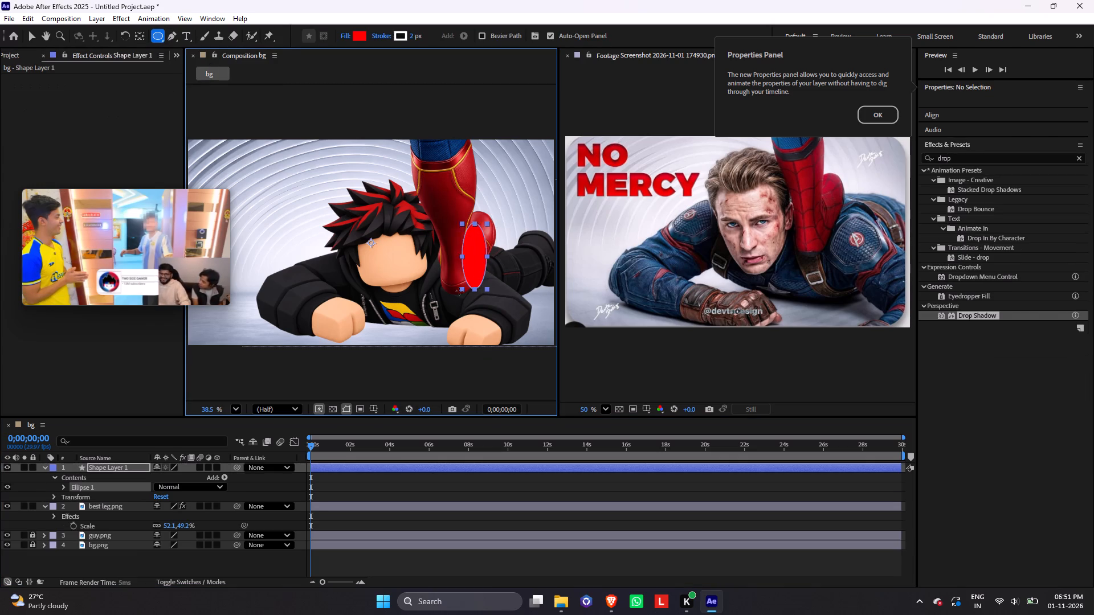
pyautogui.moveTo(459, 291); pyautogui.dragTo(458, 309)
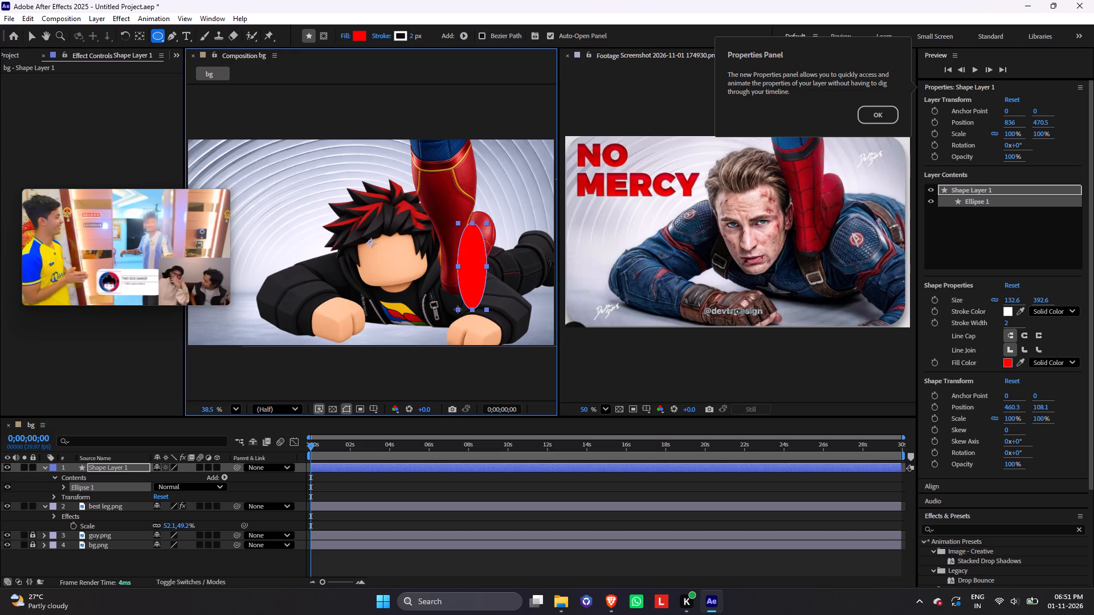
pyautogui.moveTo(458, 309); pyautogui.dragTo(452, 311)
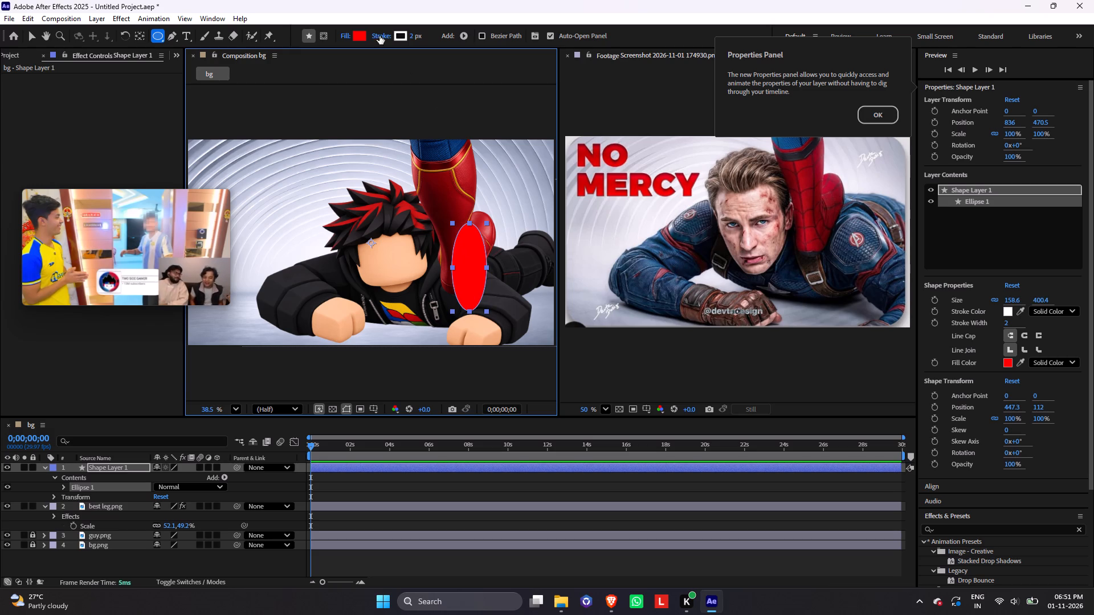
pyautogui.click(361, 33)
pyautogui.moveTo(465, 245); pyautogui.dragTo(369, 474)
pyautogui.click(647, 228)
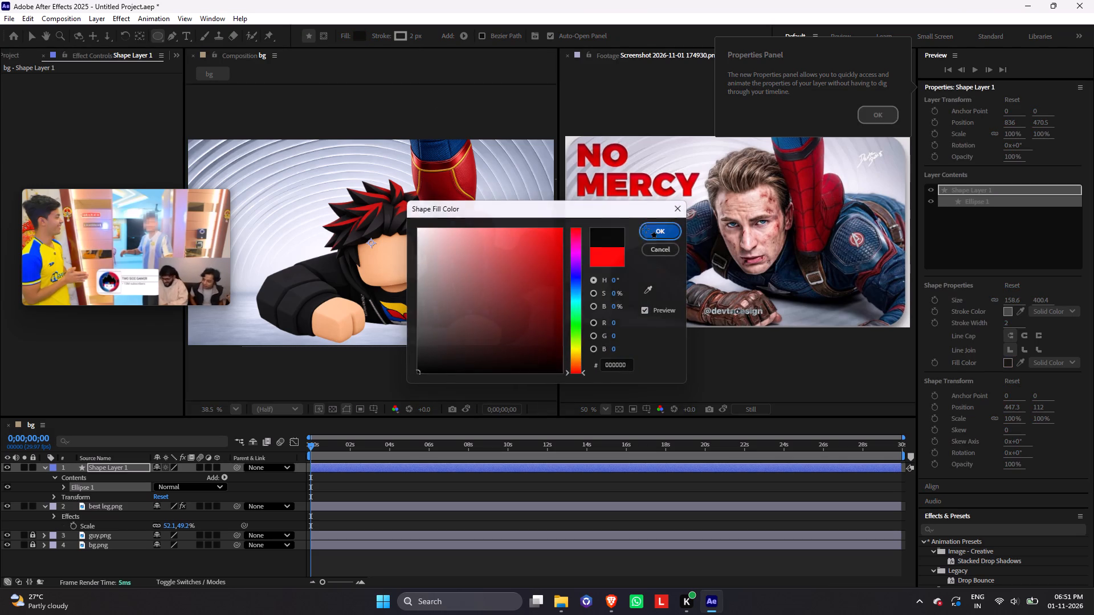
# Make the ellipse's shape layer 3D and centre its anchor point on the ellipse.
pyautogui.click(213, 469)
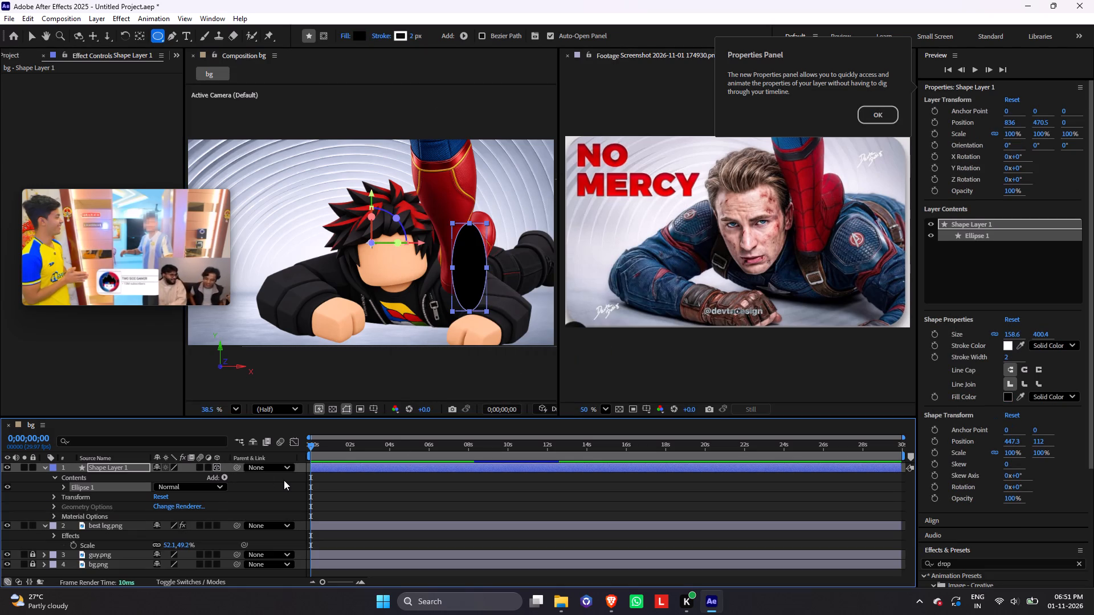
pyautogui.hotkey('alt', 'Home')
pyautogui.hotkey('ctrl', 'alt', 'Home')
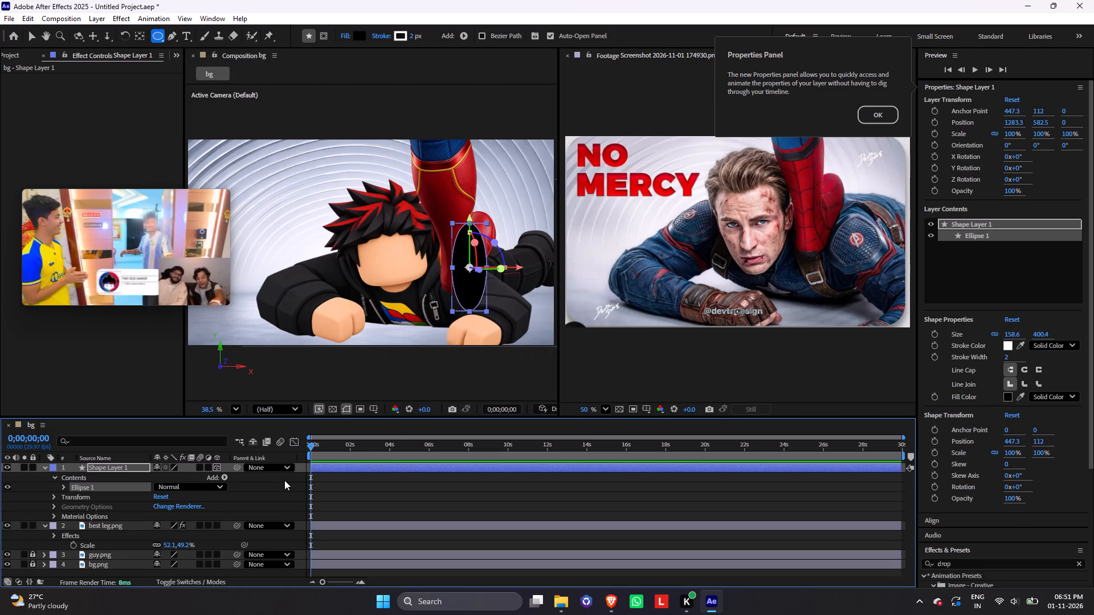
# Move the ellipse's shape layer below best leg.png in the layer order and collapse the best leg.png properties.
pyautogui.moveTo(109, 468); pyautogui.dragTo(115, 534)
pyautogui.click(46, 466)
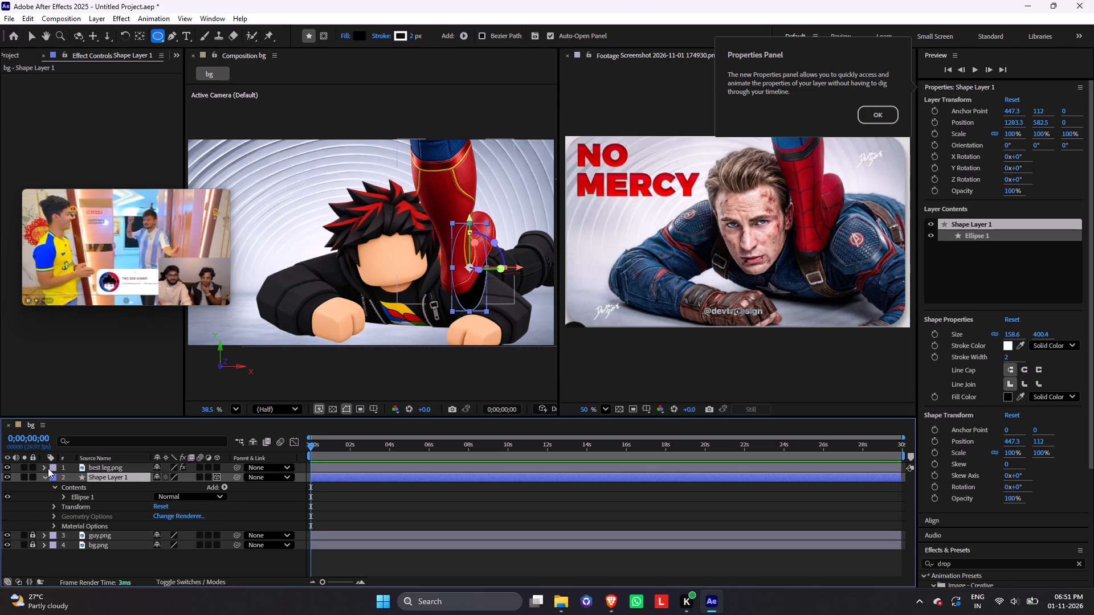
# Tilt the ellipse layer to an orientation of about 333°, 32°, 38° and place it behind the boot at about 1307, 577.
pyautogui.press('v')
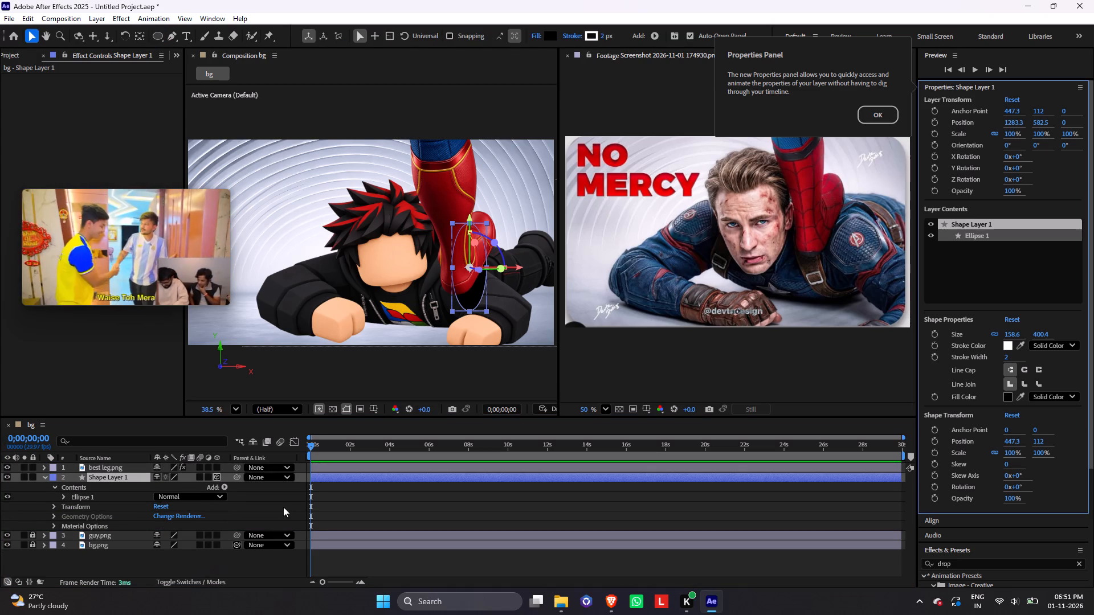
pyautogui.moveTo(470, 290); pyautogui.dragTo(480, 283)
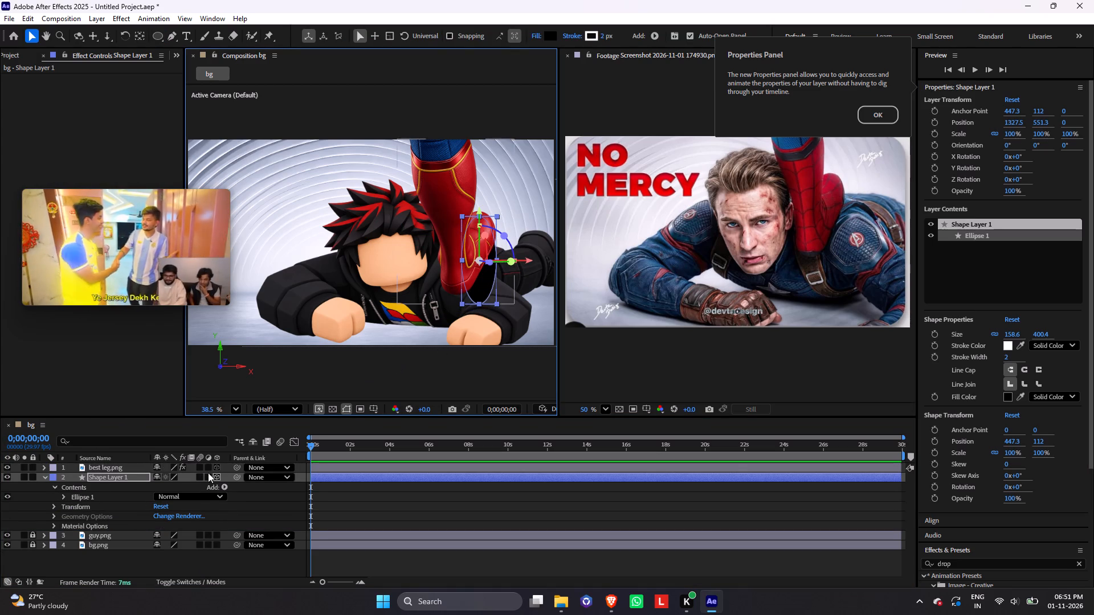
pyautogui.press('r')
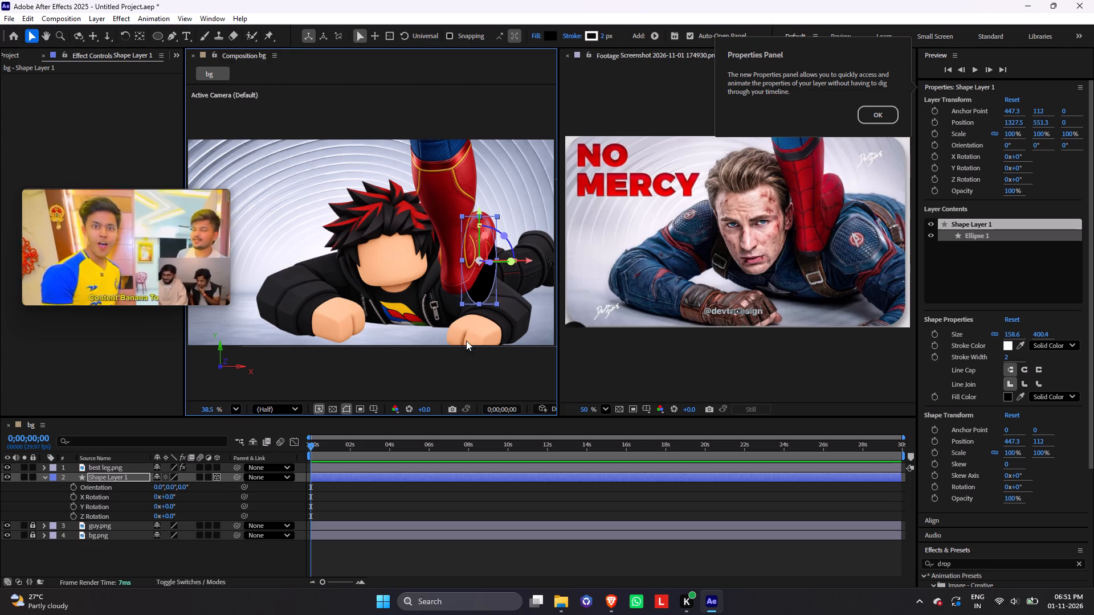
pyautogui.moveTo(505, 234); pyautogui.dragTo(522, 254)
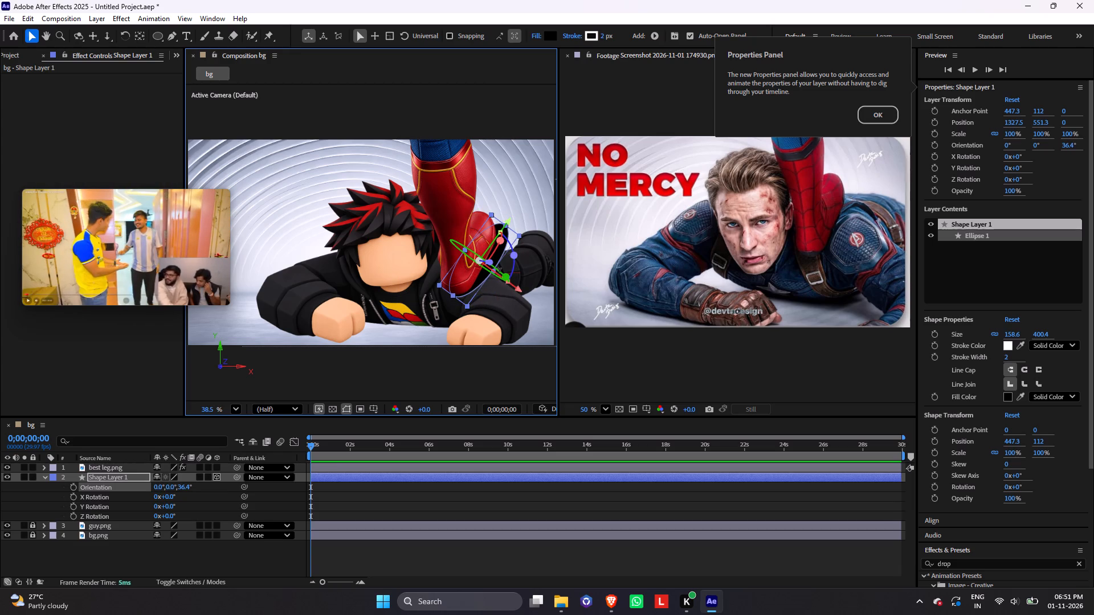
pyautogui.moveTo(499, 269); pyautogui.dragTo(487, 260)
pyautogui.moveTo(499, 251); pyautogui.dragTo(499, 251)
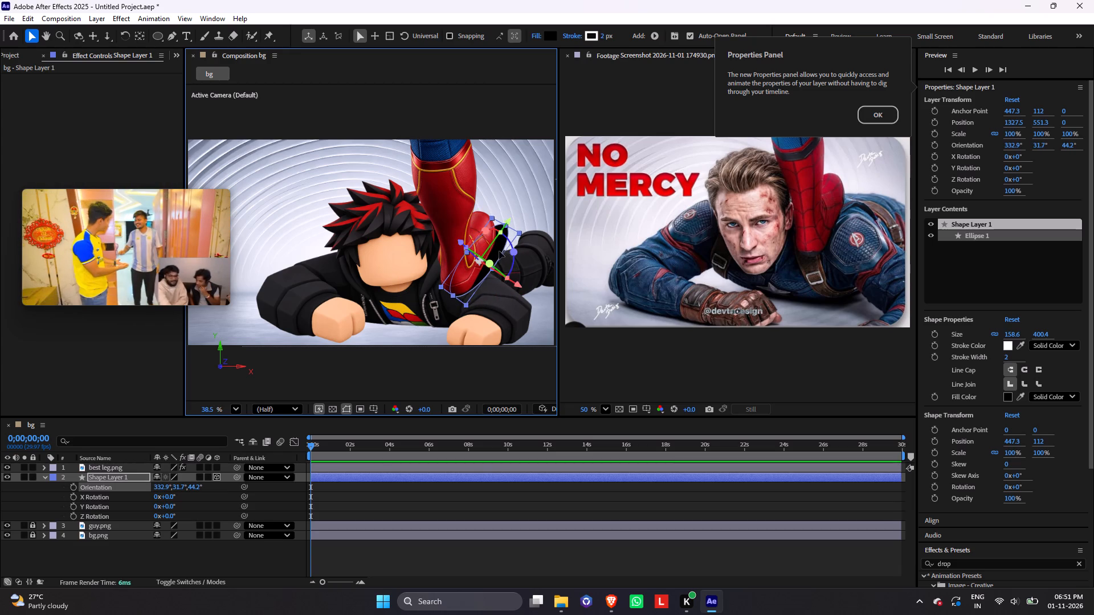
pyautogui.moveTo(499, 251); pyautogui.dragTo(495, 256)
pyautogui.click(509, 253)
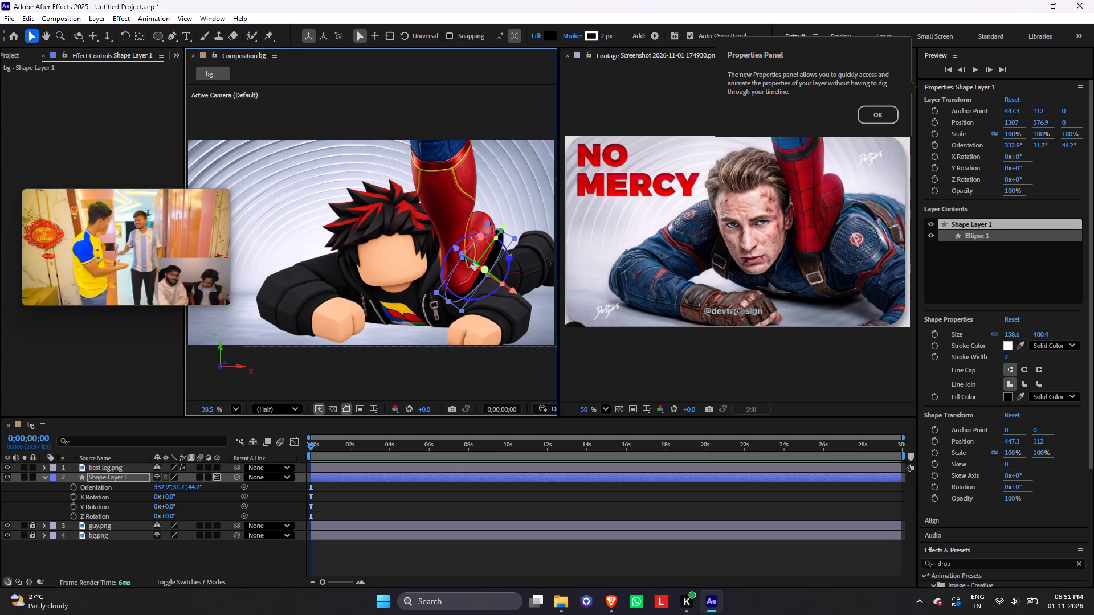
pyautogui.click(185, 567)
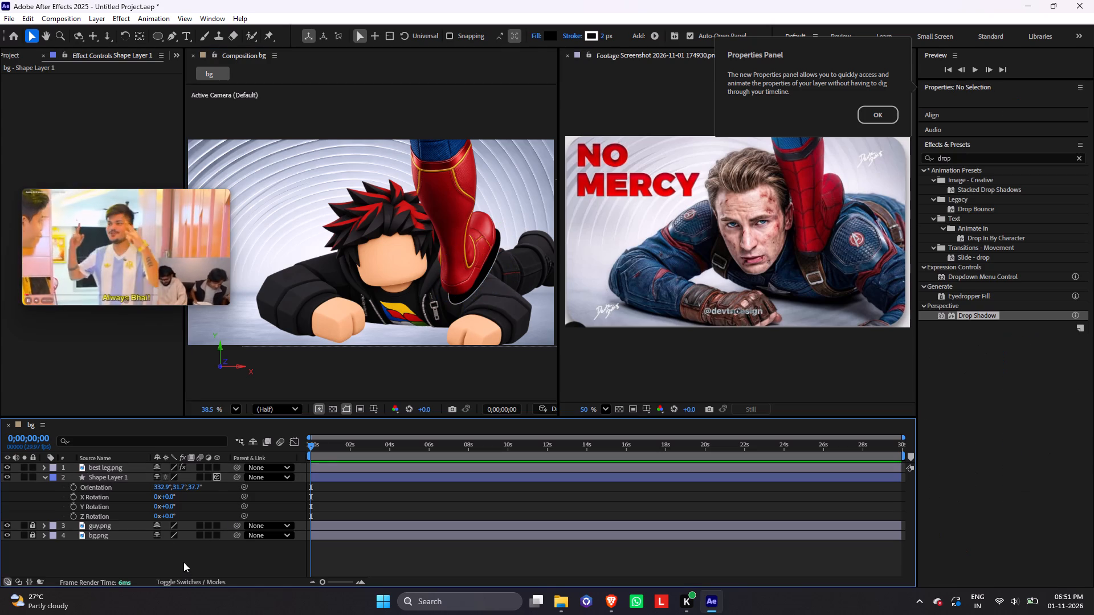
# Raise the black ellipse layer behind the boot to about 1307, 557.
pyautogui.click(478, 265)
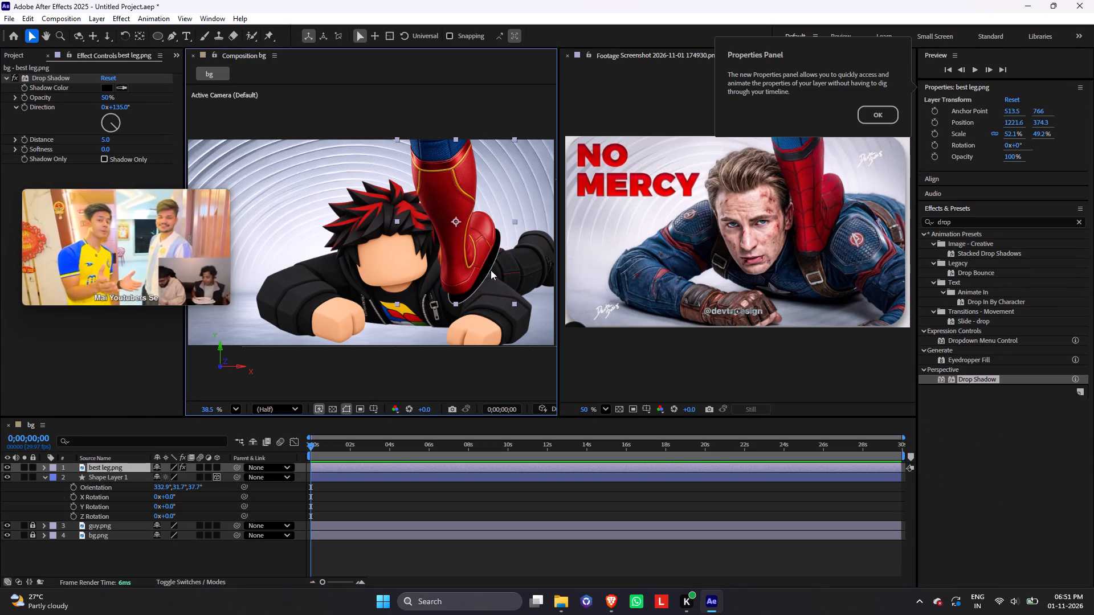
pyautogui.click(491, 270)
pyautogui.click(113, 479)
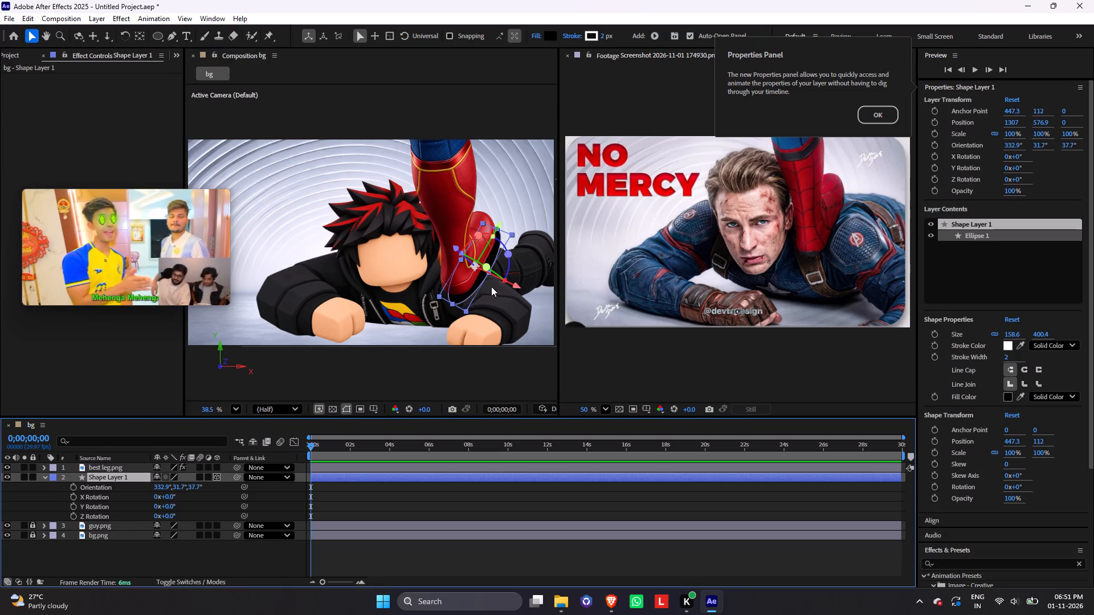
pyautogui.click(472, 291)
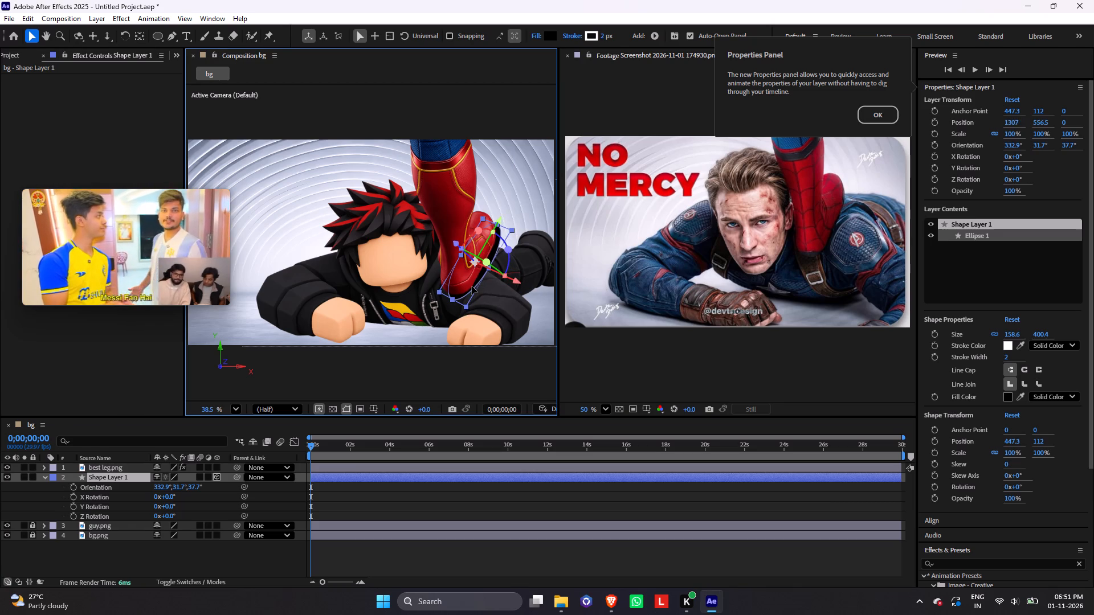
pyautogui.click(213, 563)
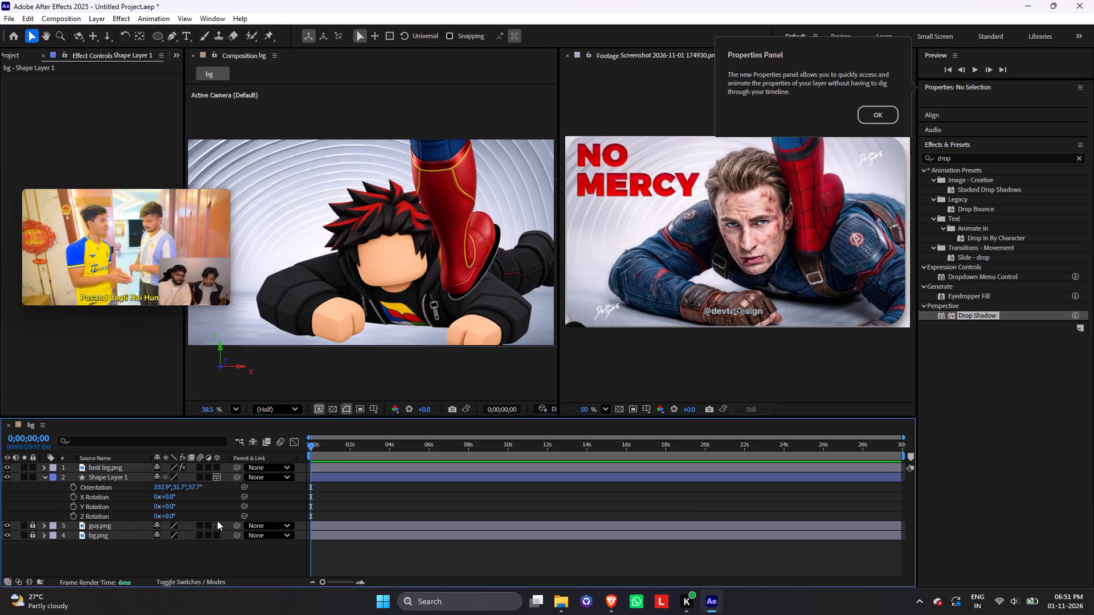
pyautogui.click(461, 290)
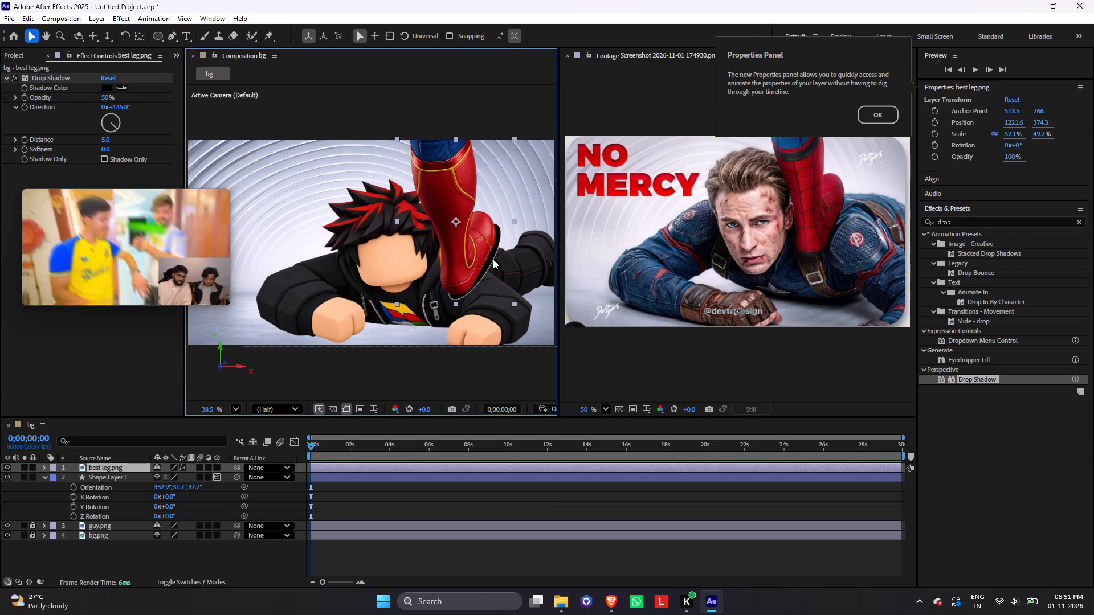
# Widen the black ellipse layer behind the boot to a scale of about 144% by 95%.
pyautogui.click(493, 259)
pyautogui.click(95, 475)
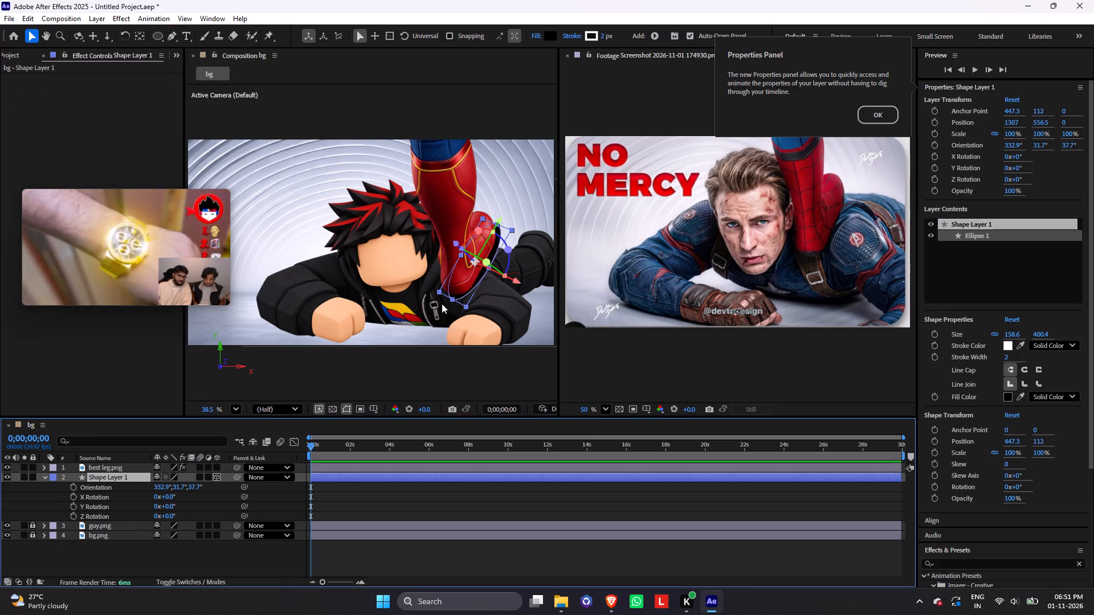
pyautogui.click(462, 255)
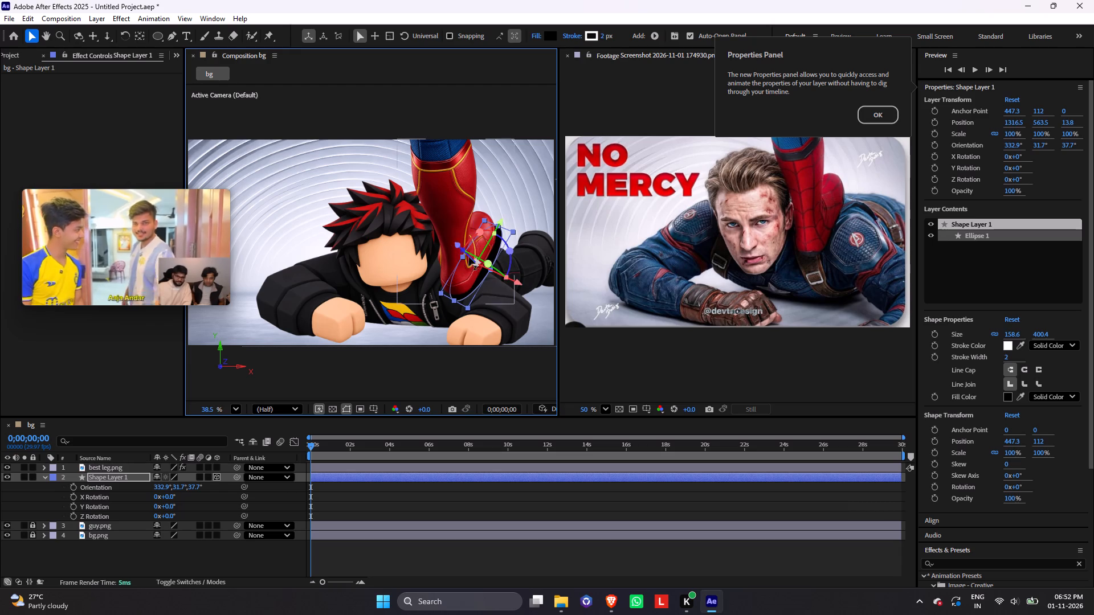
pyautogui.click(453, 301)
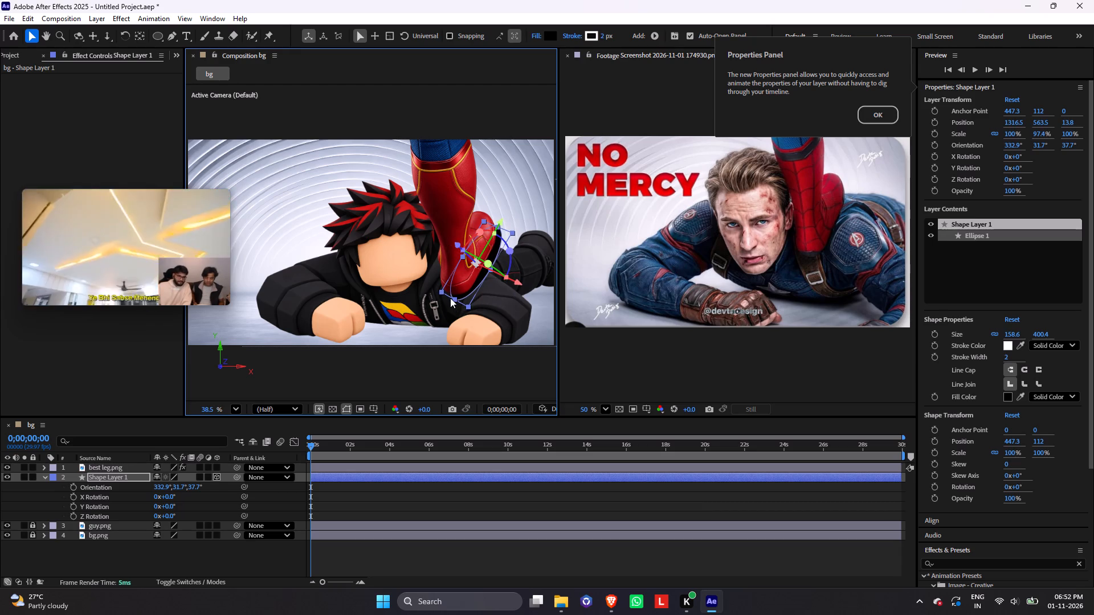
pyautogui.moveTo(442, 292); pyautogui.dragTo(436, 288)
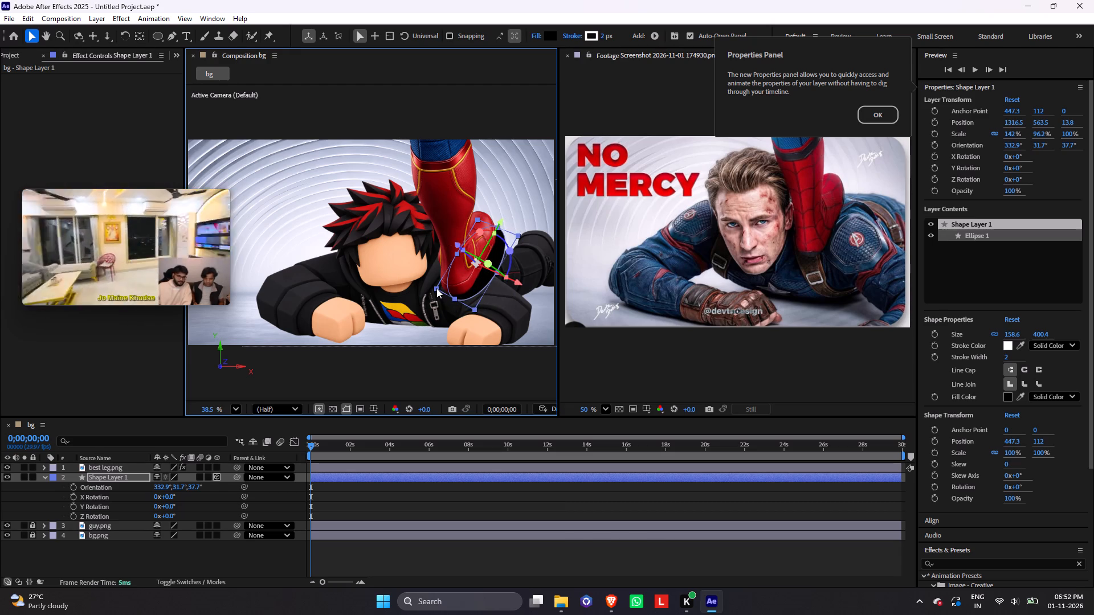
pyautogui.moveTo(436, 288); pyautogui.dragTo(436, 288)
# Rotate the ellipse layer to an orientation of about 322.5°, 41.4°, 44° and move it to about 1293, 553.
pyautogui.moveTo(475, 277); pyautogui.dragTo(468, 275)
pyautogui.moveTo(480, 261); pyautogui.dragTo(475, 260)
pyautogui.click(467, 280)
pyautogui.click(410, 543)
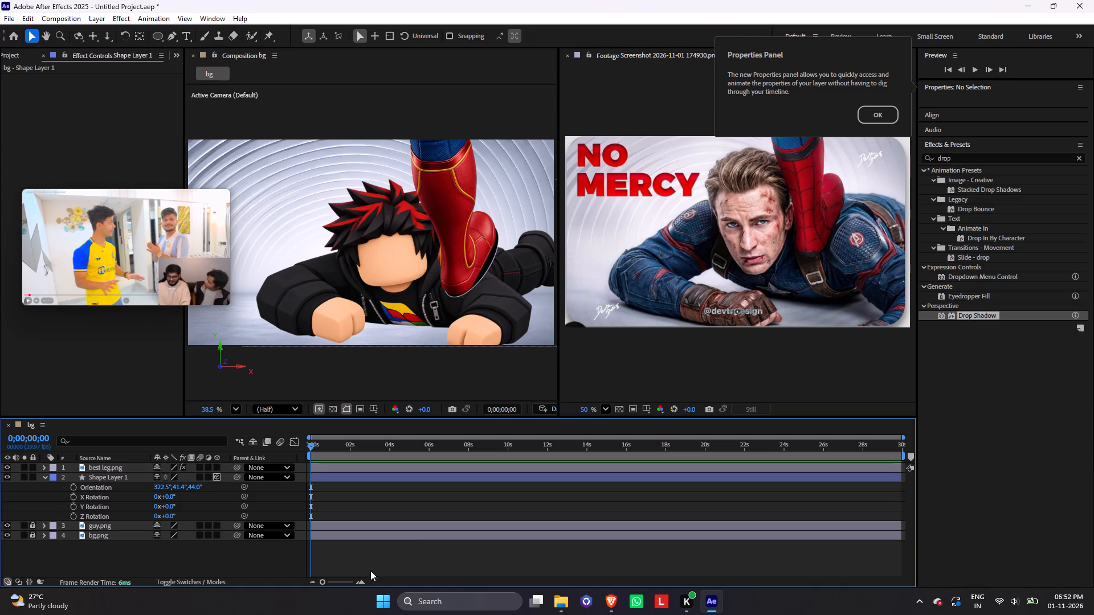
# Set the ellipse shape layer's stroke to None.
pyautogui.click(480, 288)
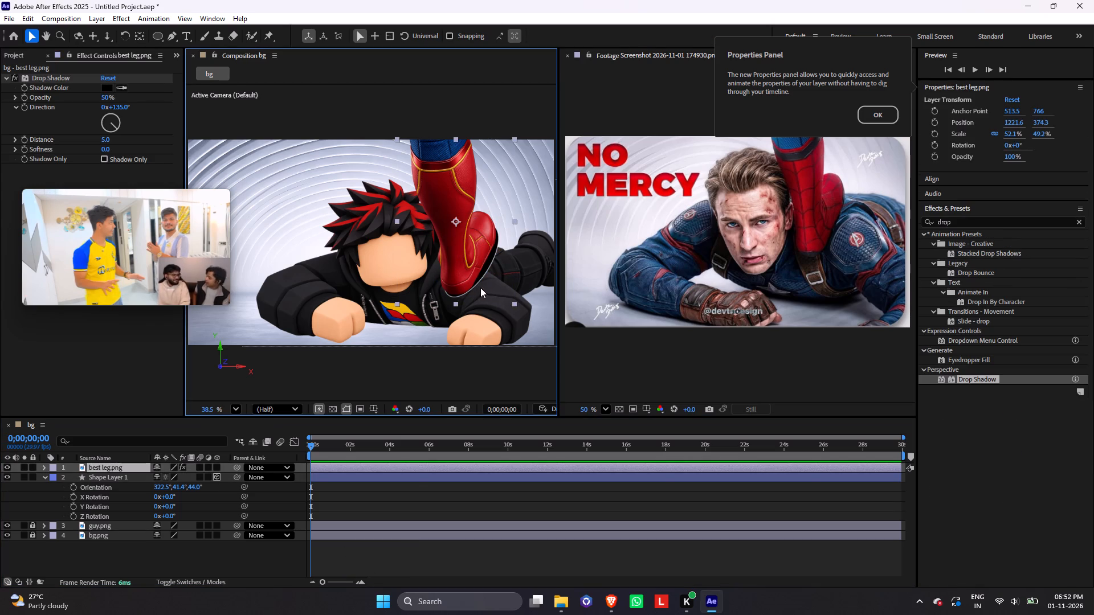
pyautogui.click(104, 479)
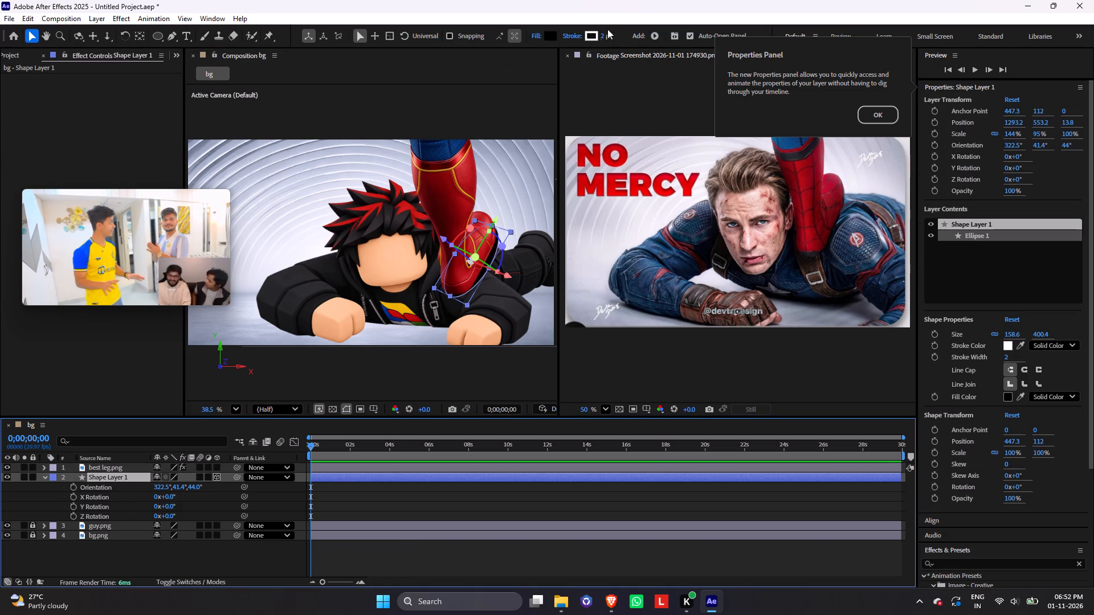
pyautogui.click(594, 35)
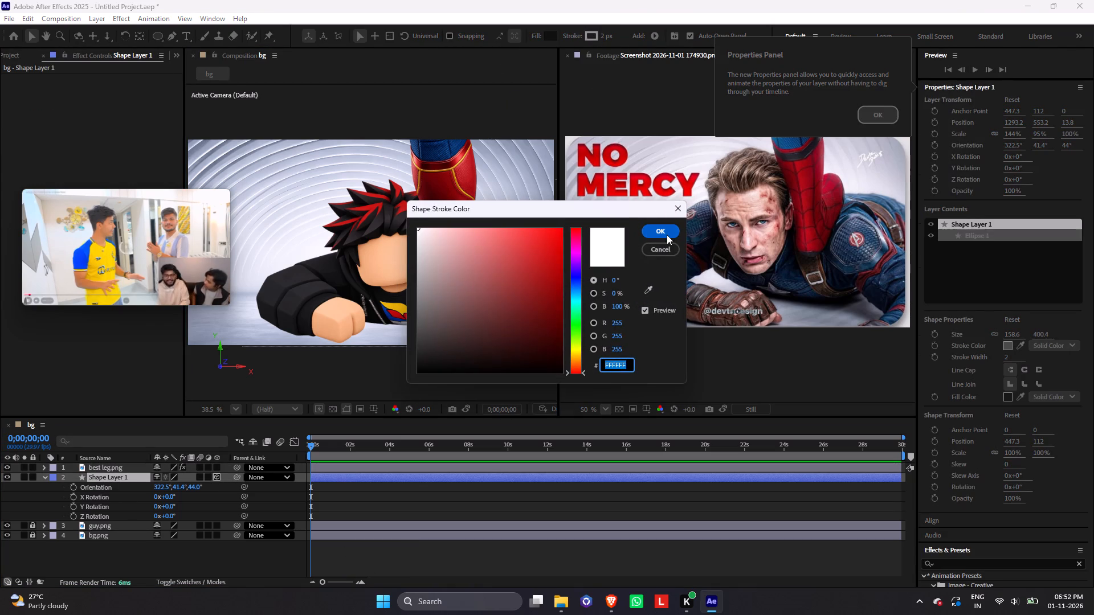
pyautogui.click(667, 235)
pyautogui.click(577, 35)
pyautogui.click(485, 270)
pyautogui.click(554, 331)
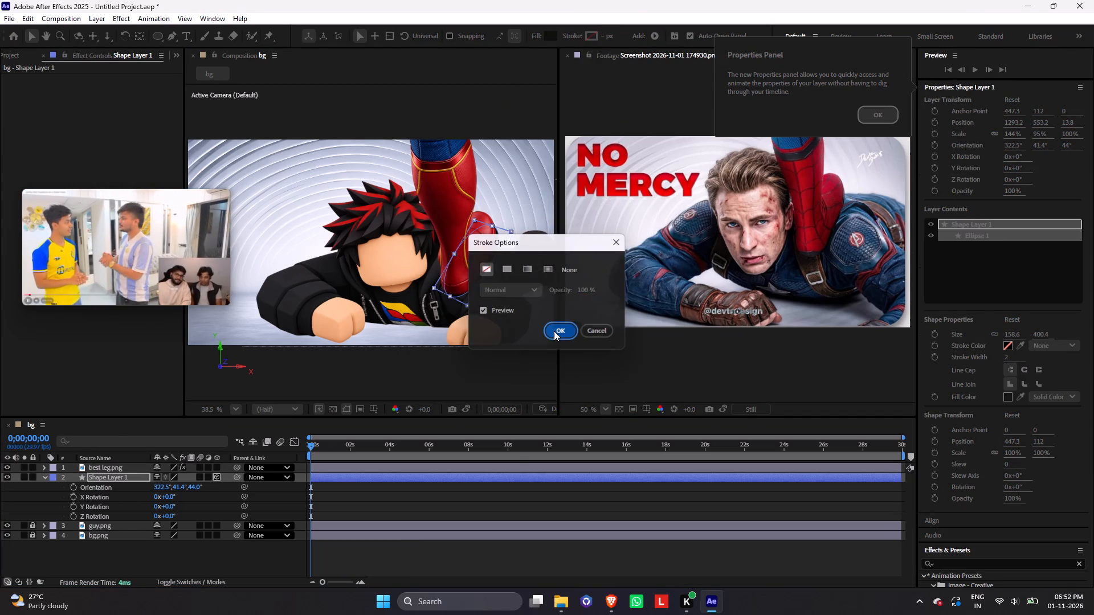
pyautogui.click(461, 512)
# Lower the ellipse shape layer's opacity to 62%.
pyautogui.click(126, 466)
pyautogui.click(125, 477)
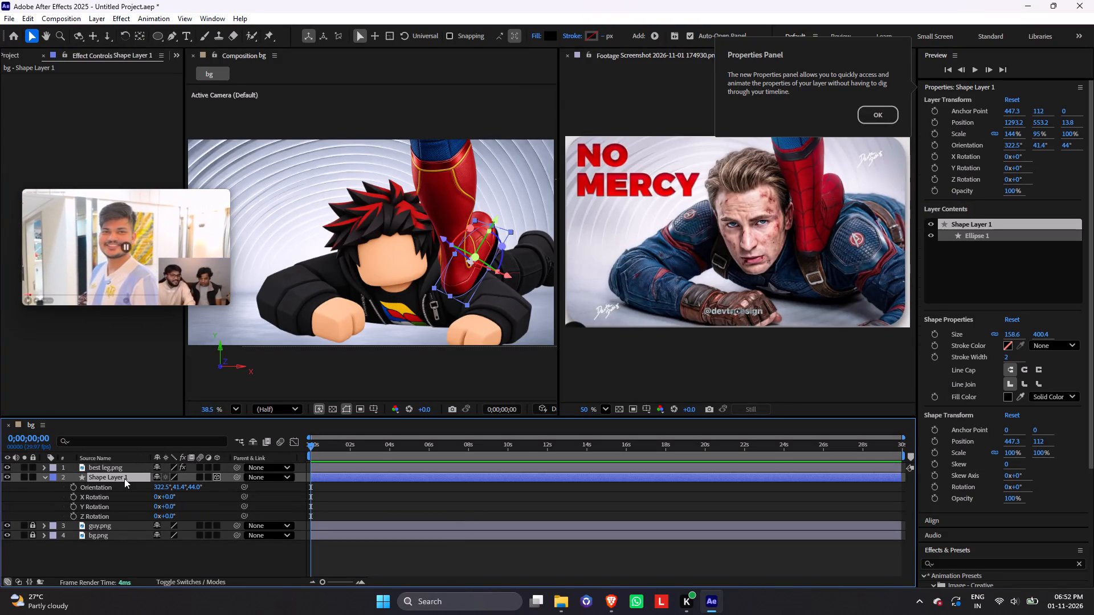
pyautogui.press('t')
pyautogui.moveTo(160, 487); pyautogui.dragTo(152, 487)
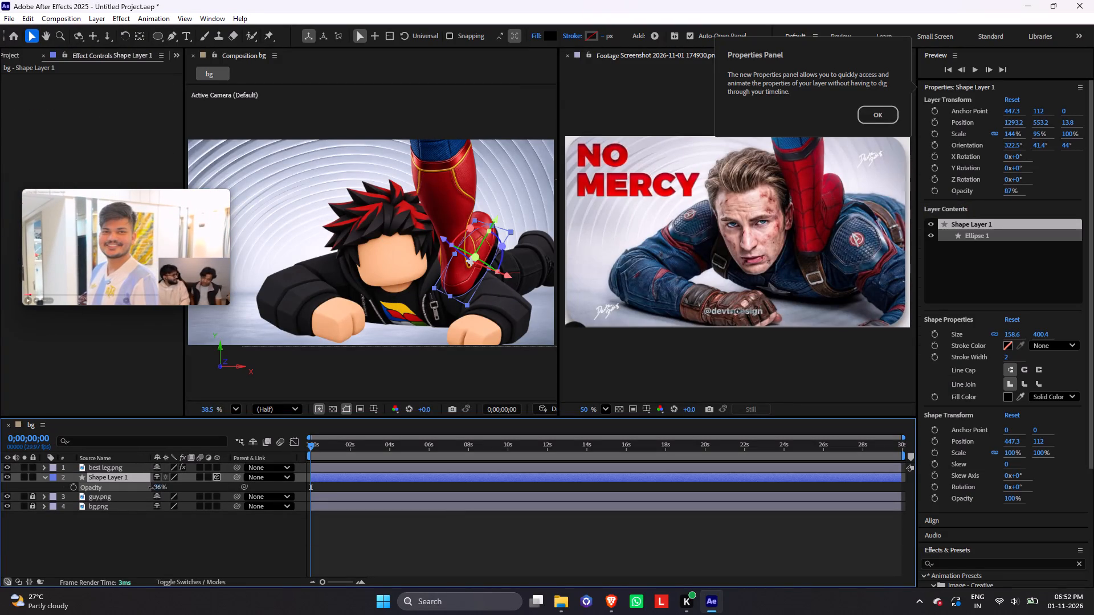
pyautogui.moveTo(152, 487); pyautogui.dragTo(186, 486)
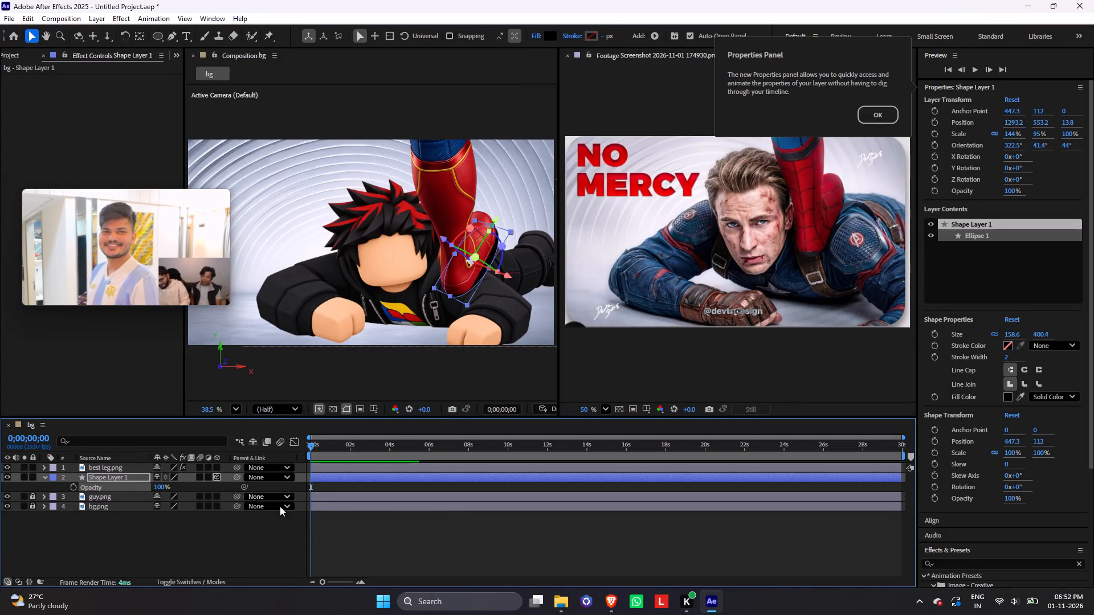
pyautogui.moveTo(162, 486); pyautogui.dragTo(143, 489)
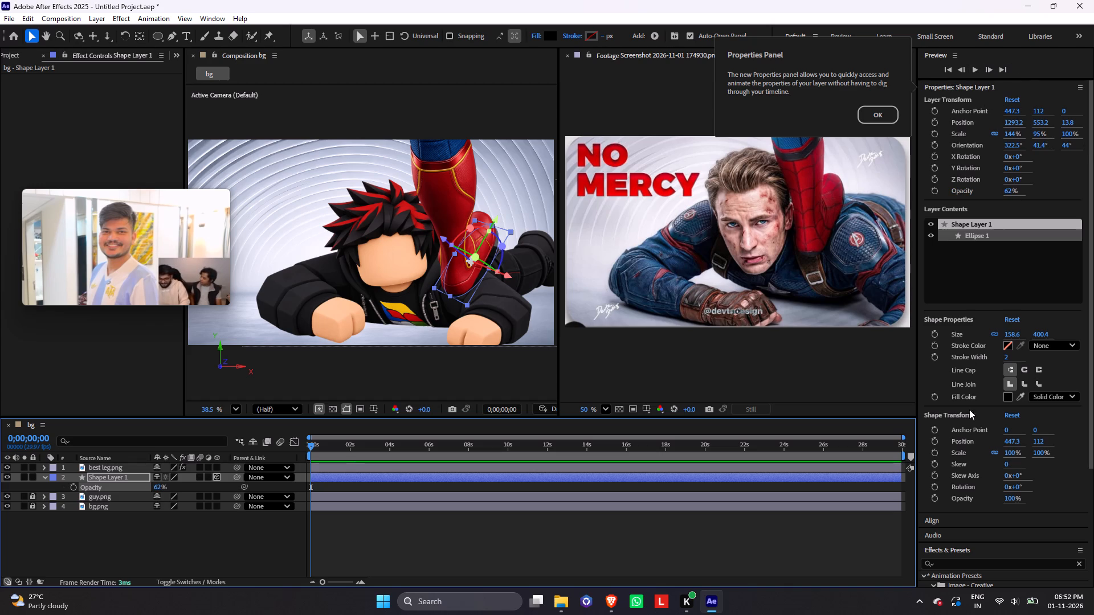
# Dismiss the Properties panel tip and dock the Effects & Presets panel in the Preview panel's group.
pyautogui.scroll(-1, 972, 421)
pyautogui.scroll(2, 972, 396)
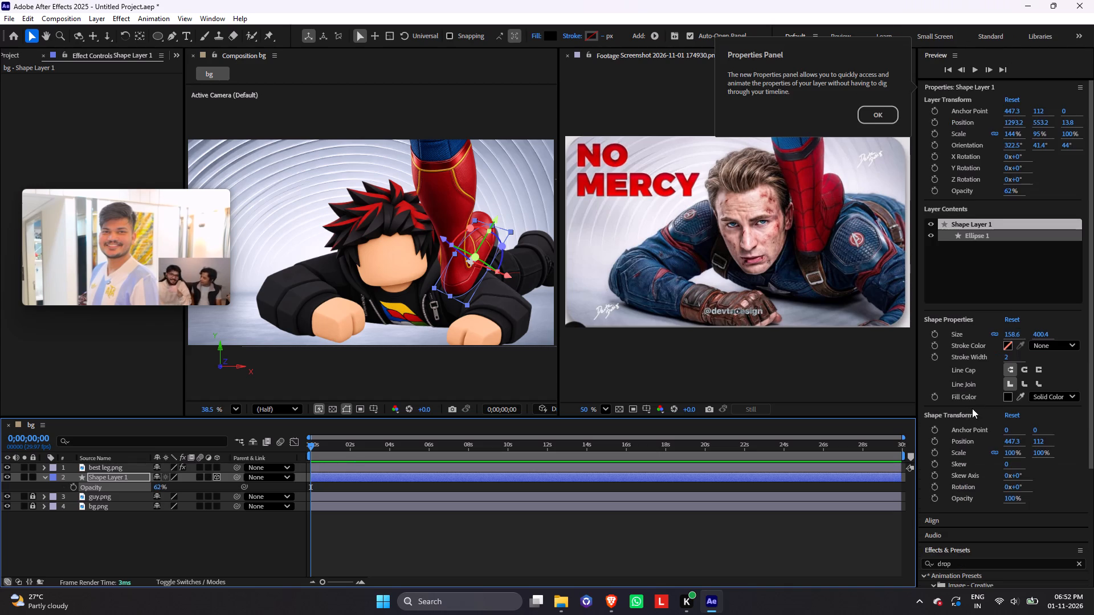
pyautogui.scroll(-1, 977, 468)
pyautogui.moveTo(958, 453); pyautogui.dragTo(960, 428)
pyautogui.click(879, 310)
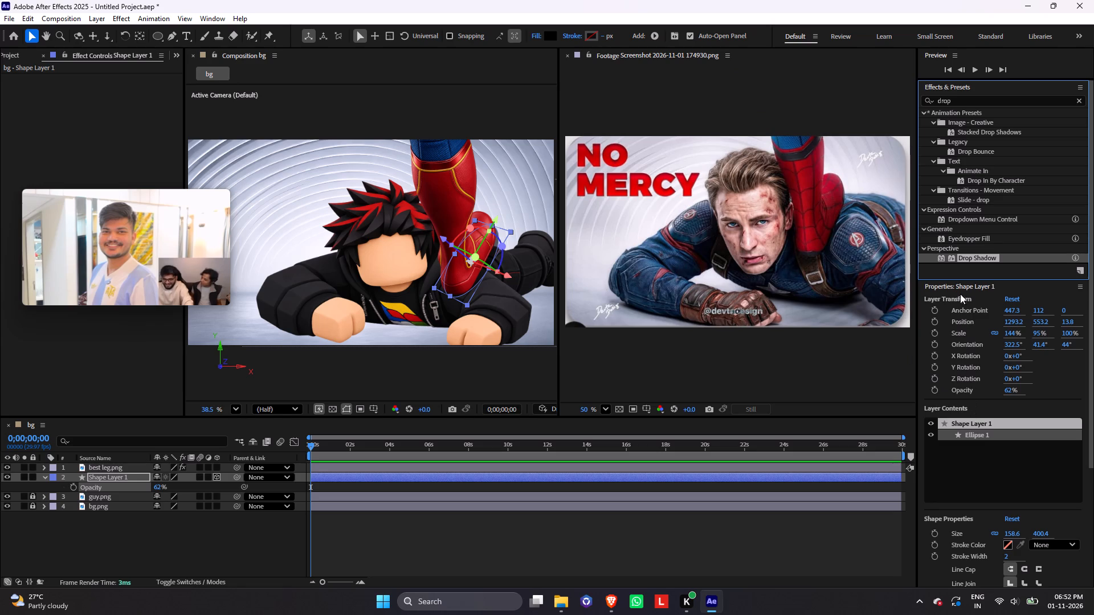
pyautogui.moveTo(967, 86); pyautogui.dragTo(994, 44)
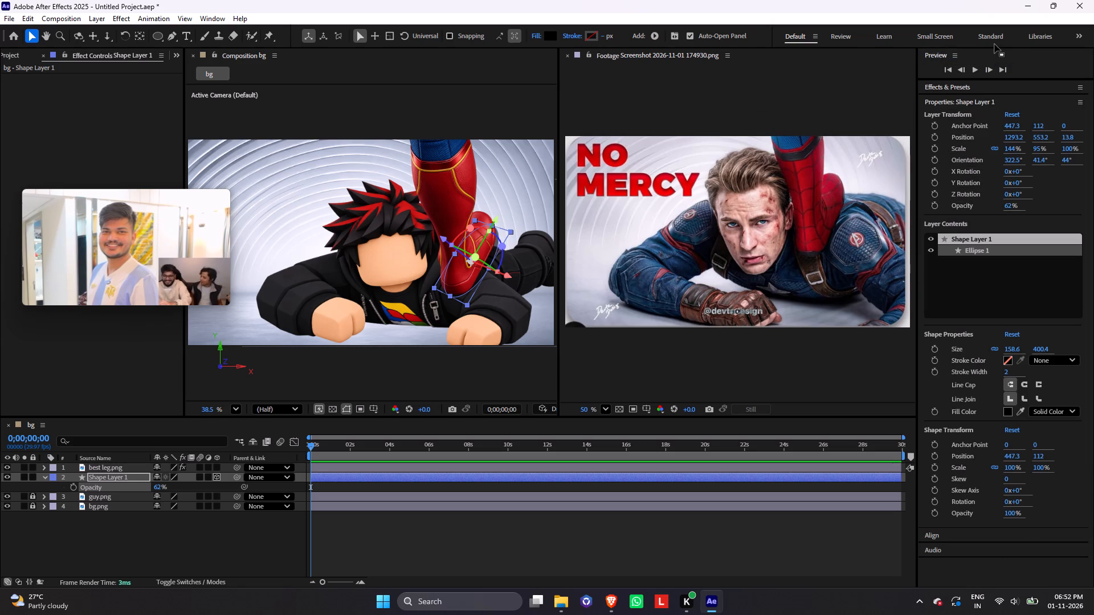
pyautogui.moveTo(994, 44); pyautogui.dragTo(1003, 56)
pyautogui.scroll(3, 997, 239)
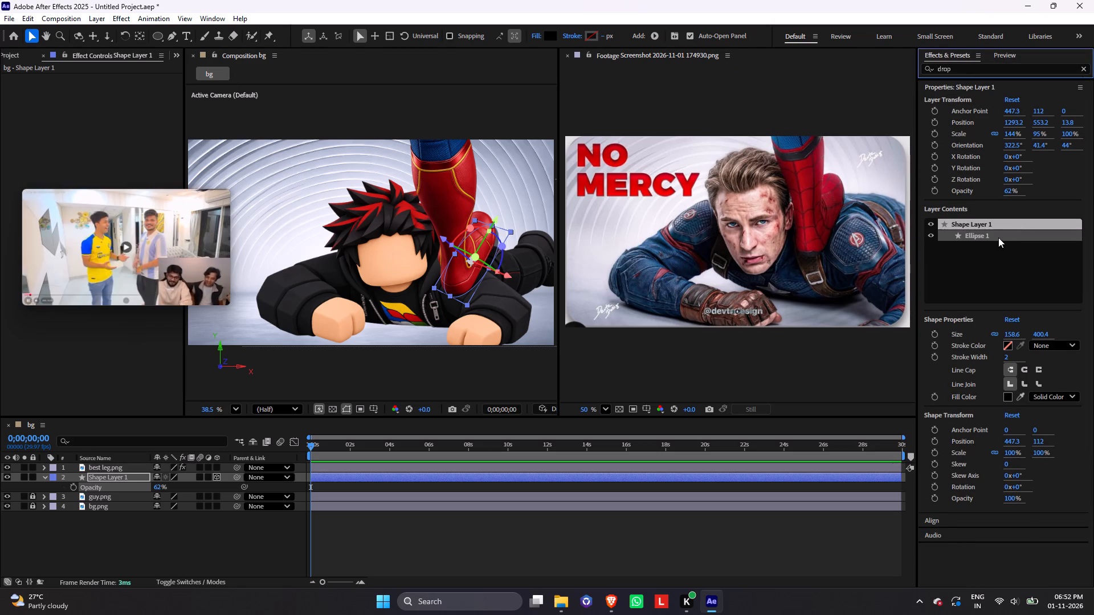
pyautogui.scroll(1, 1010, 202)
# Clear the "drop" search text in Effects & Presets.
pyautogui.moveTo(958, 69); pyautogui.dragTo(932, 70)
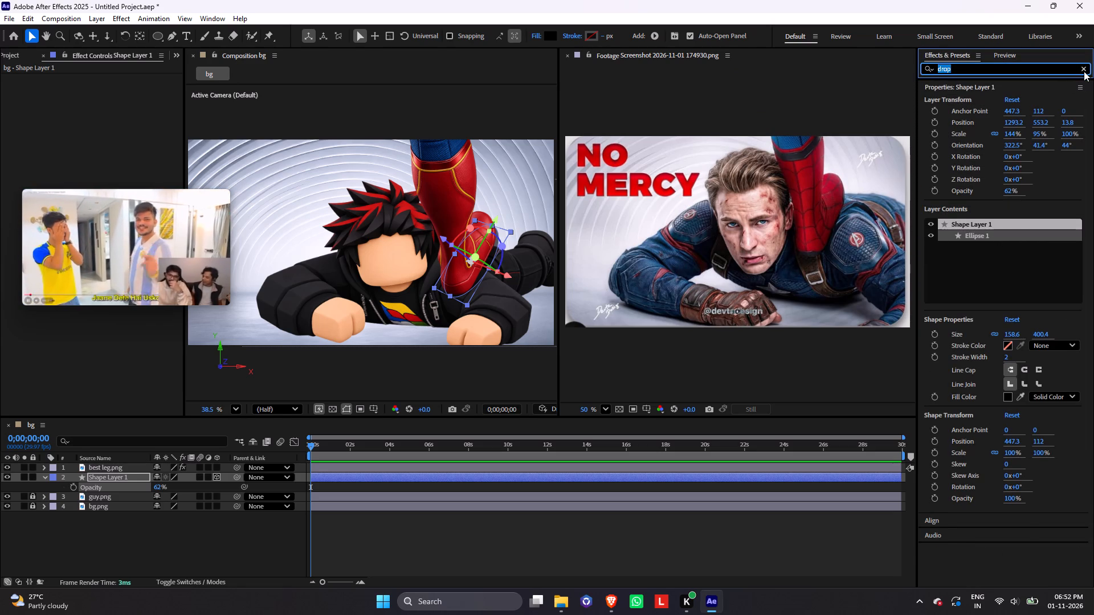
pyautogui.click(1084, 71)
pyautogui.scroll(-2, 982, 370)
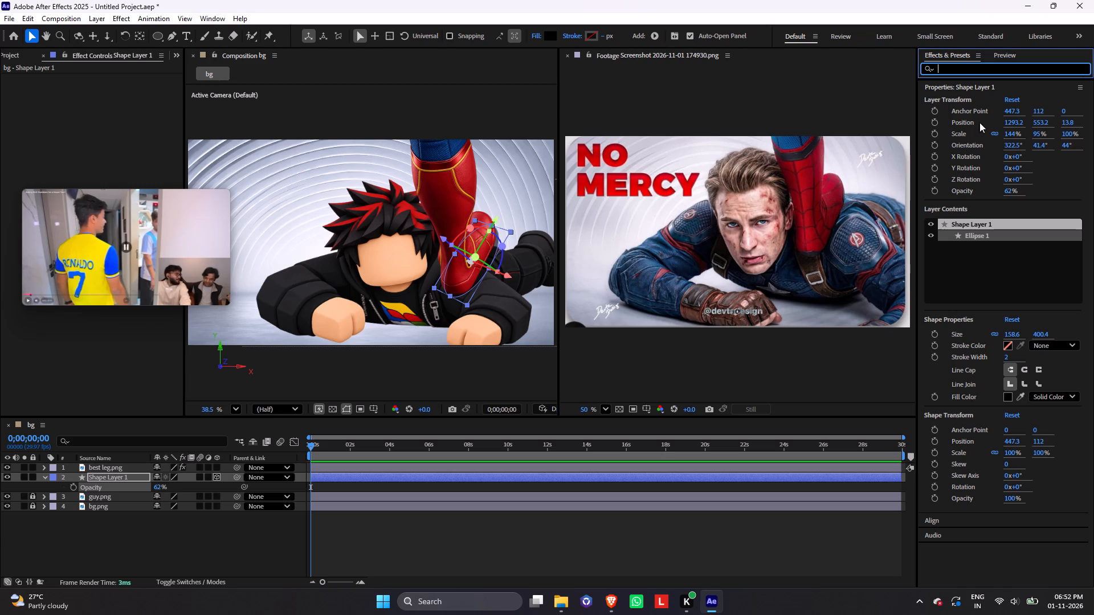
# Close the Properties panel.
pyautogui.click(886, 57)
pyautogui.click(1082, 87)
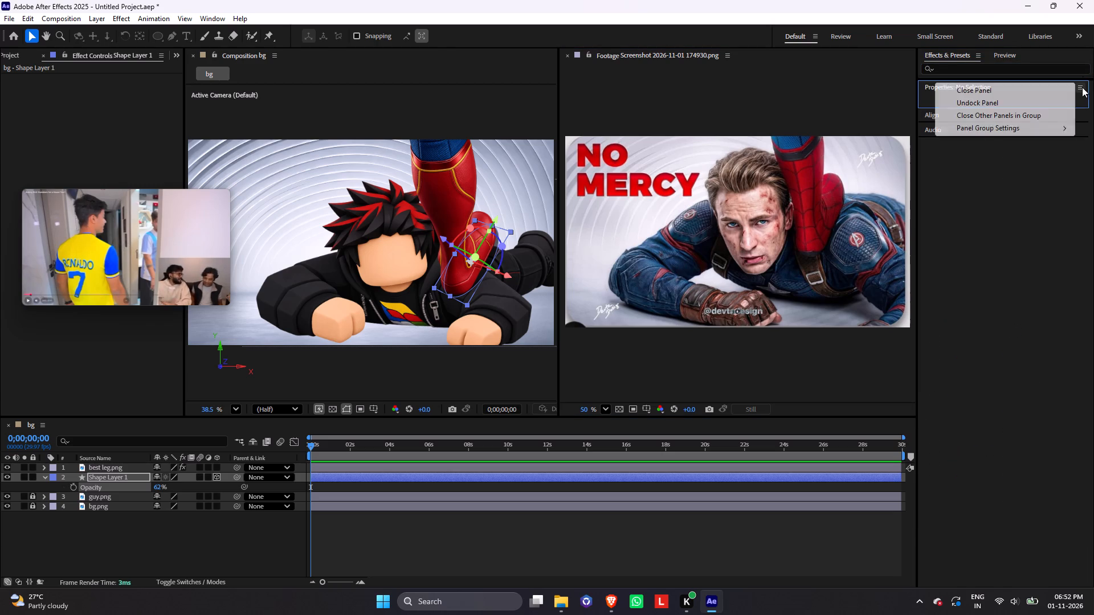
pyautogui.click(1020, 87)
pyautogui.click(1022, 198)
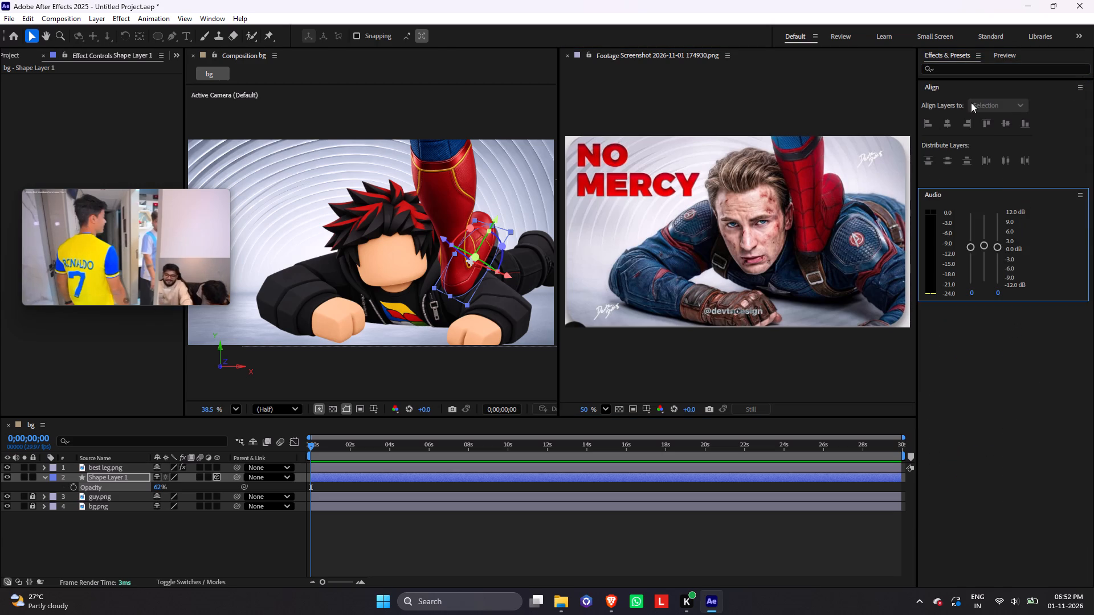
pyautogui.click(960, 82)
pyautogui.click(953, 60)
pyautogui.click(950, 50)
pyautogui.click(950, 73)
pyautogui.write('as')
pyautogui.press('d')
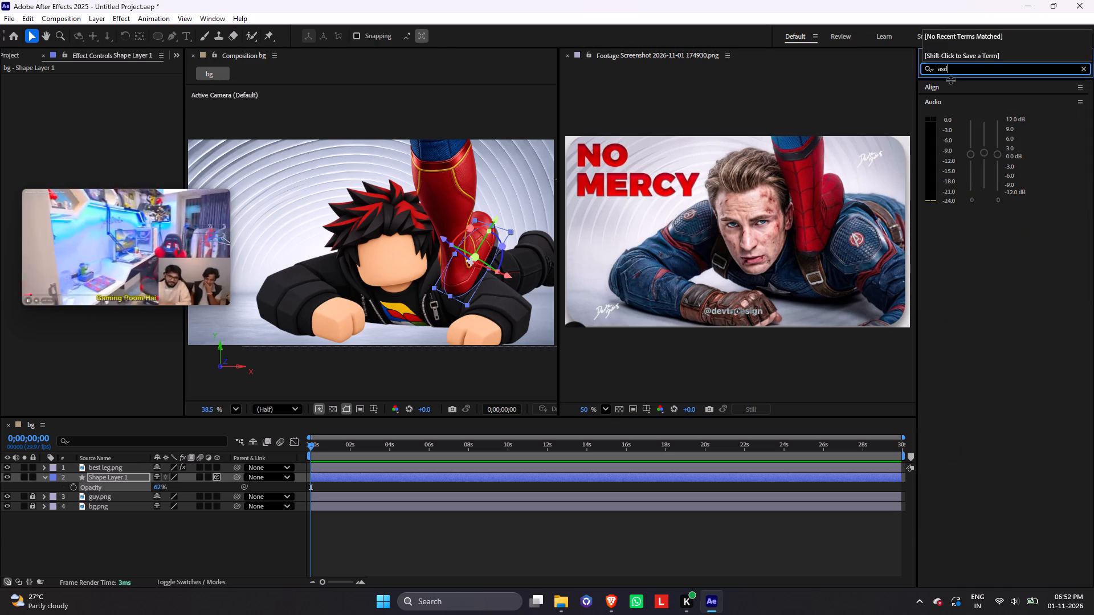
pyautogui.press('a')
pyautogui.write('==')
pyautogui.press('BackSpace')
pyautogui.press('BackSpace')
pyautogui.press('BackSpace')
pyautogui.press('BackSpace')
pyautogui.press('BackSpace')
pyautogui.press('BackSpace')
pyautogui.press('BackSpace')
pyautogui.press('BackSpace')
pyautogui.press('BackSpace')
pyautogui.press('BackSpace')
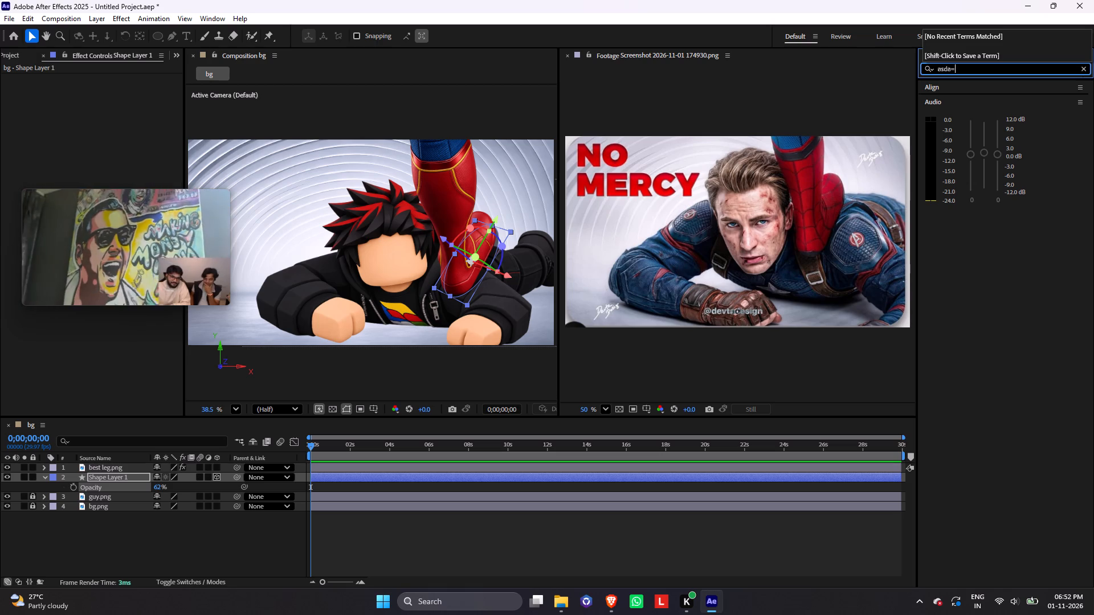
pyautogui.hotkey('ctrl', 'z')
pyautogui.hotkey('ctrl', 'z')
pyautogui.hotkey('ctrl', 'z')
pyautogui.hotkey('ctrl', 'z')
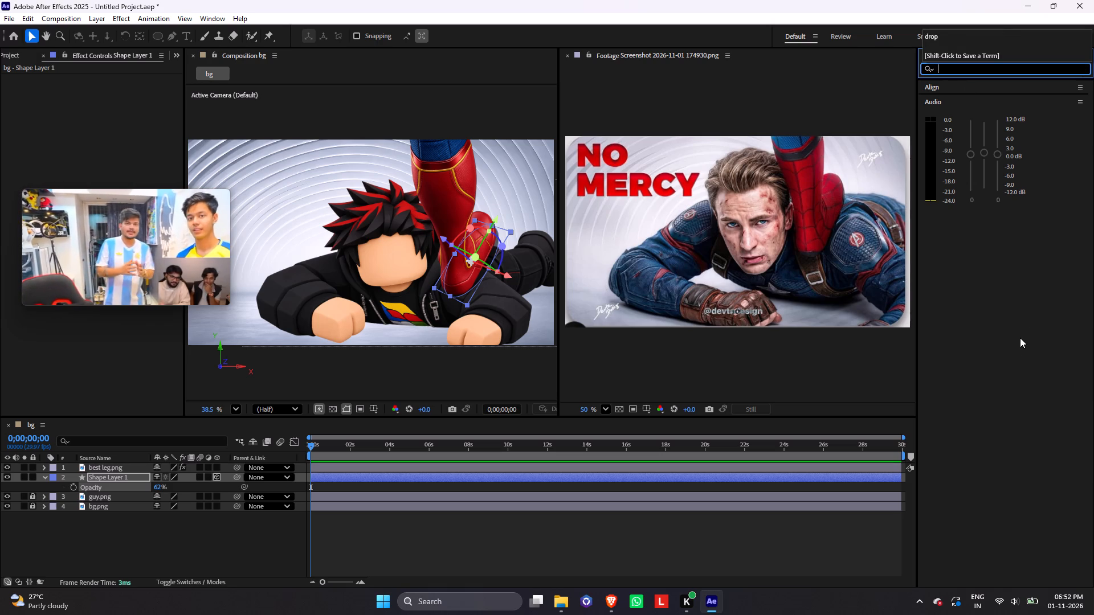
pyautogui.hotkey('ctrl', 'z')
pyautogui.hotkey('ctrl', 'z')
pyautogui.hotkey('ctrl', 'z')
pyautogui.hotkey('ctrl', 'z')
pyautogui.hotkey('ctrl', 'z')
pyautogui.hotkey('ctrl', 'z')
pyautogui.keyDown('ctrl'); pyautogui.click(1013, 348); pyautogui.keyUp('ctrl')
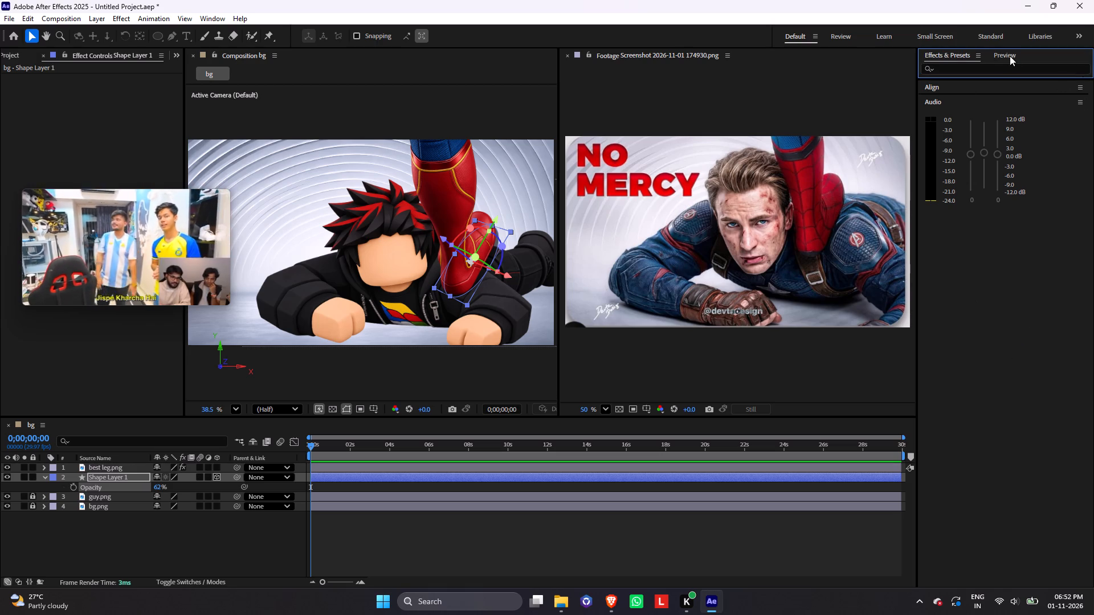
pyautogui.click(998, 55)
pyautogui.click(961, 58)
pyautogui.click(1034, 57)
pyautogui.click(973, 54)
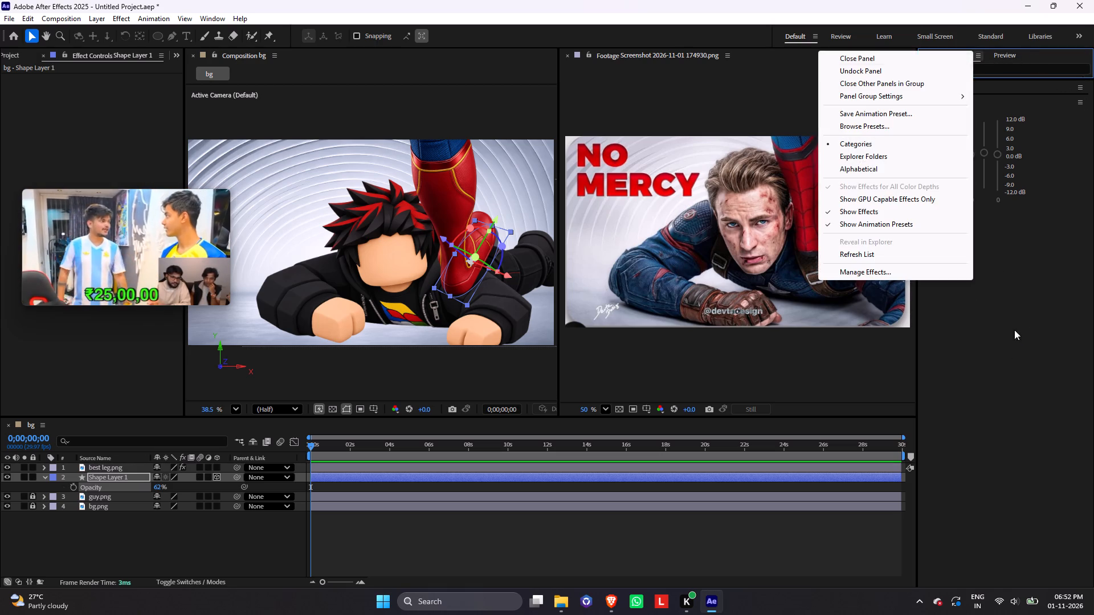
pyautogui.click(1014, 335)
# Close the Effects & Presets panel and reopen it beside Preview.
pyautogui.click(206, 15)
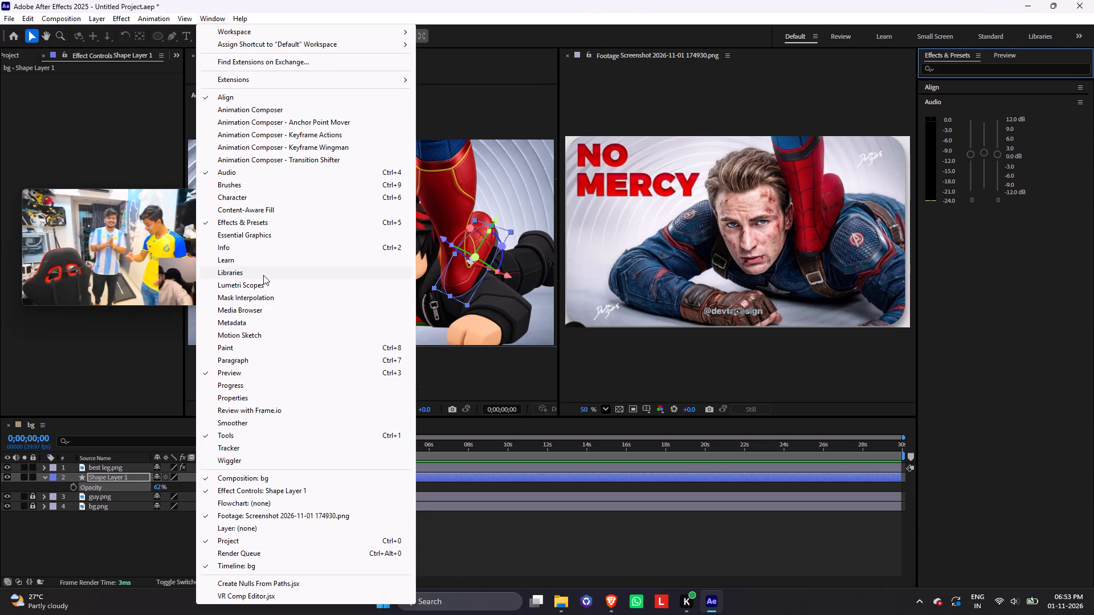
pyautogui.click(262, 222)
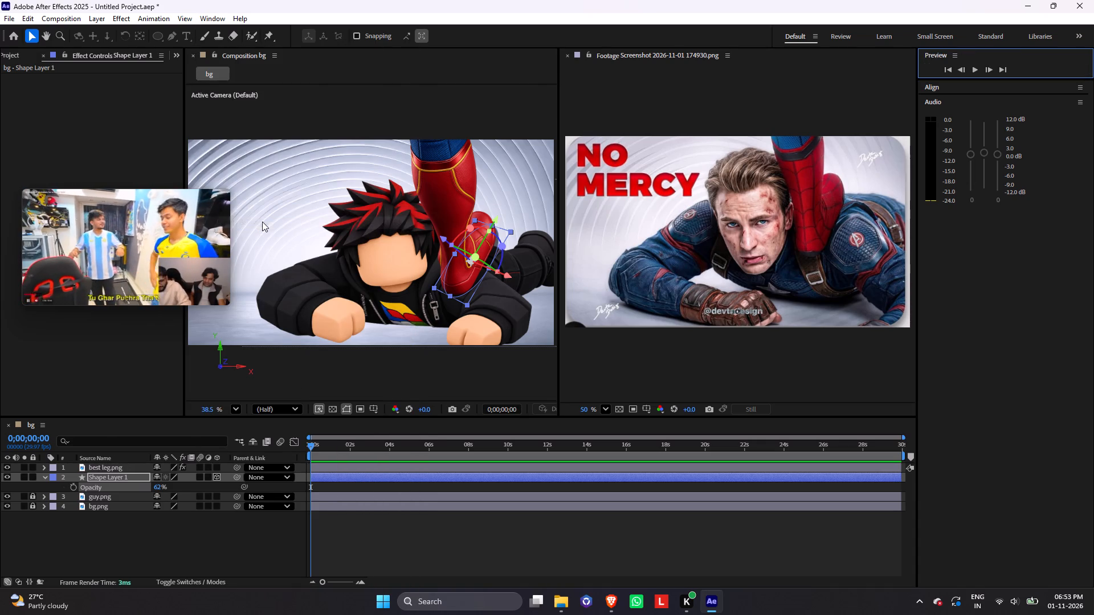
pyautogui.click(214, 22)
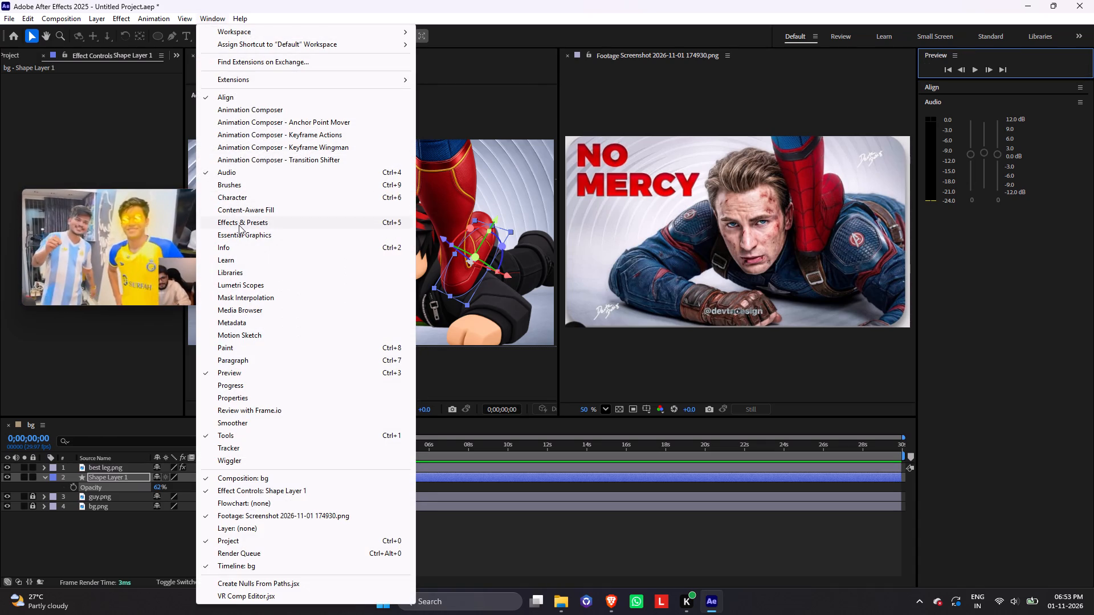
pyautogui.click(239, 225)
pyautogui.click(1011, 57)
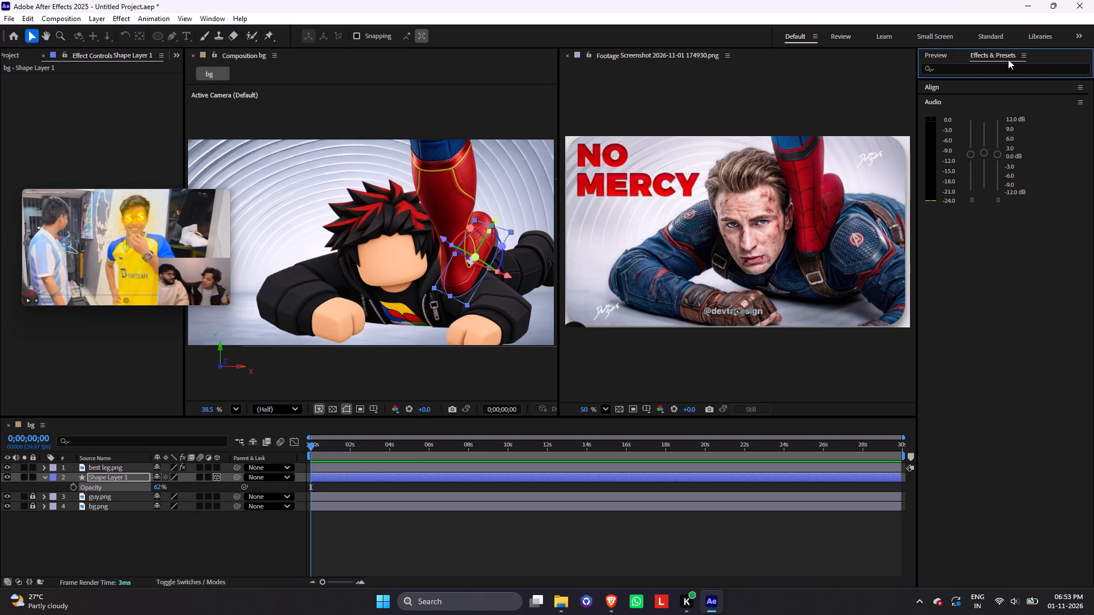
# Undock the Effects & Presets panel into a floating window and close that window.
pyautogui.click(1079, 102)
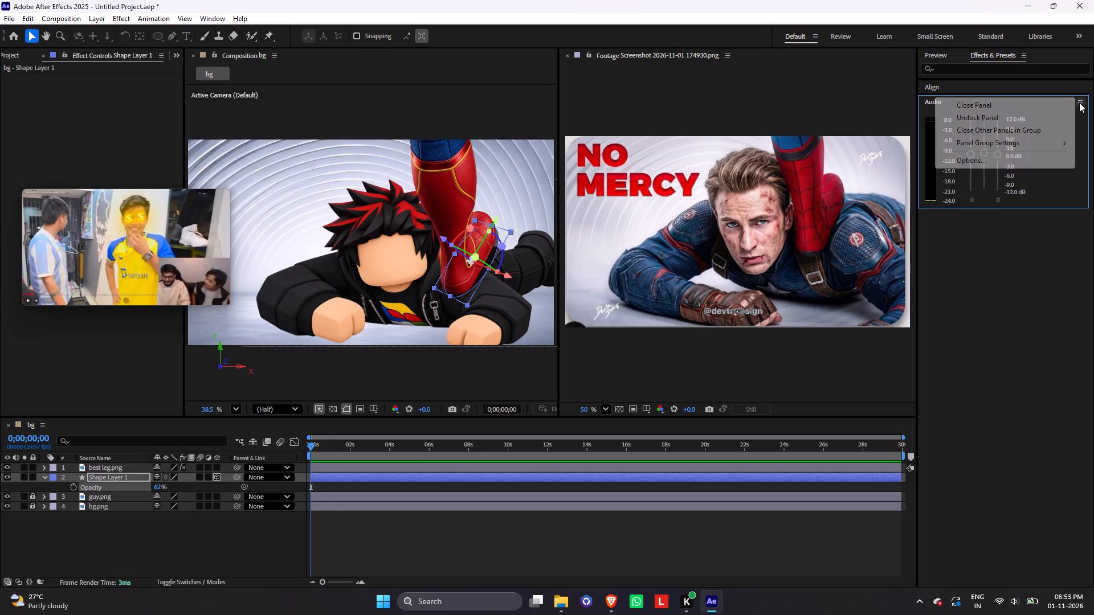
pyautogui.click(1079, 102)
pyautogui.click(945, 52)
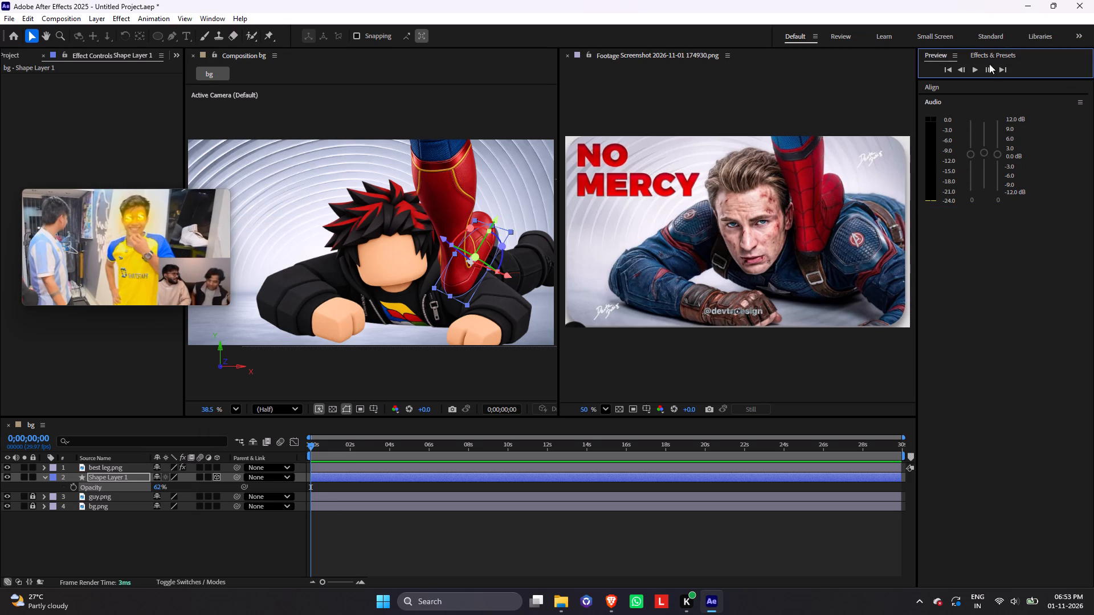
pyautogui.doubleClick(993, 59)
pyautogui.click(1015, 55)
pyautogui.click(1020, 55)
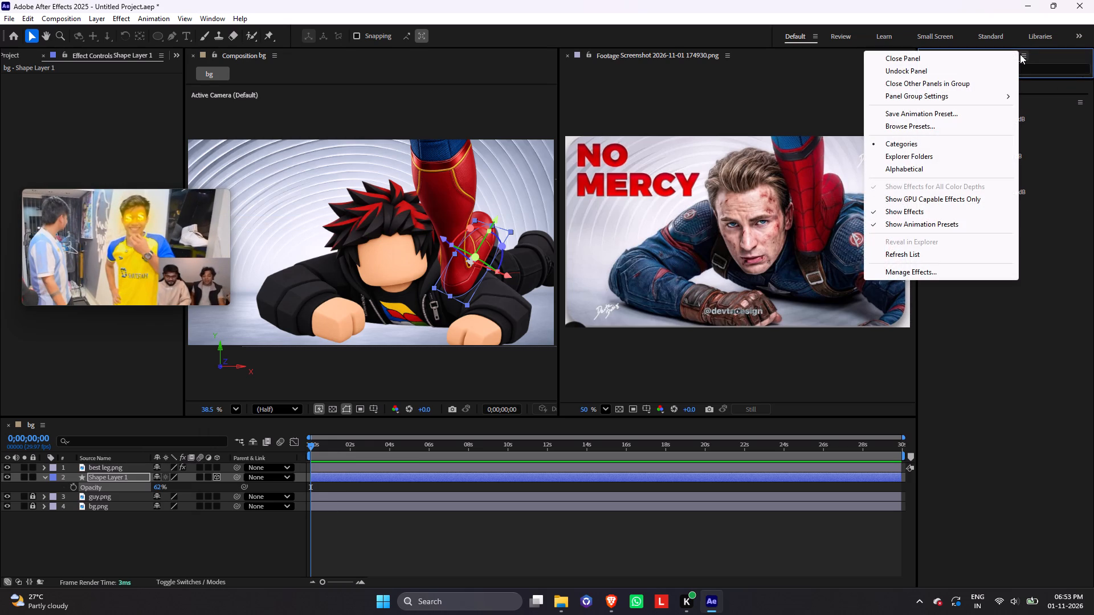
pyautogui.click(966, 65)
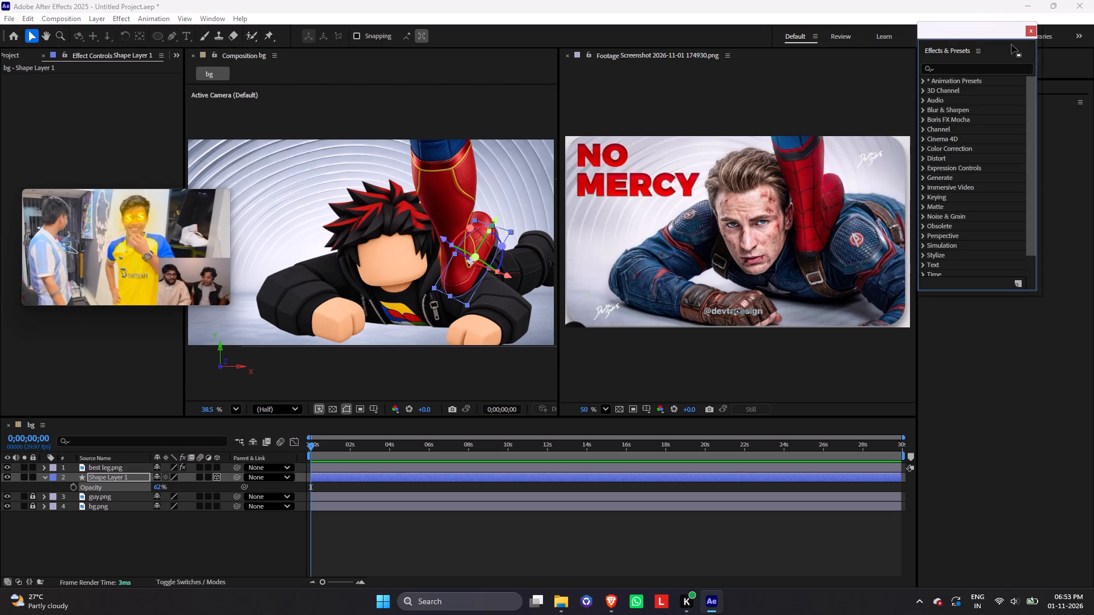
pyautogui.moveTo(1004, 33); pyautogui.dragTo(1040, 56)
pyautogui.click(1067, 52)
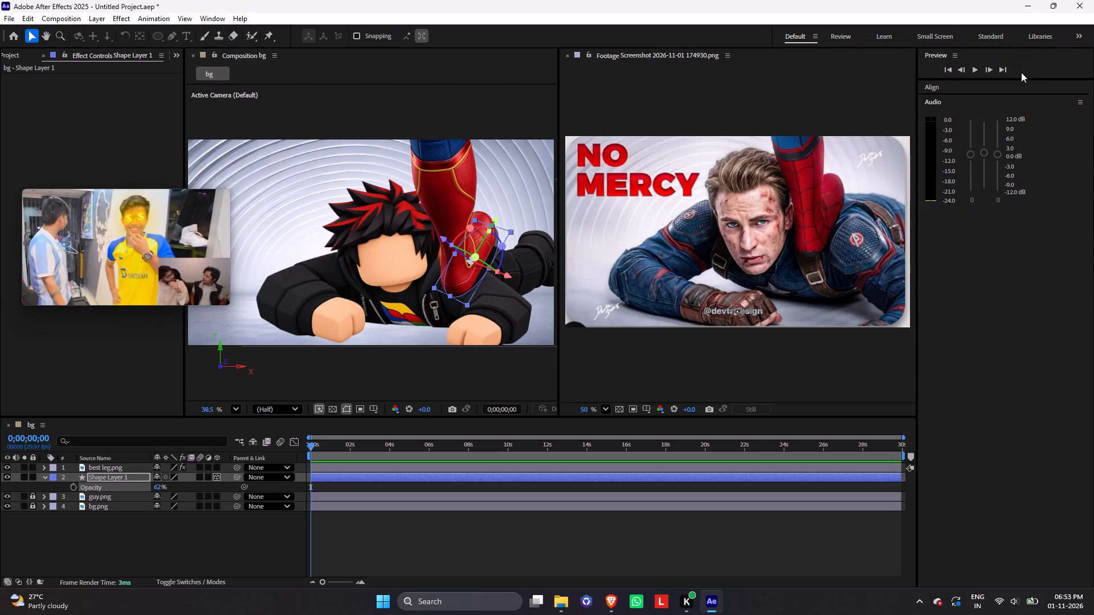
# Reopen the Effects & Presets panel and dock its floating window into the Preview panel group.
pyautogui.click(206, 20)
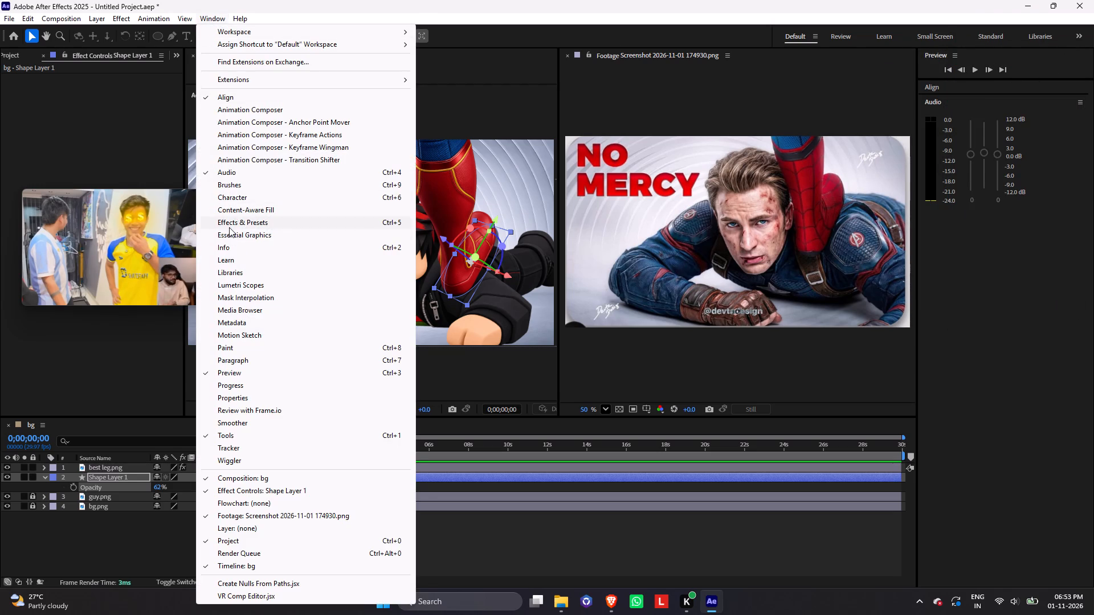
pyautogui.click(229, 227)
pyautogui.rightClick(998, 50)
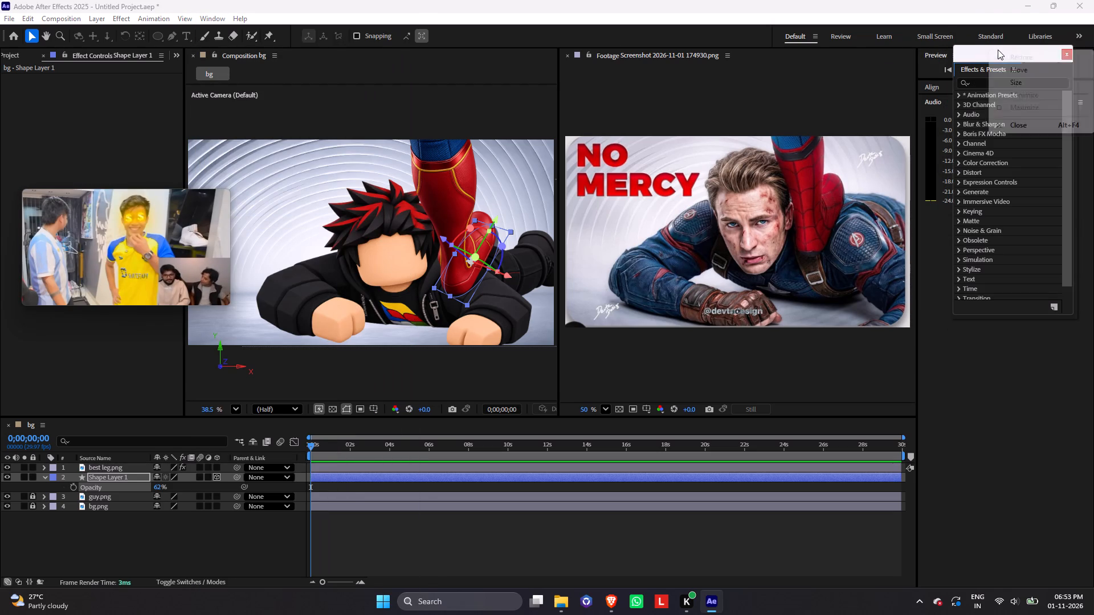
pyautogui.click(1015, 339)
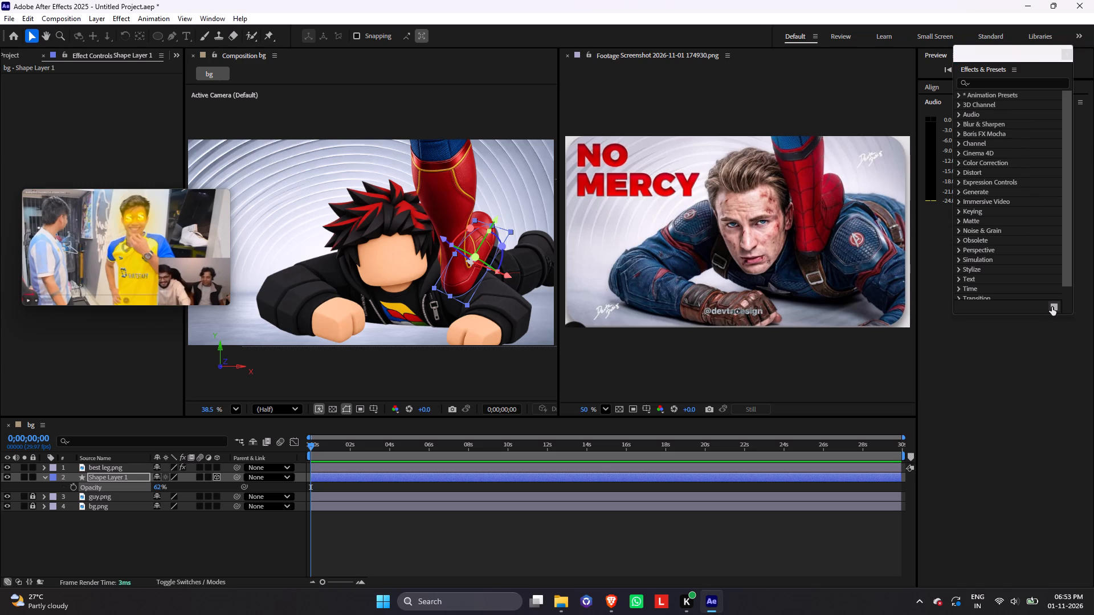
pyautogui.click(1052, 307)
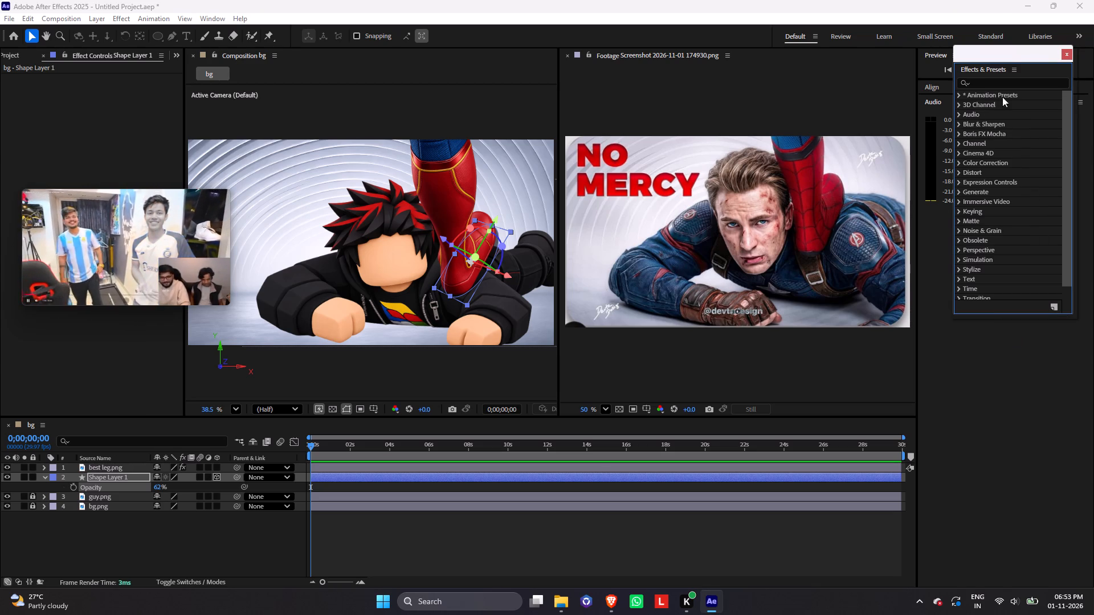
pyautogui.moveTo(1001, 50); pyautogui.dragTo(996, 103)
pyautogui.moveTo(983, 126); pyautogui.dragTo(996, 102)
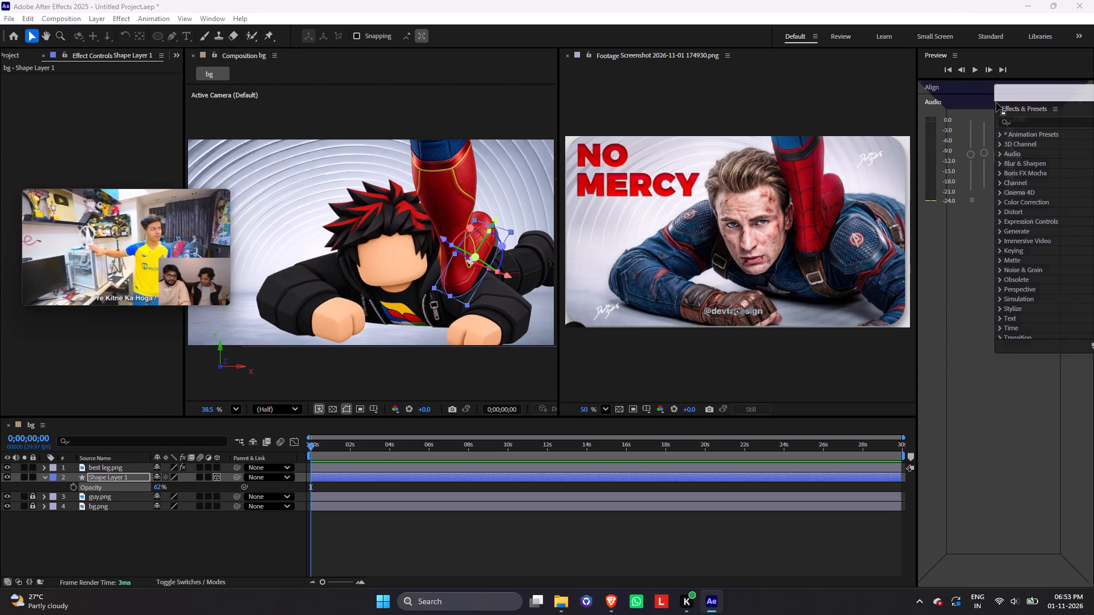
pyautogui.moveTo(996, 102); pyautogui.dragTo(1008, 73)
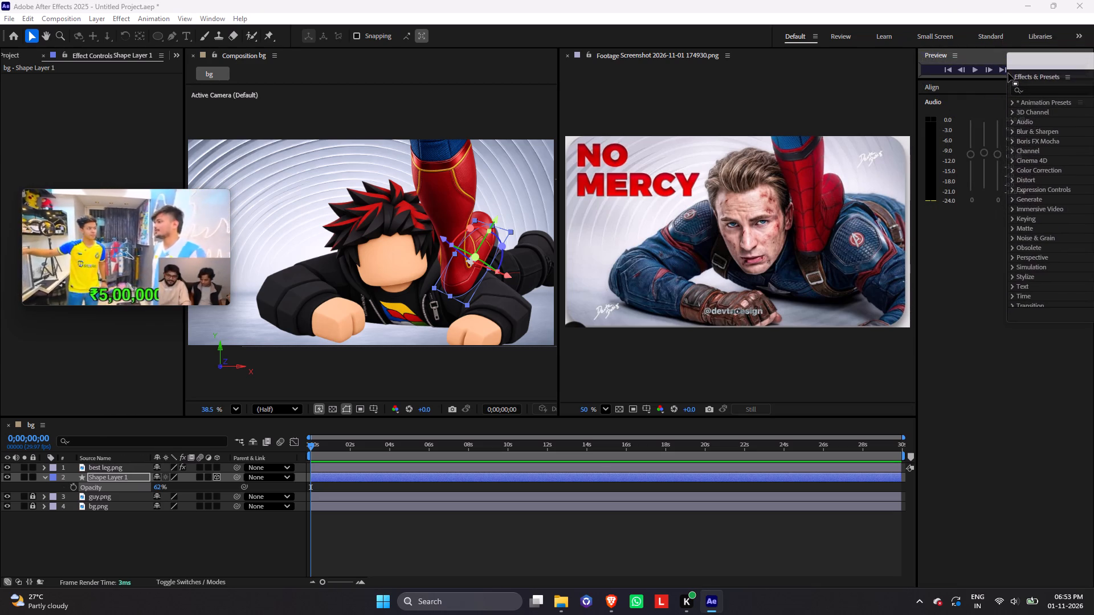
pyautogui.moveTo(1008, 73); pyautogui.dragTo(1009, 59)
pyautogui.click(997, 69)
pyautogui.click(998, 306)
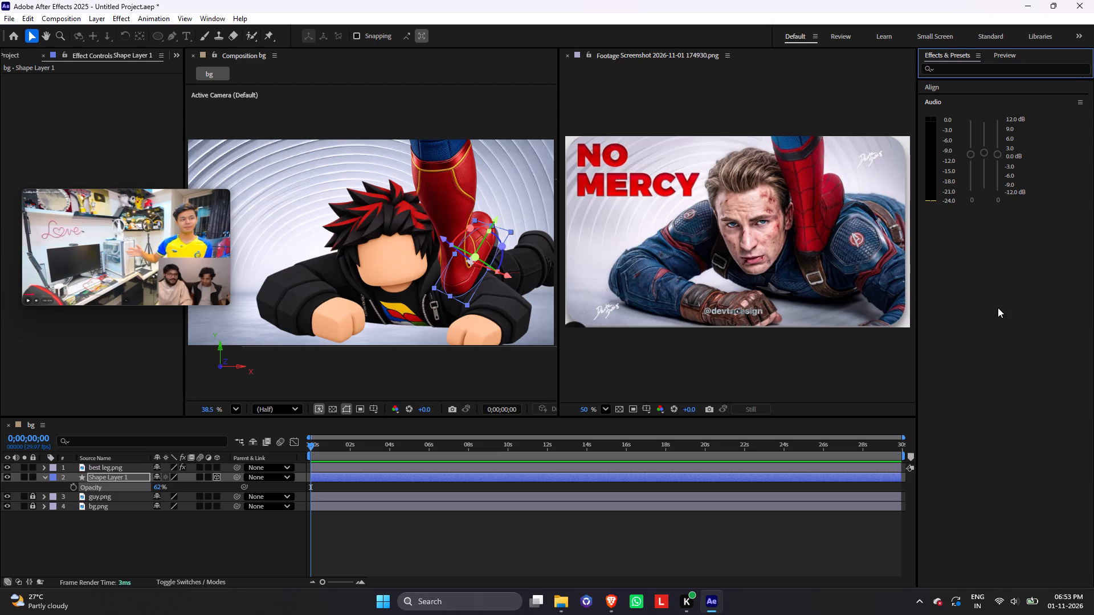
# Reset the Default workspace to its saved layout.
pyautogui.click(196, 17)
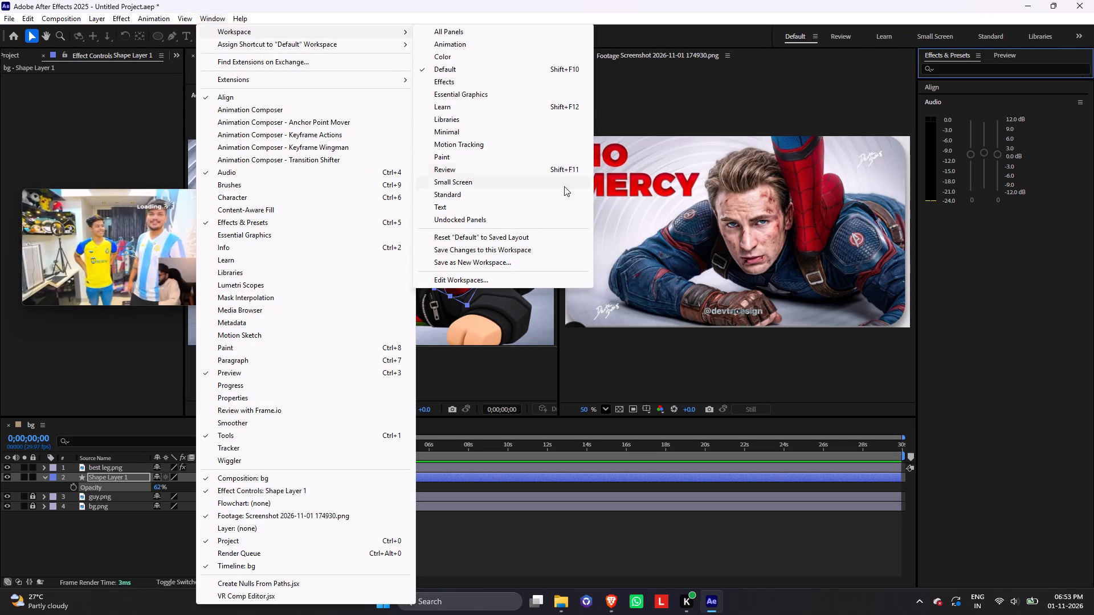
pyautogui.click(559, 240)
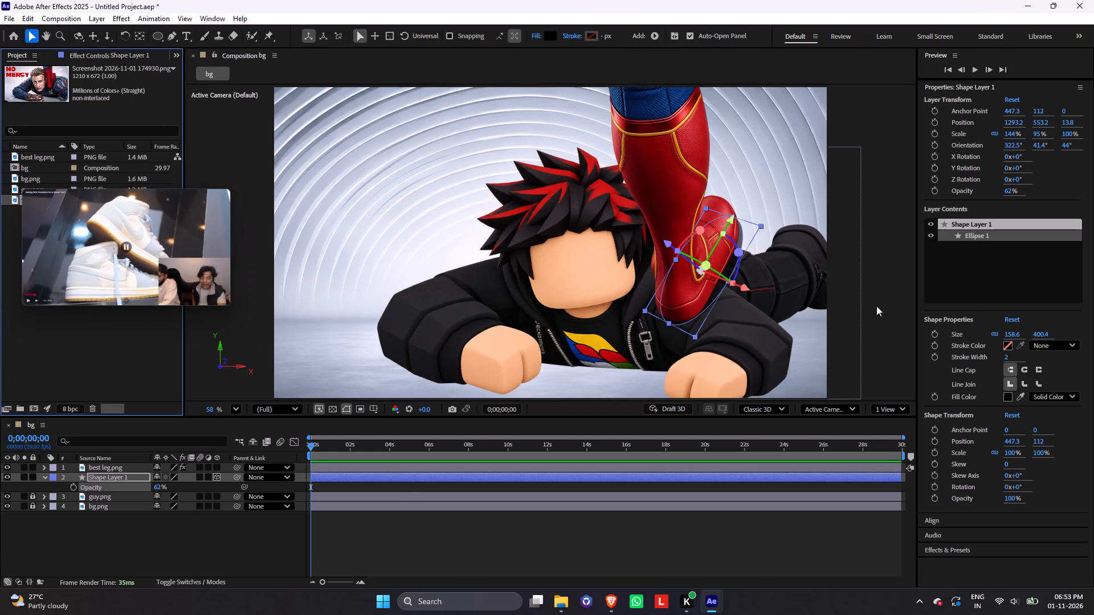
pyautogui.scroll(-2, 1010, 427)
pyautogui.scroll(3, 1000, 446)
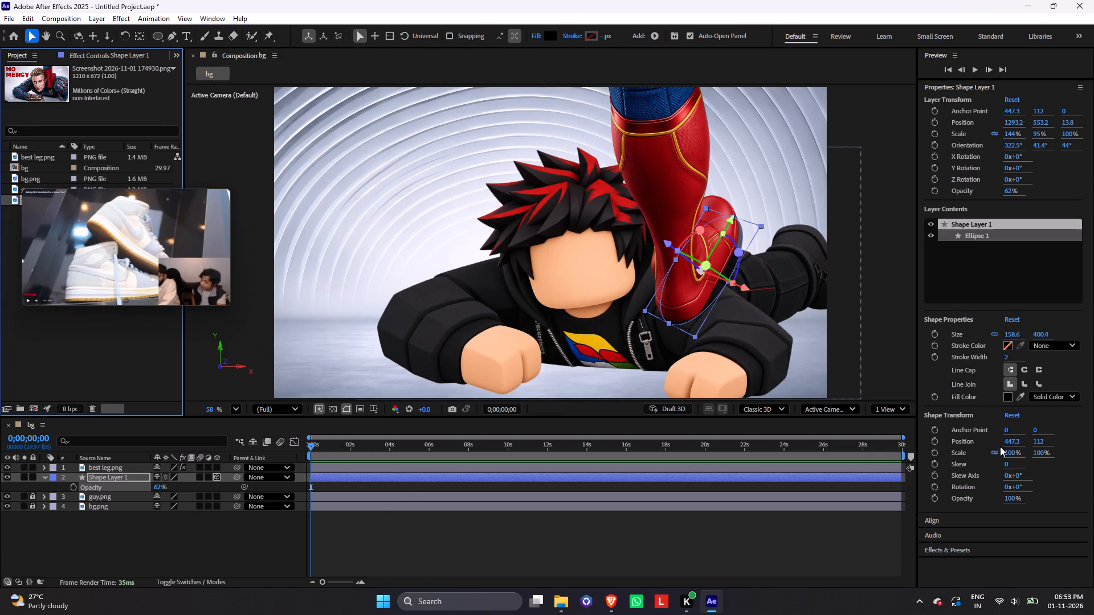
# Move the Effects & Presets panel into its own expanded area between the Preview and Properties panels.
pyautogui.moveTo(999, 552); pyautogui.dragTo(978, 304)
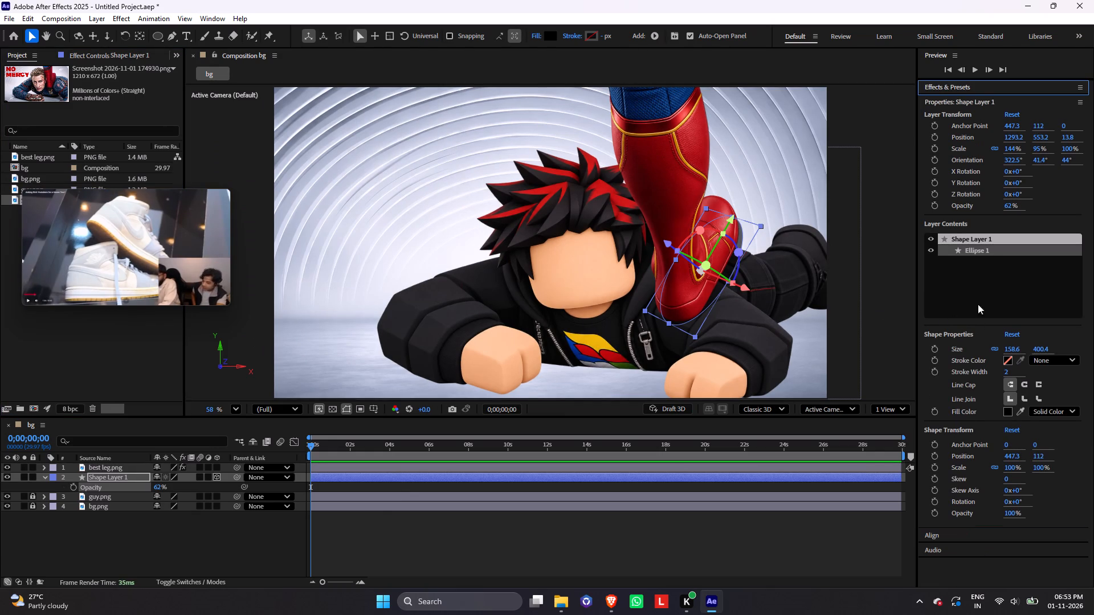
pyautogui.moveTo(978, 304); pyautogui.dragTo(987, 82)
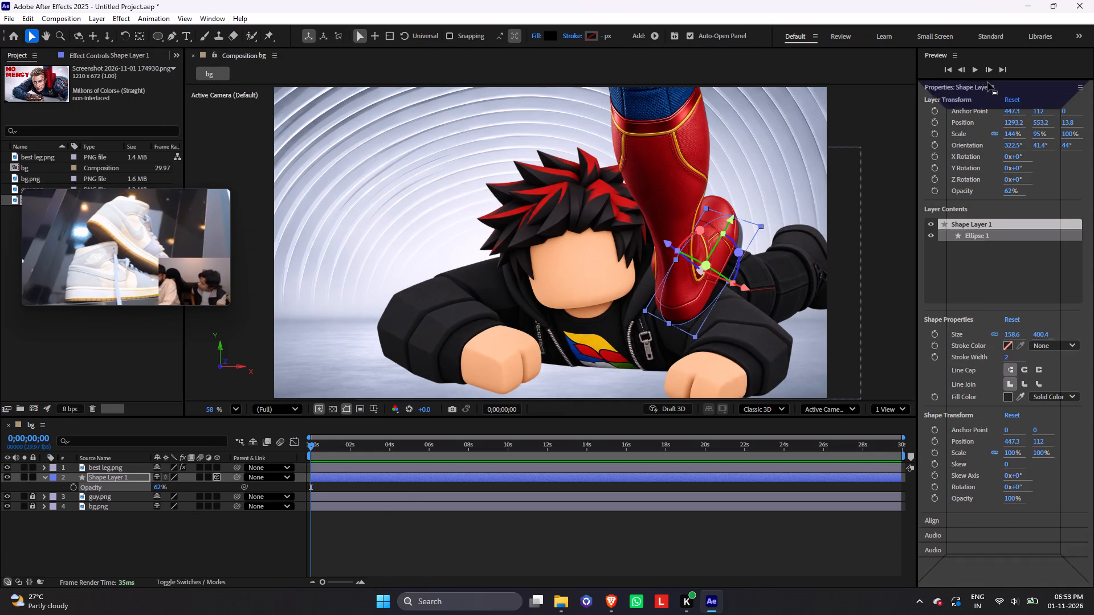
pyautogui.click(854, 537)
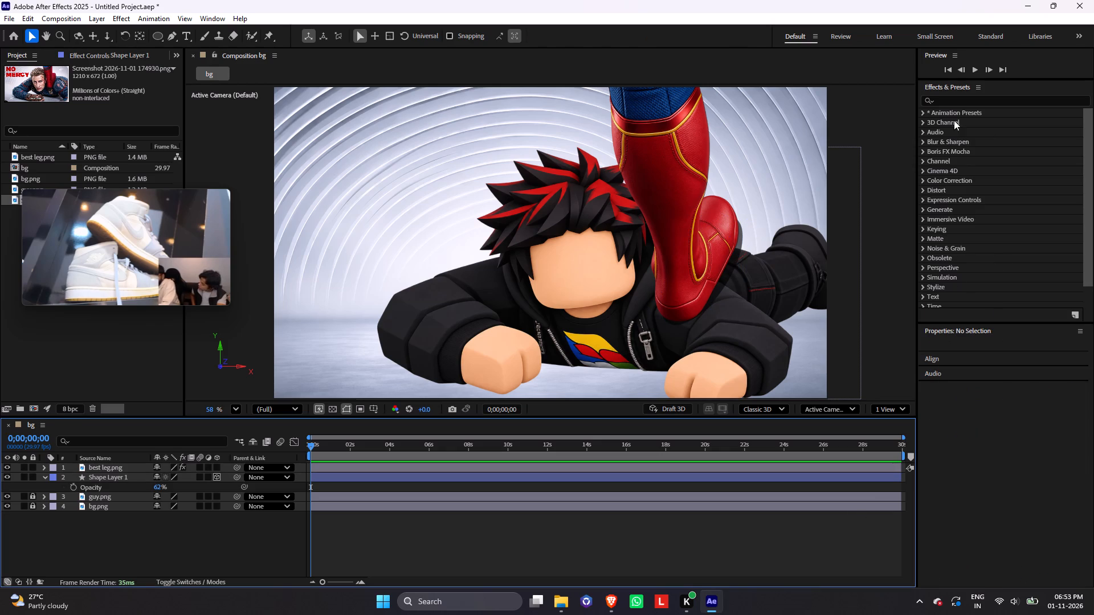
pyautogui.click(951, 91)
pyautogui.click(944, 88)
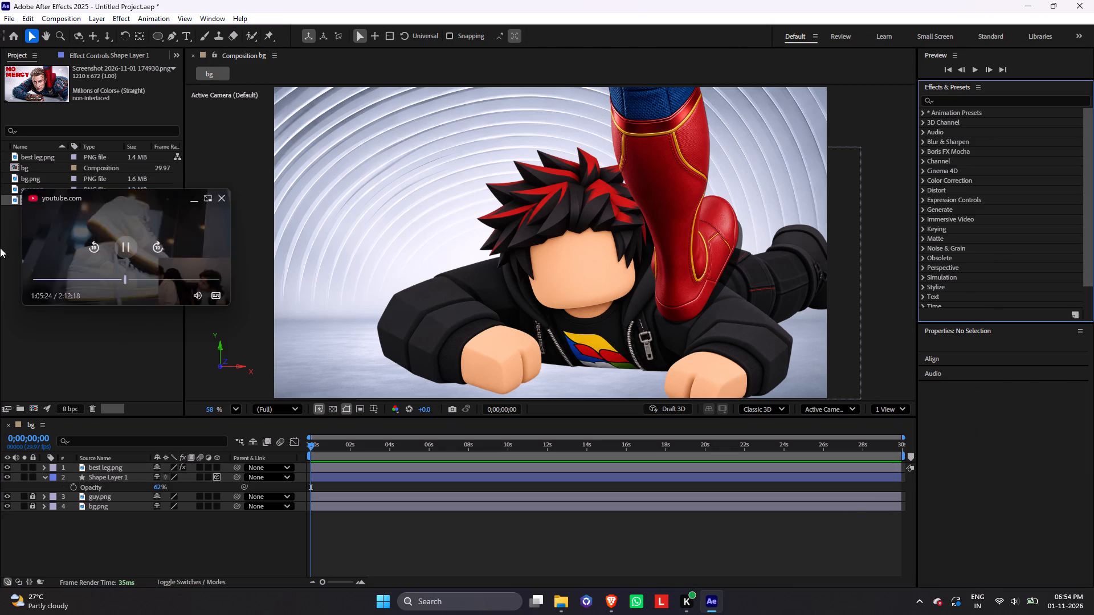
# Reopen the NO MERCY reference screenshot beside the composition, keeping the floating video clear of its Project entry.
pyautogui.moveTo(96, 214); pyautogui.dragTo(96, 216)
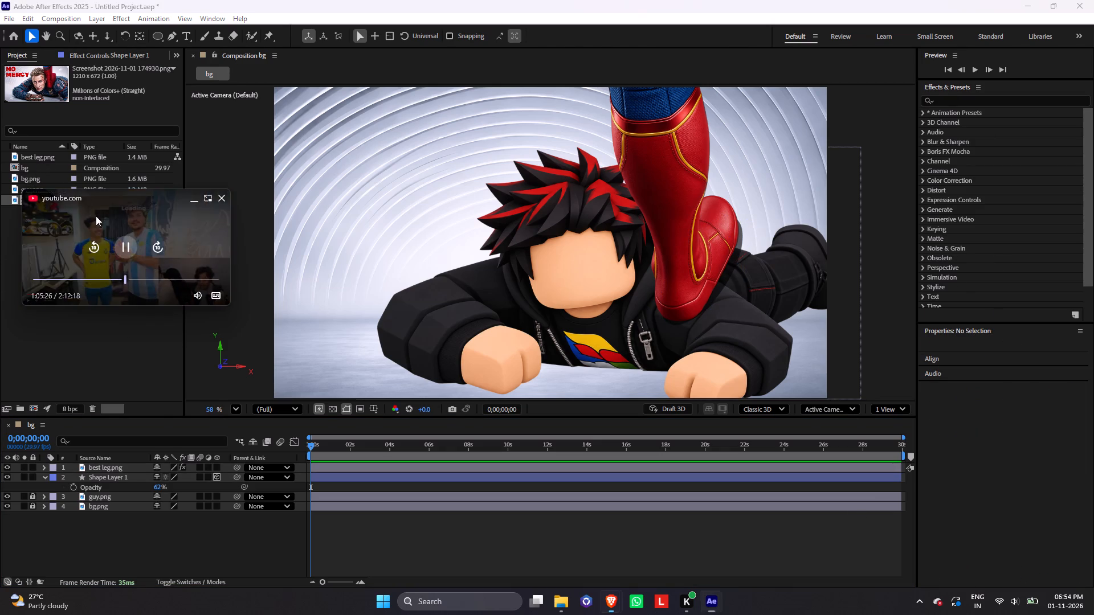
pyautogui.moveTo(96, 216); pyautogui.dragTo(81, 271)
pyautogui.doubleClick(55, 203)
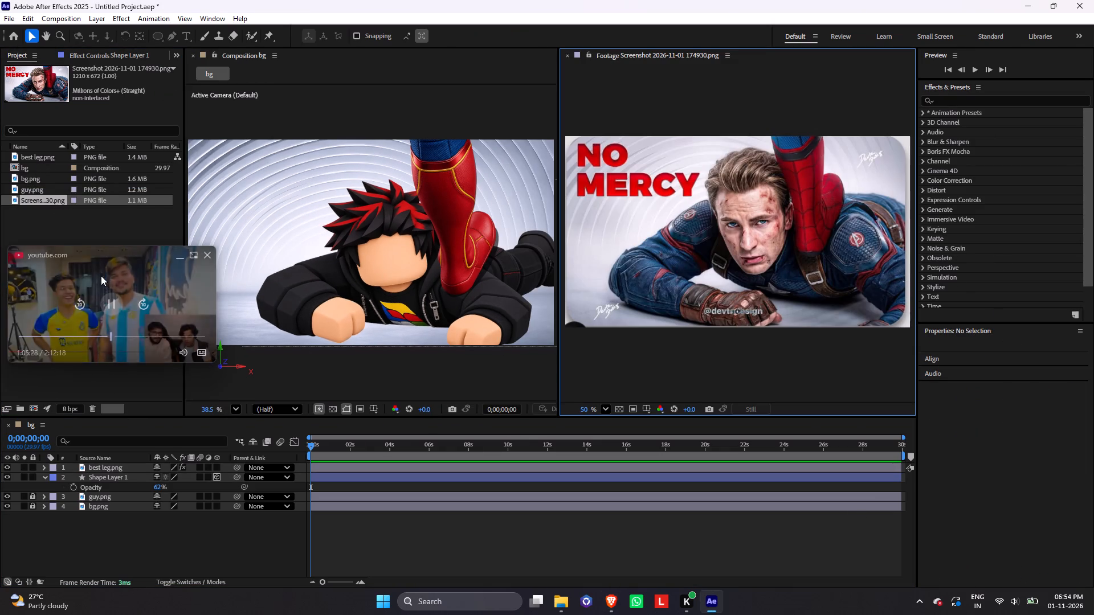
pyautogui.moveTo(121, 272); pyautogui.dragTo(118, 166)
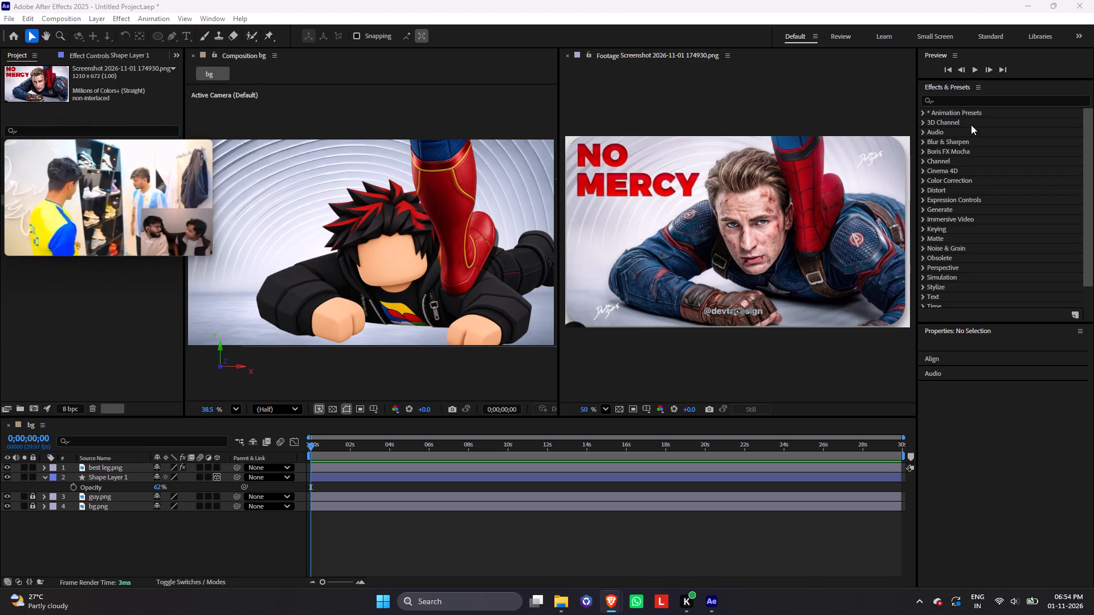
# Find Gaussian Blur by searching "gaus", apply it to Shape Layer 1 and set its blurriness to 44.6.
pyautogui.click(965, 100)
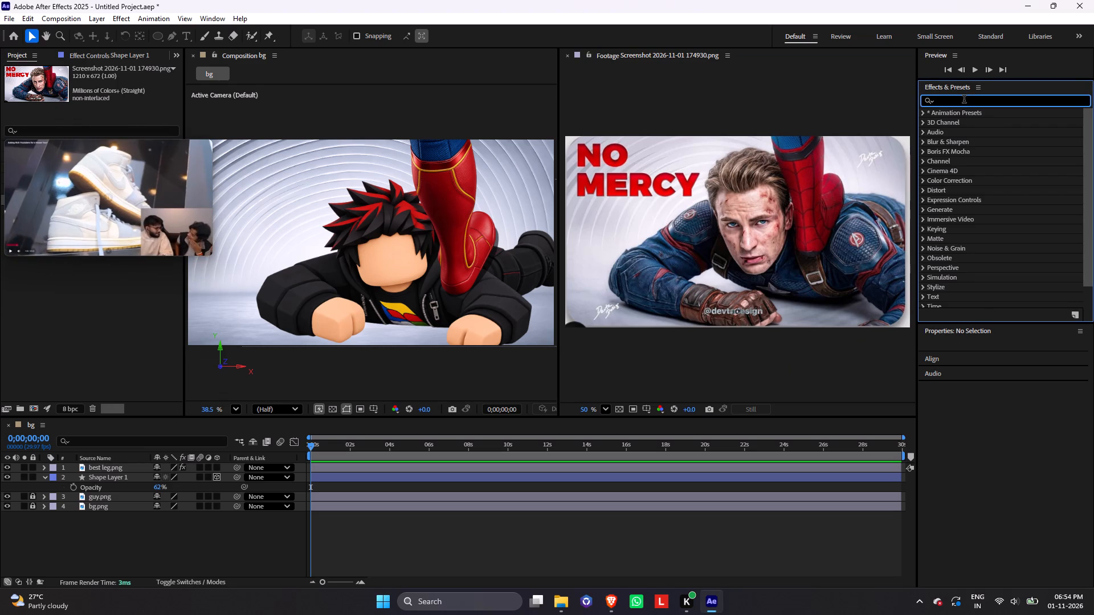
pyautogui.write('gaus')
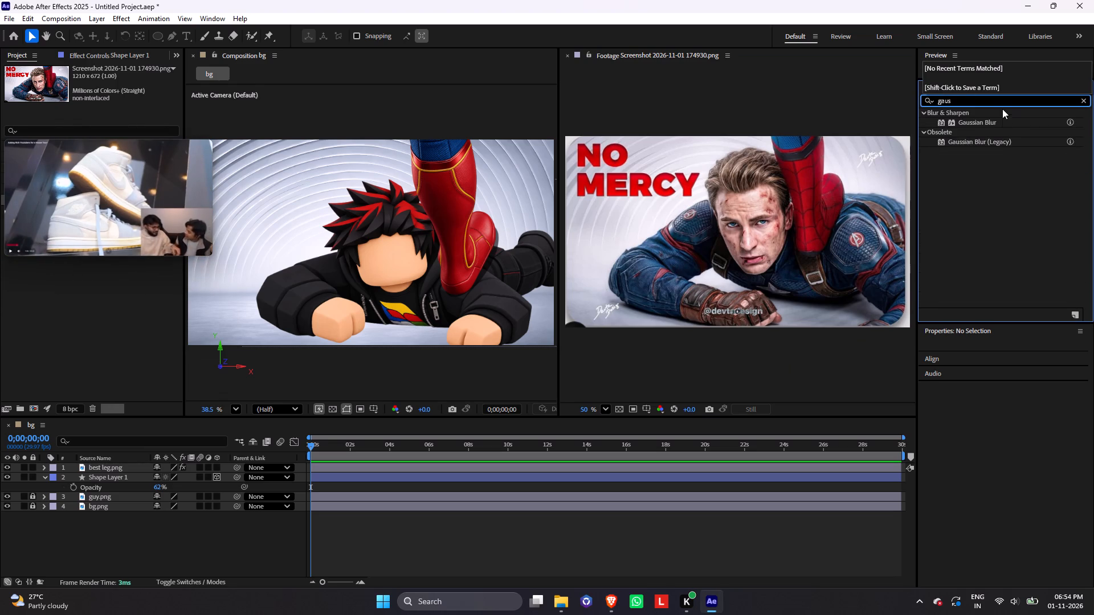
pyautogui.moveTo(999, 121); pyautogui.dragTo(455, 469)
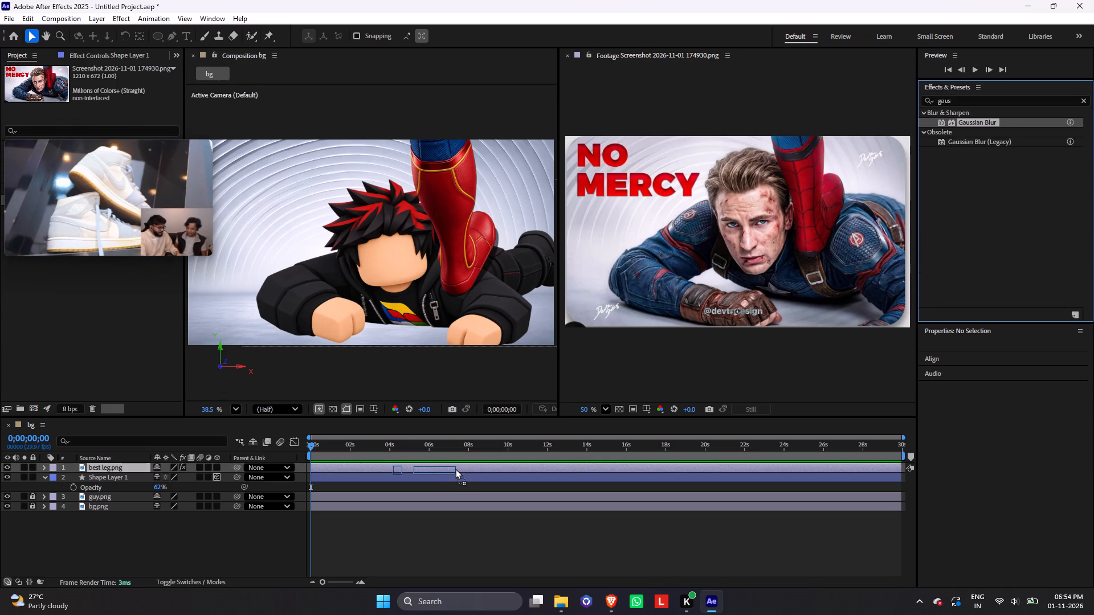
pyautogui.moveTo(455, 469); pyautogui.dragTo(452, 476)
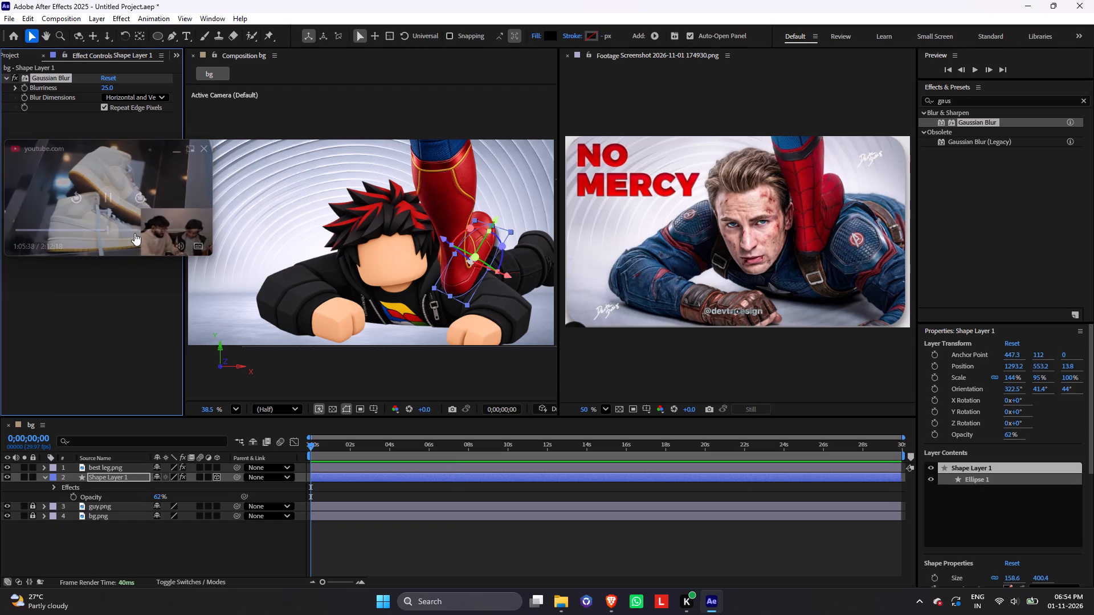
pyautogui.moveTo(111, 87); pyautogui.dragTo(162, 87)
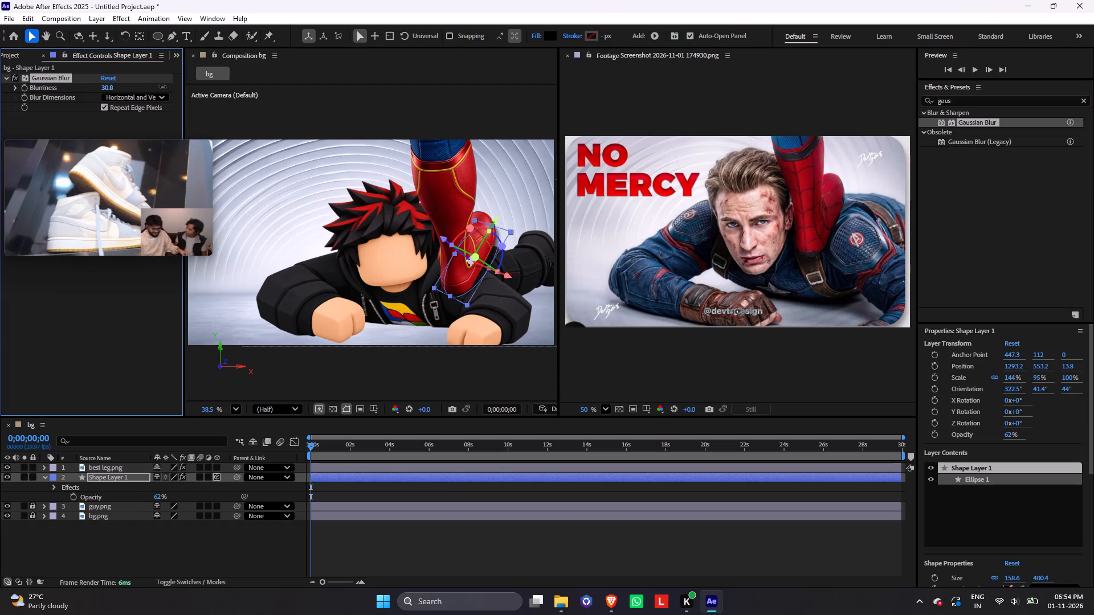
pyautogui.moveTo(162, 87); pyautogui.dragTo(229, 93)
pyautogui.click(140, 348)
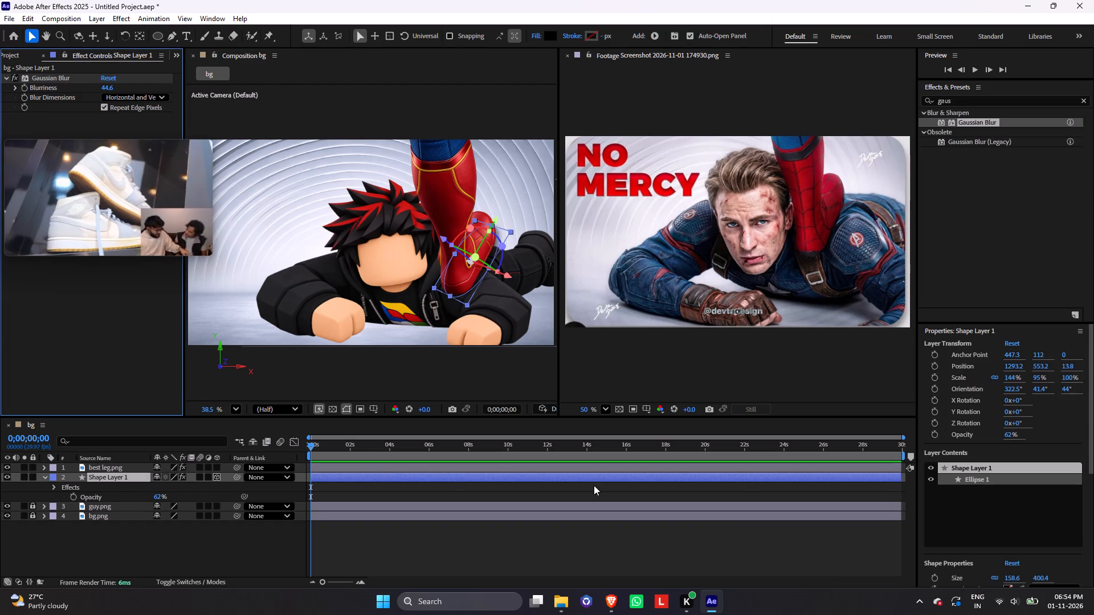
# With no layer selected, draw a flat black ellipse about 1108 by 78 px and position it across the character's hands.
pyautogui.click(609, 541)
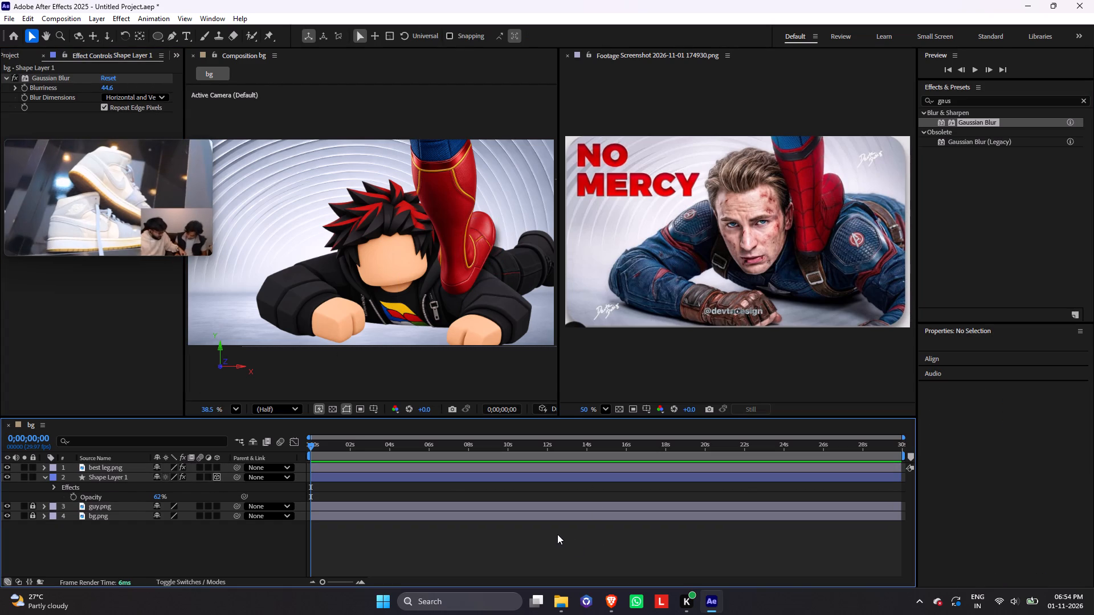
pyautogui.click(425, 311)
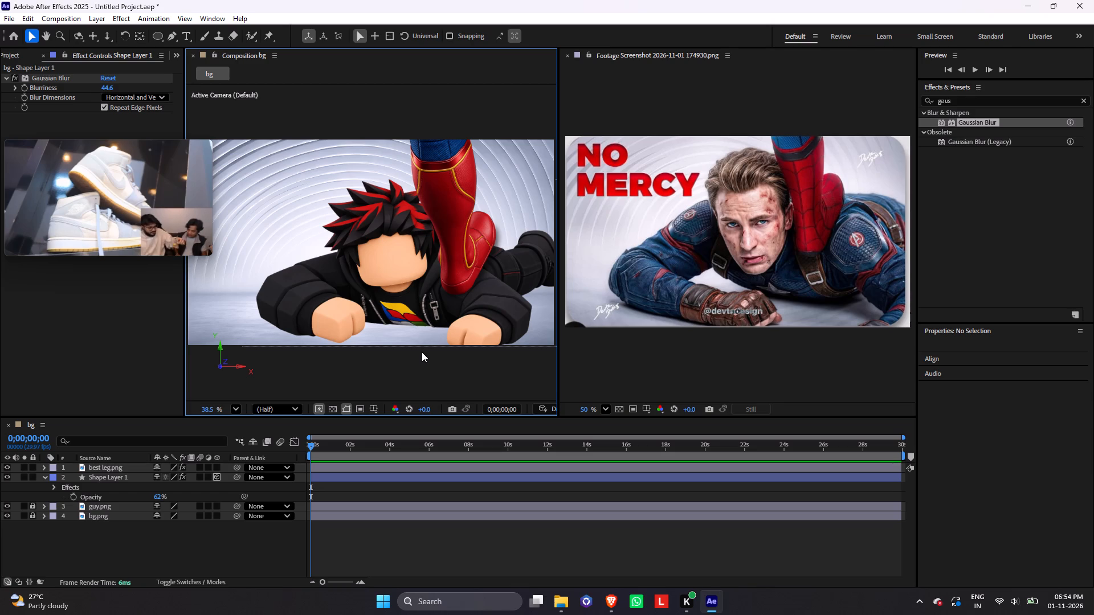
pyautogui.click(155, 30)
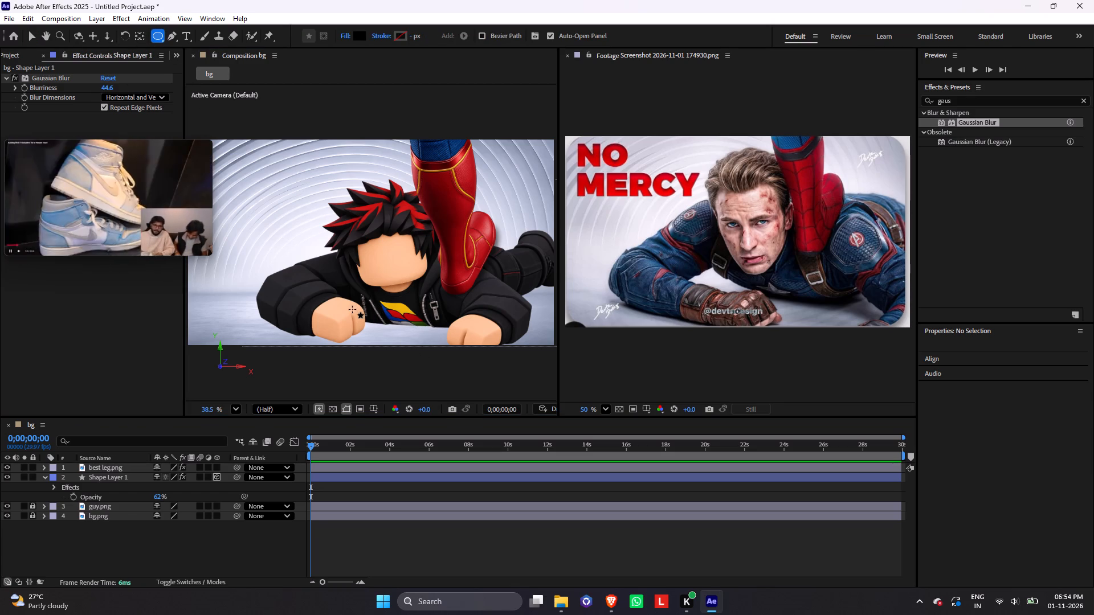
pyautogui.moveTo(352, 309); pyautogui.dragTo(557, 276)
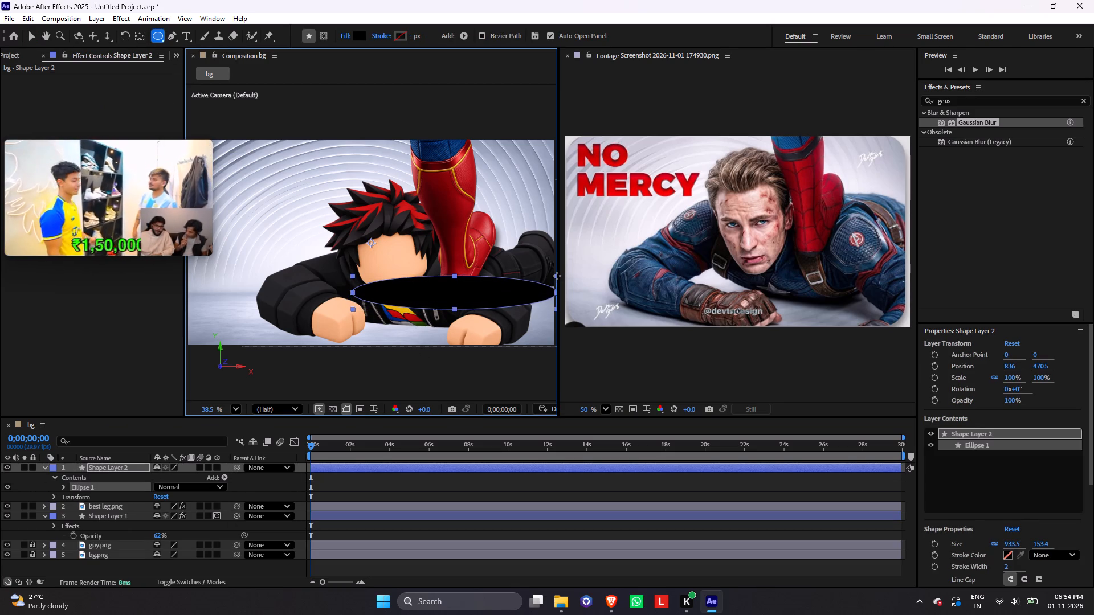
pyautogui.moveTo(557, 276); pyautogui.dragTo(595, 326)
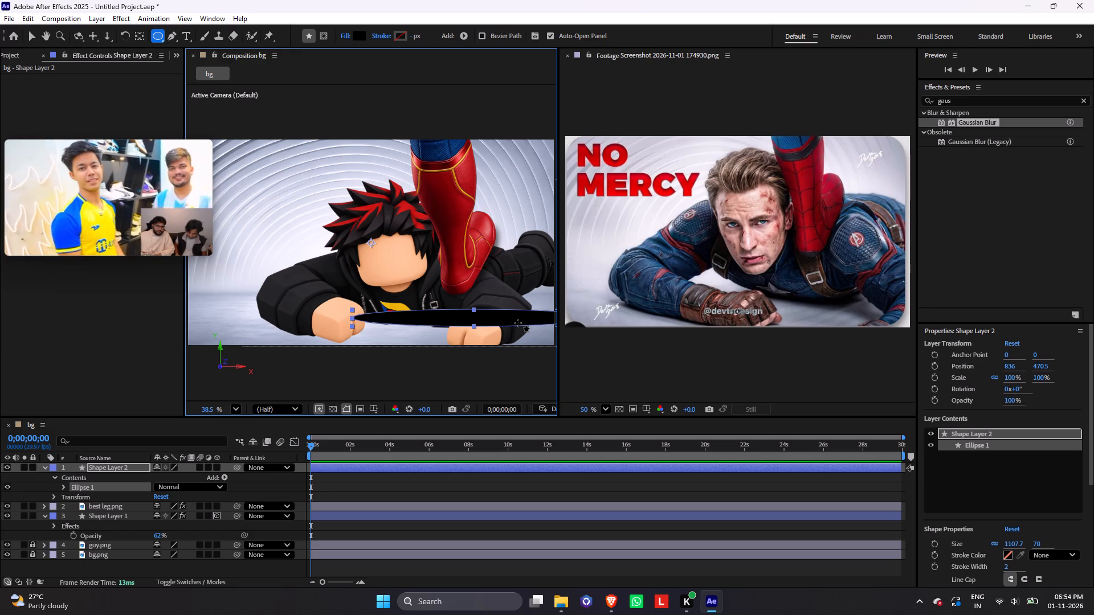
pyautogui.press('v')
pyautogui.moveTo(515, 317); pyautogui.dragTo(474, 310)
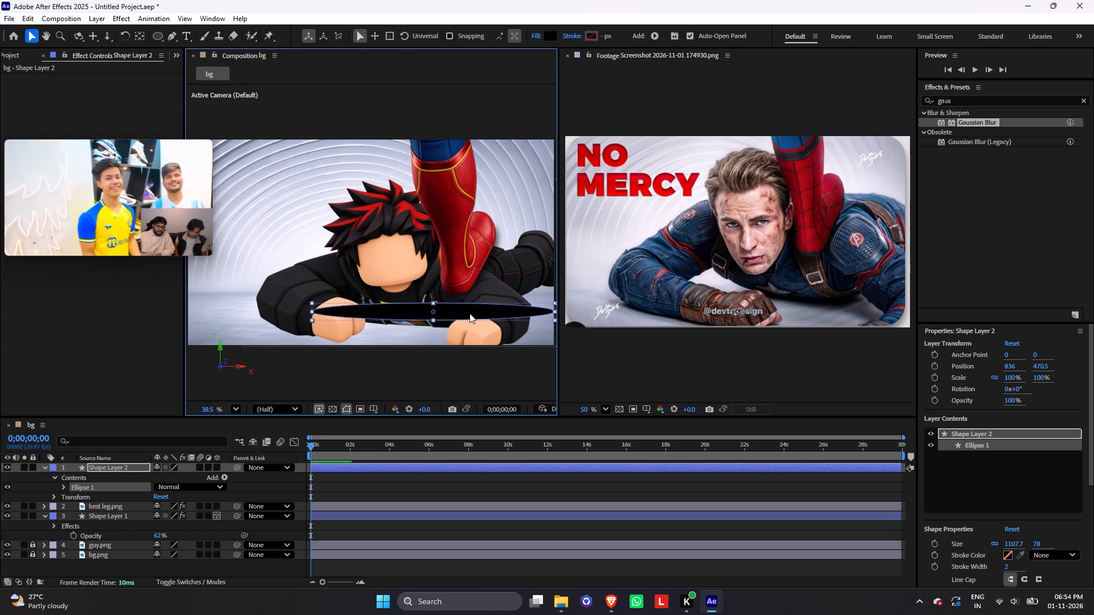
# Make the new ellipse layer 3D and place it between guy.png and bg.png in the layer stack.
pyautogui.click(215, 467)
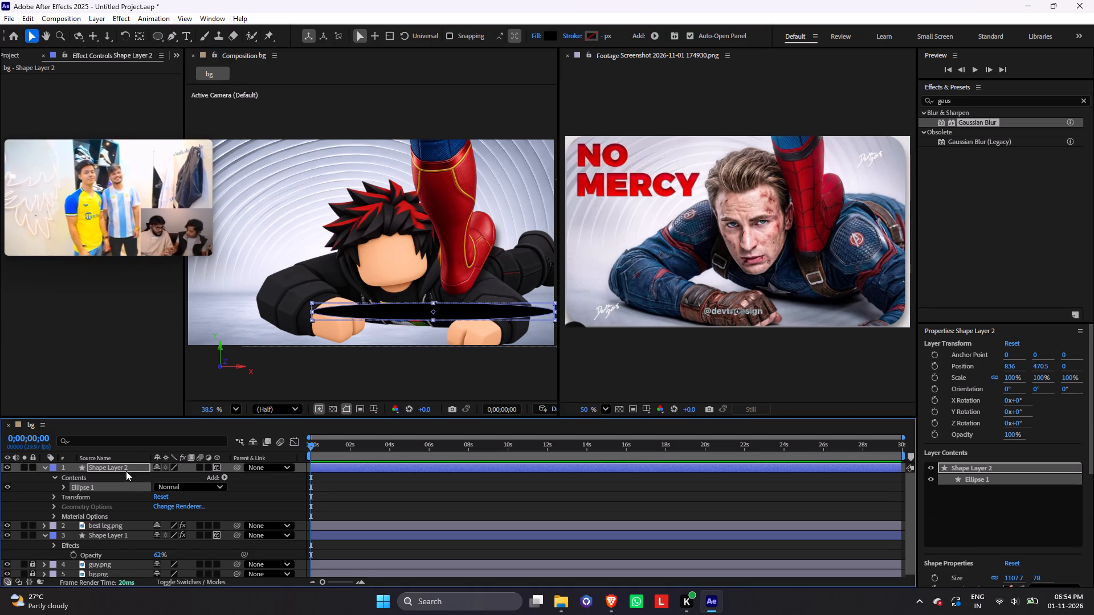
pyautogui.click(46, 533)
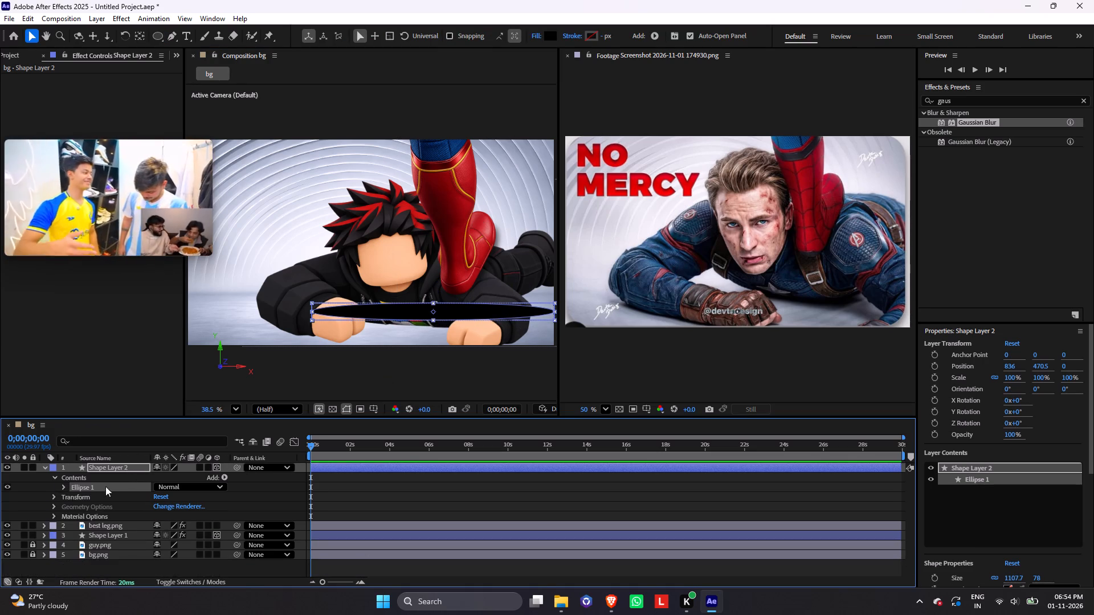
pyautogui.moveTo(125, 463); pyautogui.dragTo(130, 551)
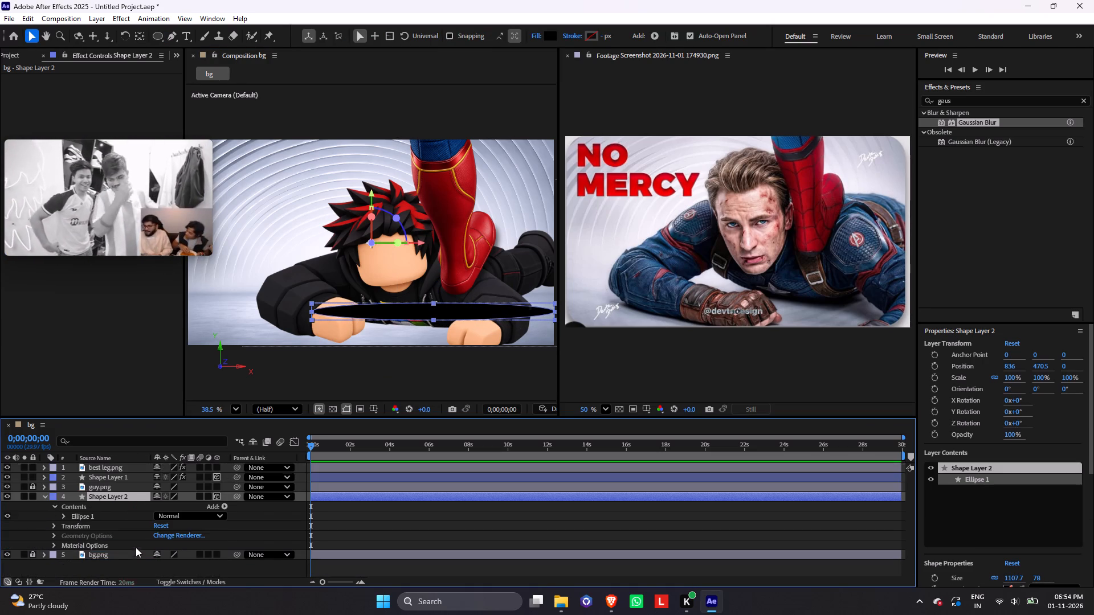
# Lower the ellipse beneath the character's arms, to a layer position of about X 854, Y 535.
pyautogui.moveTo(455, 310); pyautogui.dragTo(459, 324)
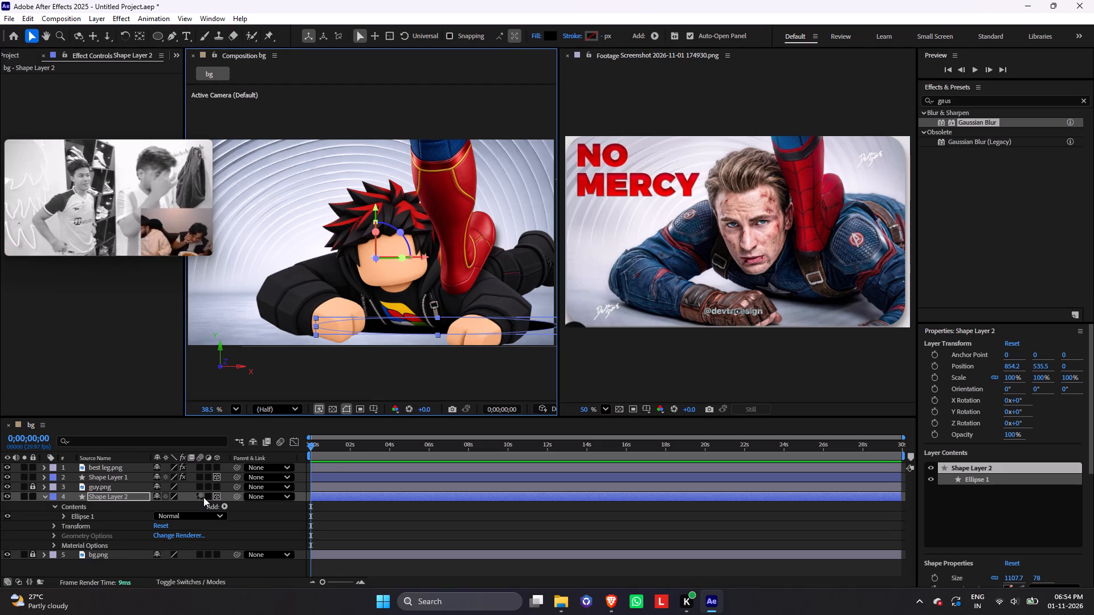
# Centre the ellipse layer's anchor point on its shape.
pyautogui.hotkey('alt', 'Home')
pyautogui.hotkey('ctrl', 'alt', 'Home')
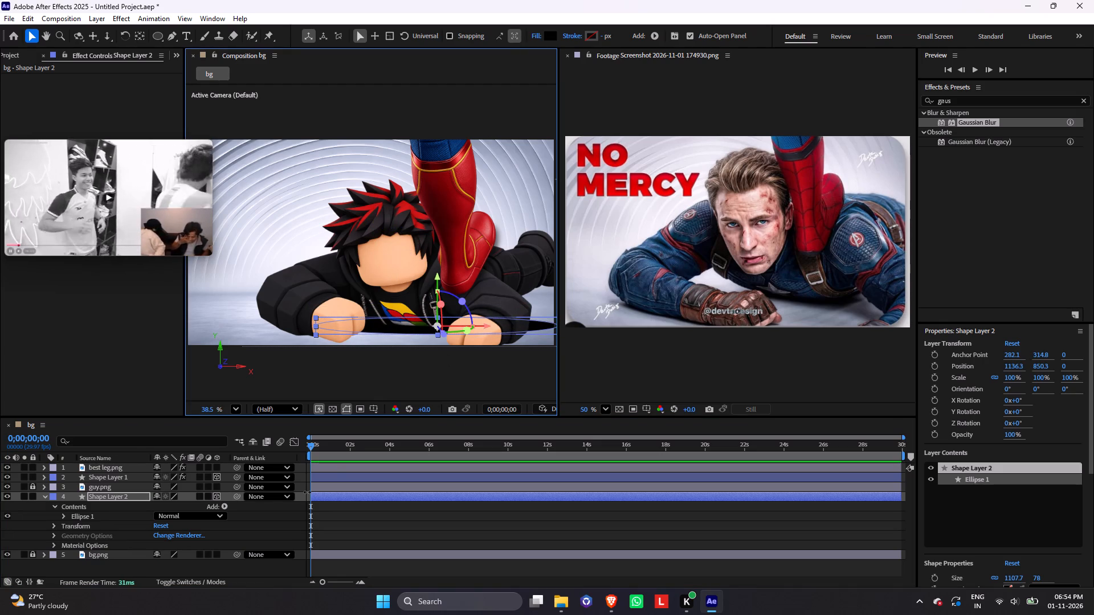
# Push the black ellipse layer back to Z 23.5, stretch its vertical scale to about 248%, and raise it to about Y 792.5.
pyautogui.moveTo(438, 338); pyautogui.dragTo(436, 347)
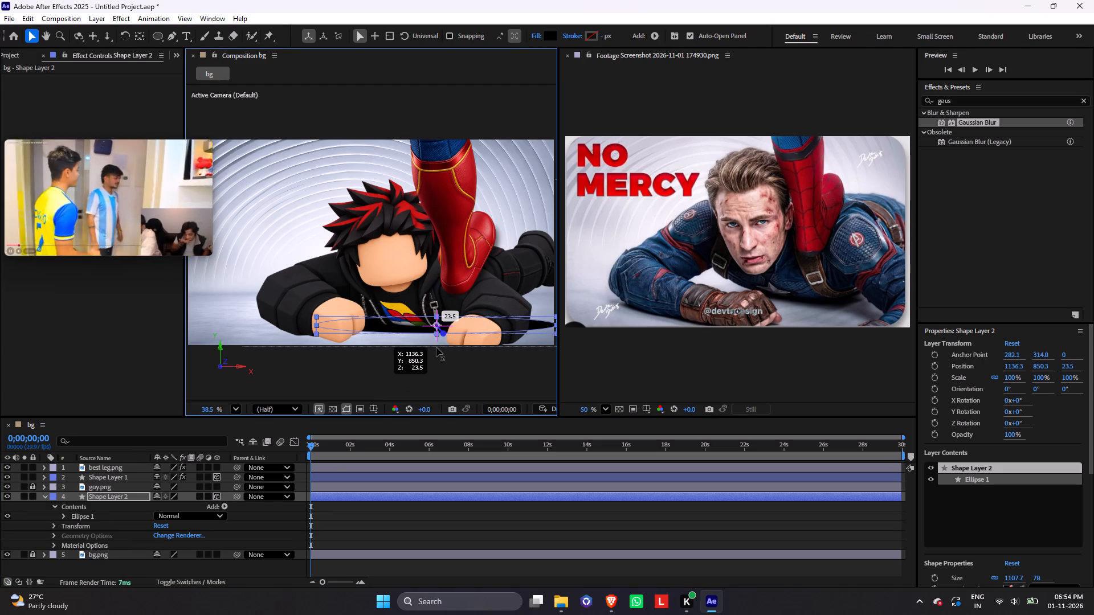
pyautogui.moveTo(436, 347); pyautogui.dragTo(436, 349)
pyautogui.moveTo(435, 335); pyautogui.dragTo(435, 348)
pyautogui.moveTo(517, 315); pyautogui.dragTo(517, 313)
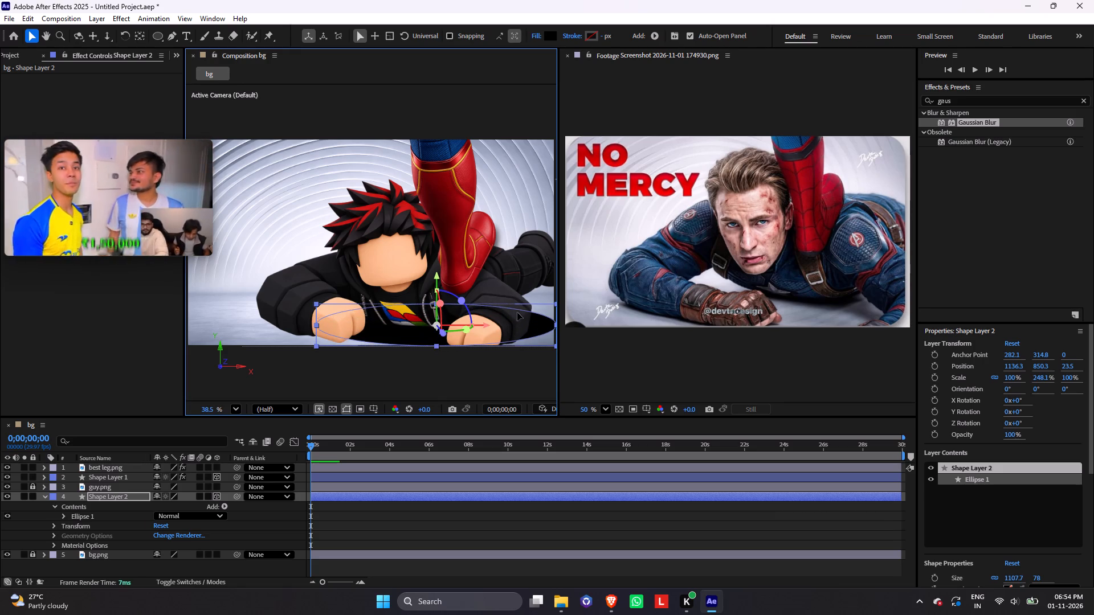
pyautogui.moveTo(517, 313); pyautogui.dragTo(517, 302)
# Tilt the ellipse in 3D to an orientation of about 52.3°, 19.4°, 311° and place it at about X 1177.9, Y 793.6 under the character.
pyautogui.moveTo(463, 285); pyautogui.dragTo(438, 280)
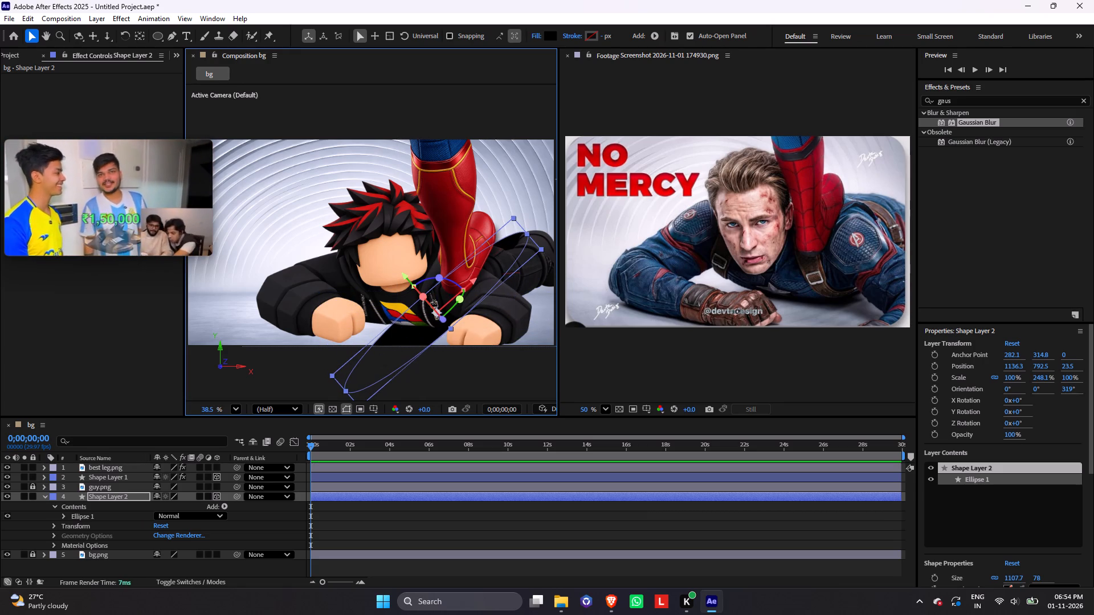
pyautogui.moveTo(460, 299); pyautogui.dragTo(499, 319)
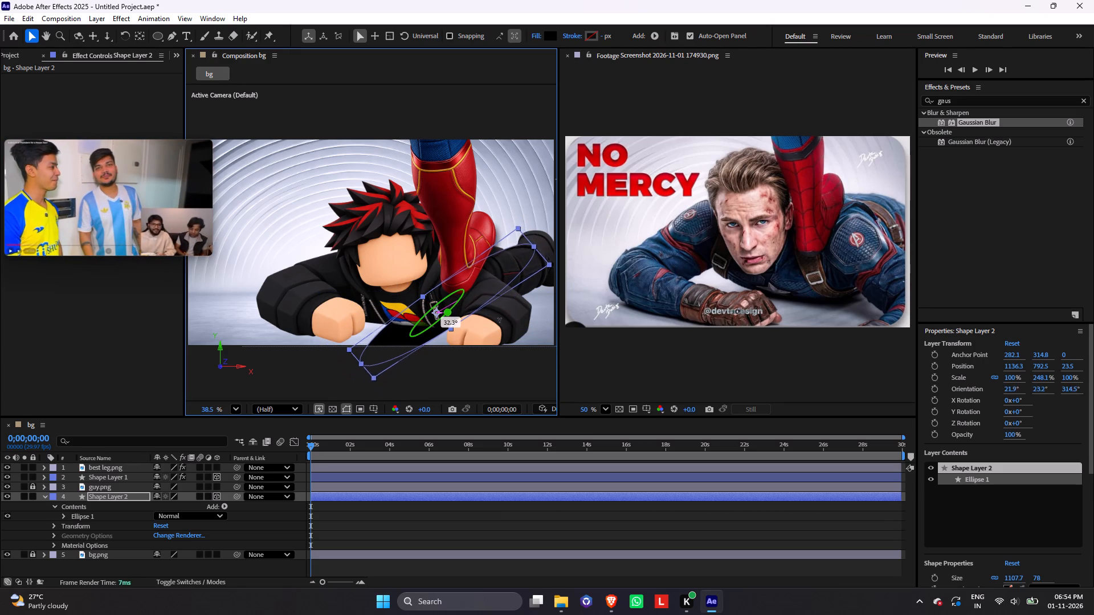
pyautogui.moveTo(499, 319); pyautogui.dragTo(568, 390)
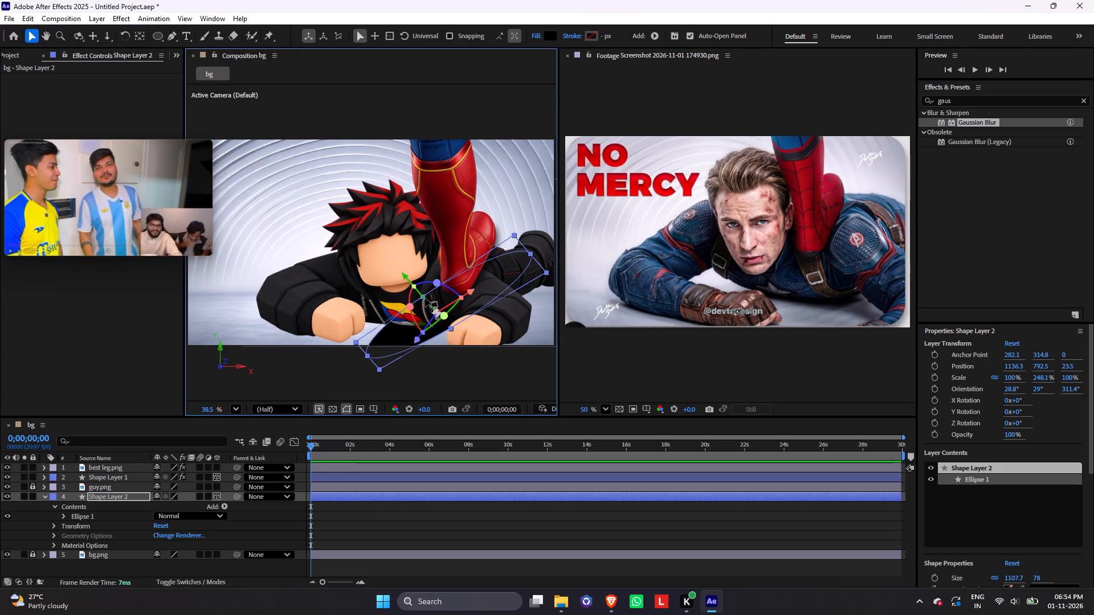
pyautogui.moveTo(411, 307); pyautogui.dragTo(399, 273)
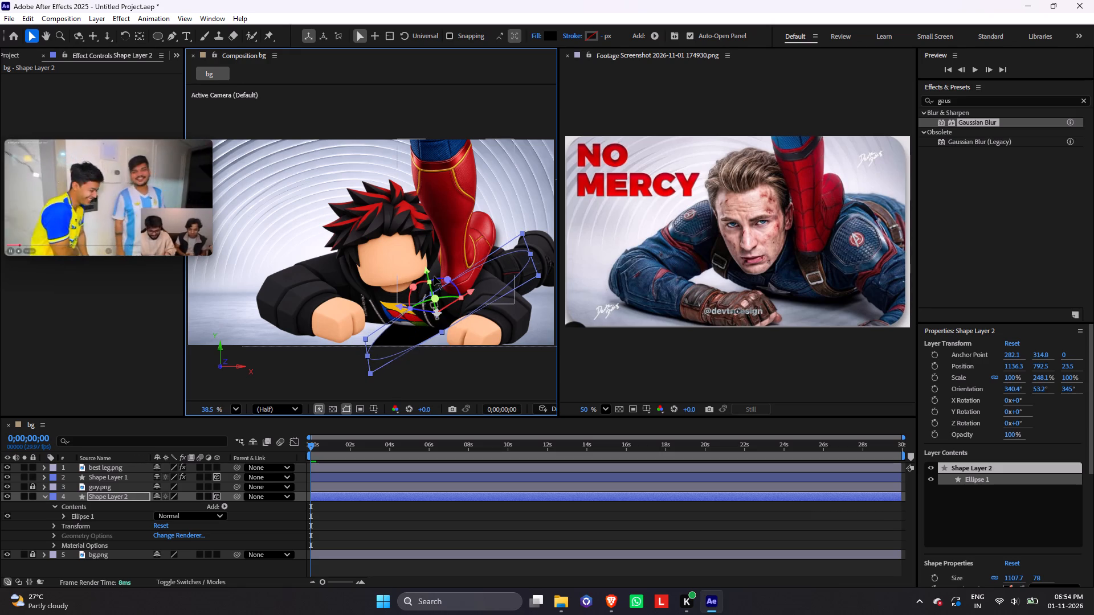
pyautogui.moveTo(447, 274); pyautogui.dragTo(454, 280)
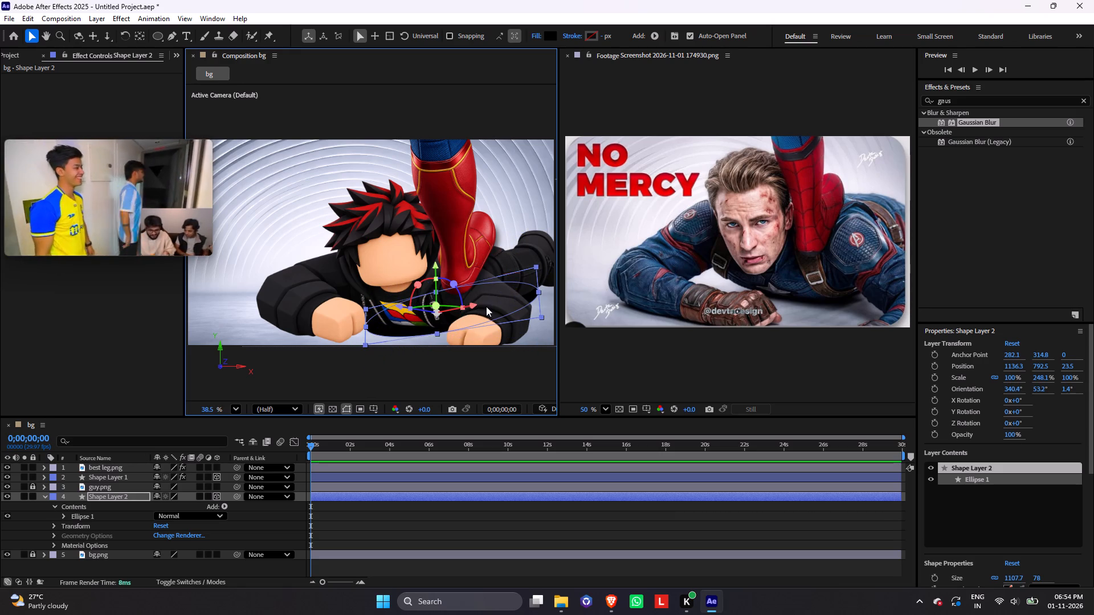
pyautogui.moveTo(486, 306); pyautogui.dragTo(493, 310)
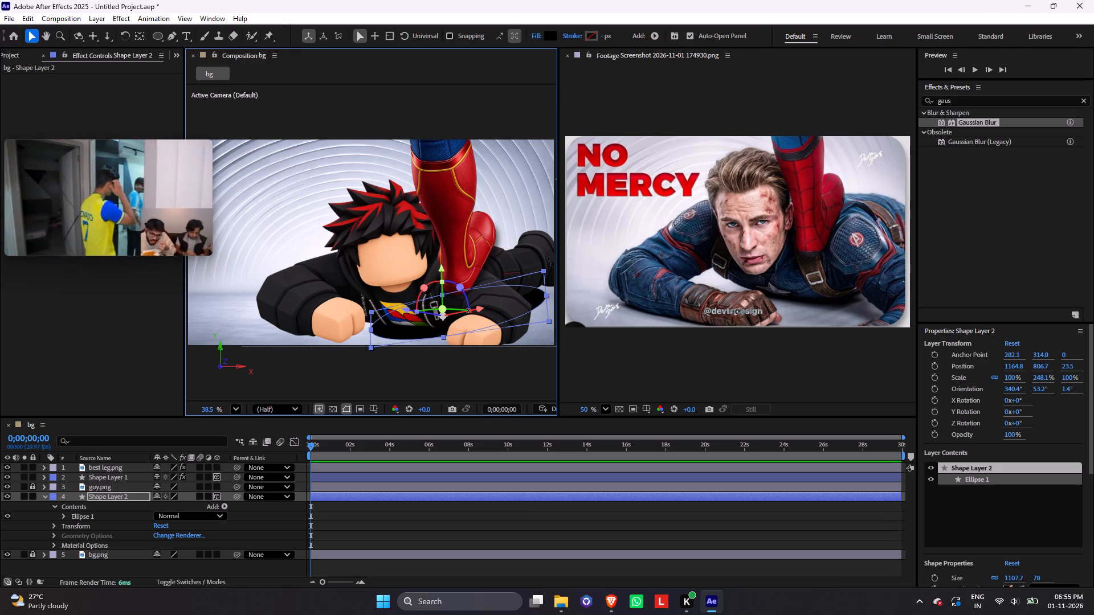
pyautogui.click(468, 310)
pyautogui.moveTo(426, 290); pyautogui.dragTo(422, 289)
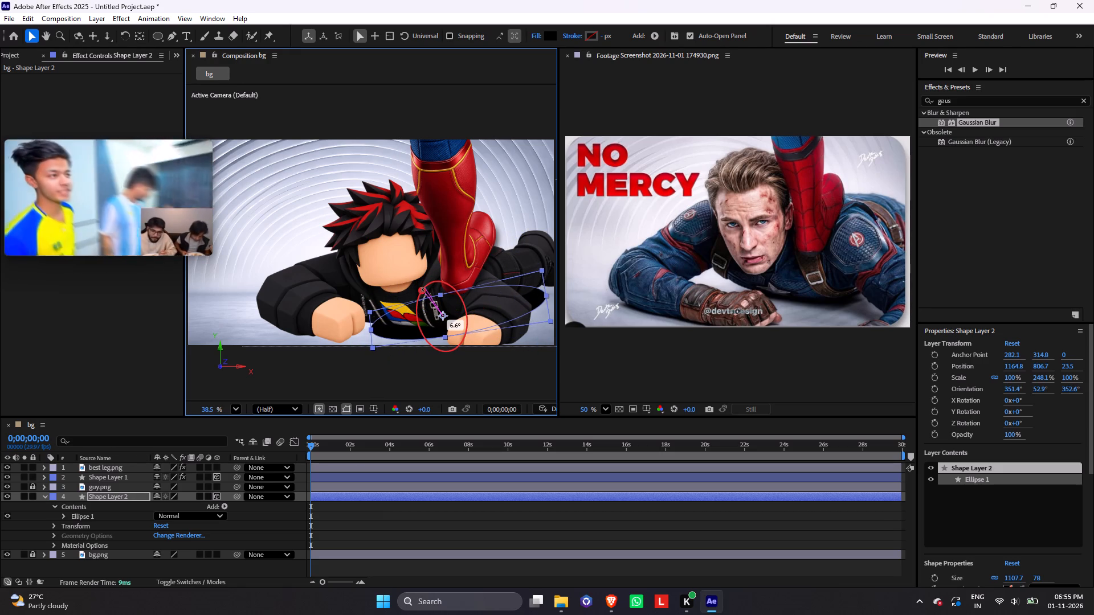
pyautogui.moveTo(422, 289); pyautogui.dragTo(242, 391)
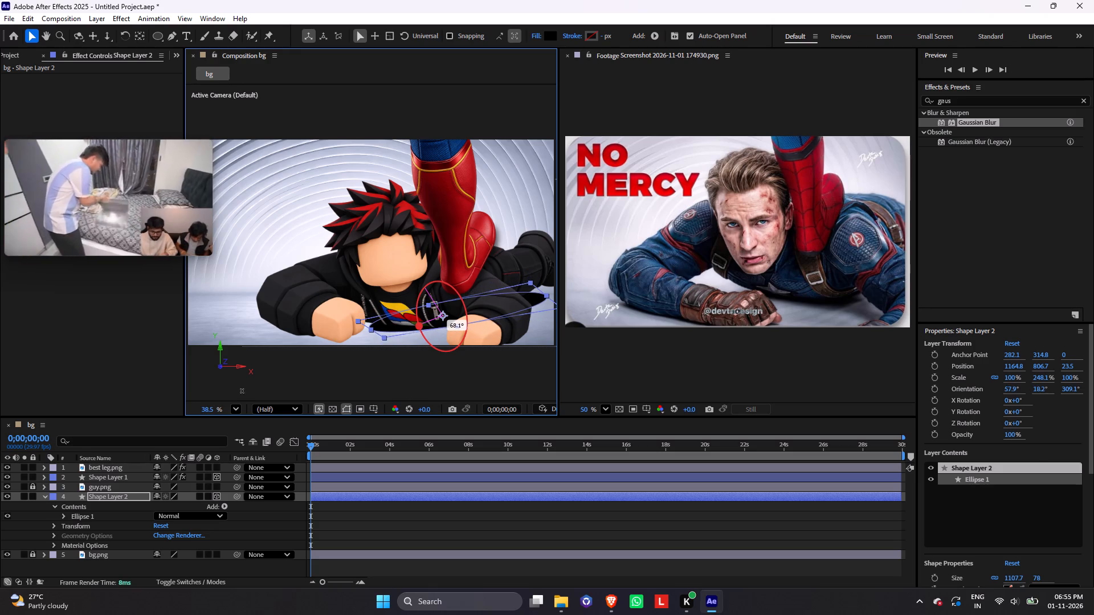
pyautogui.moveTo(242, 391); pyautogui.dragTo(242, 366)
pyautogui.moveTo(455, 333); pyautogui.dragTo(458, 335)
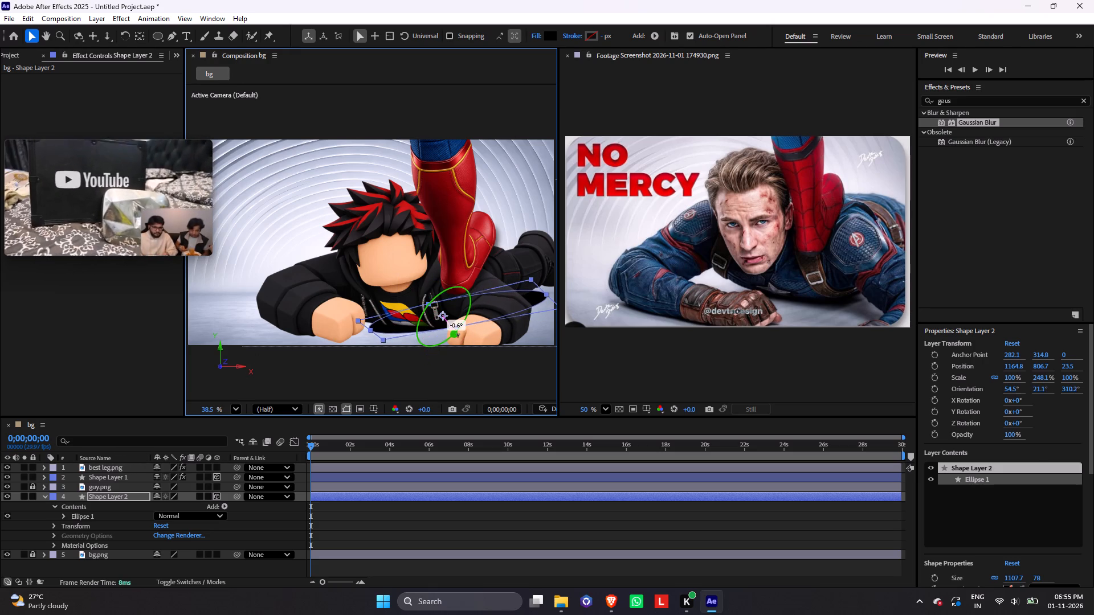
pyautogui.moveTo(458, 335); pyautogui.dragTo(460, 337)
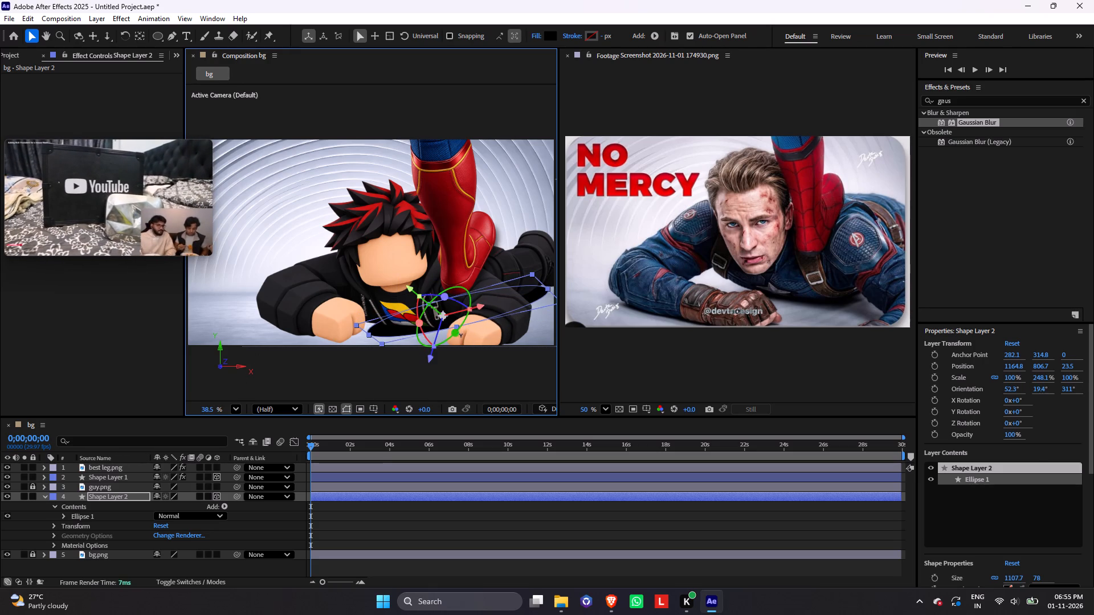
pyautogui.click(442, 299)
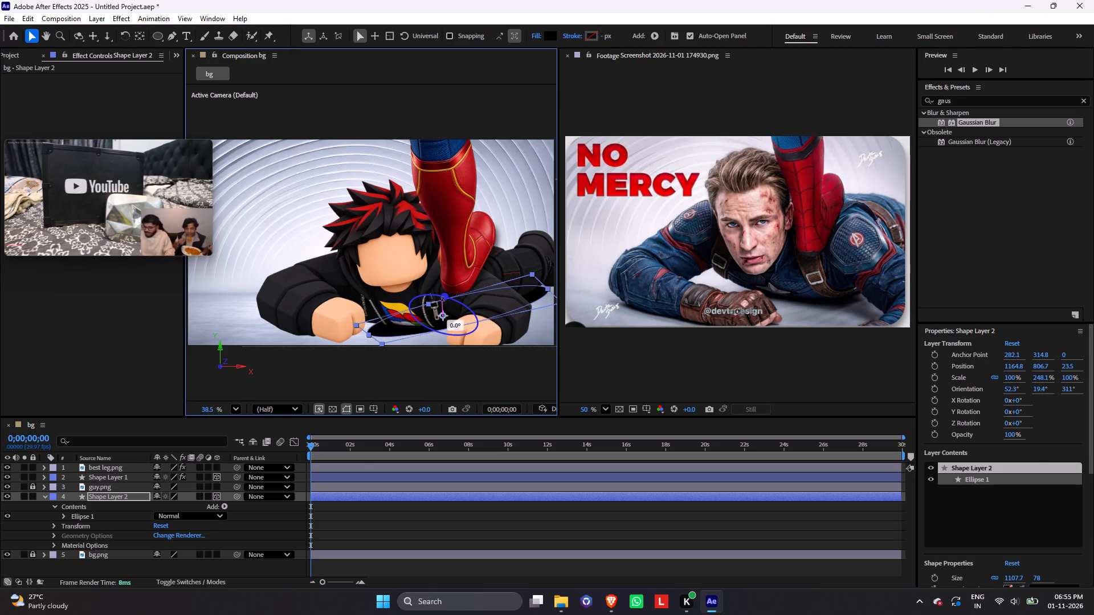
pyautogui.click(454, 319)
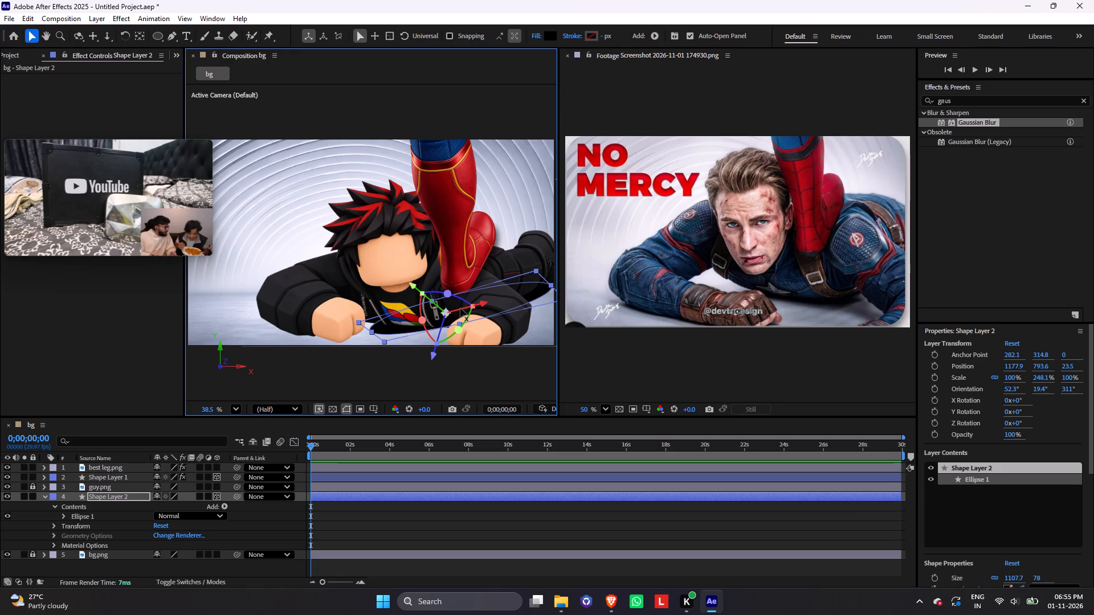
# Enlarge the tilted ellipse to a scale of about 97.8% by 494.3% so it spreads under the body.
pyautogui.moveTo(534, 268); pyautogui.dragTo(523, 261)
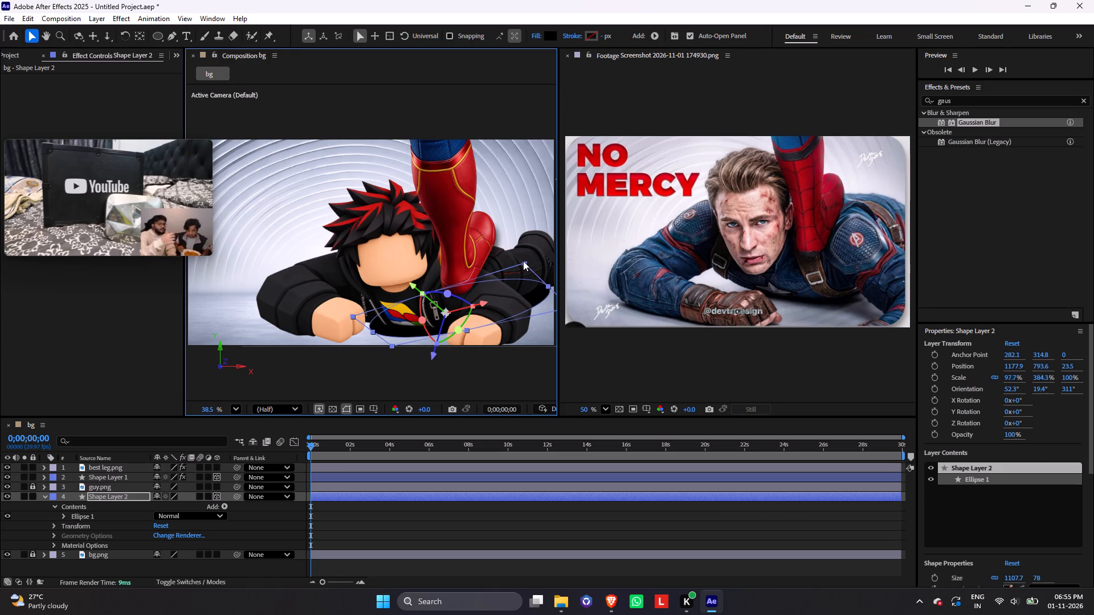
pyautogui.moveTo(523, 261); pyautogui.dragTo(516, 254)
pyautogui.click(538, 515)
# Lower the opacity of the ground shadow ellipse layer to 49%.
pyautogui.click(400, 330)
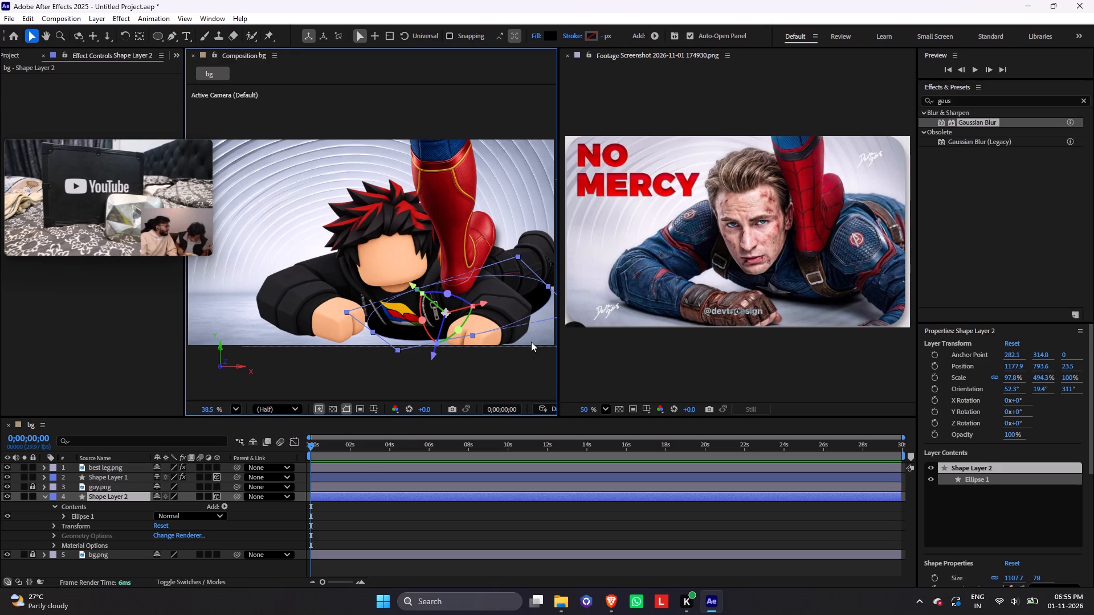
pyautogui.press('t')
pyautogui.moveTo(156, 505); pyautogui.dragTo(152, 505)
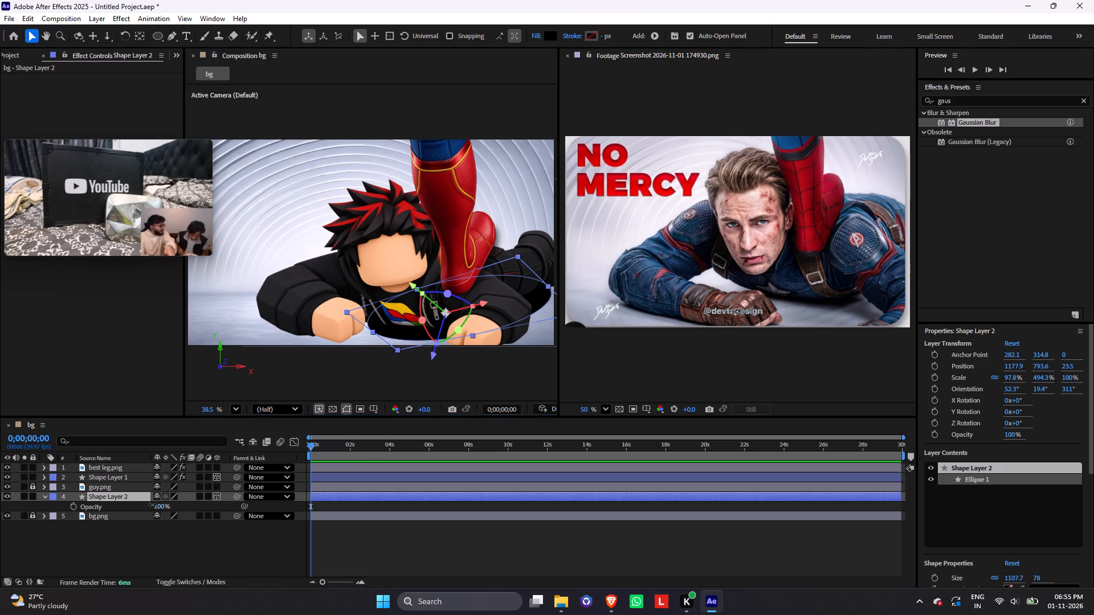
pyautogui.moveTo(152, 505); pyautogui.dragTo(135, 507)
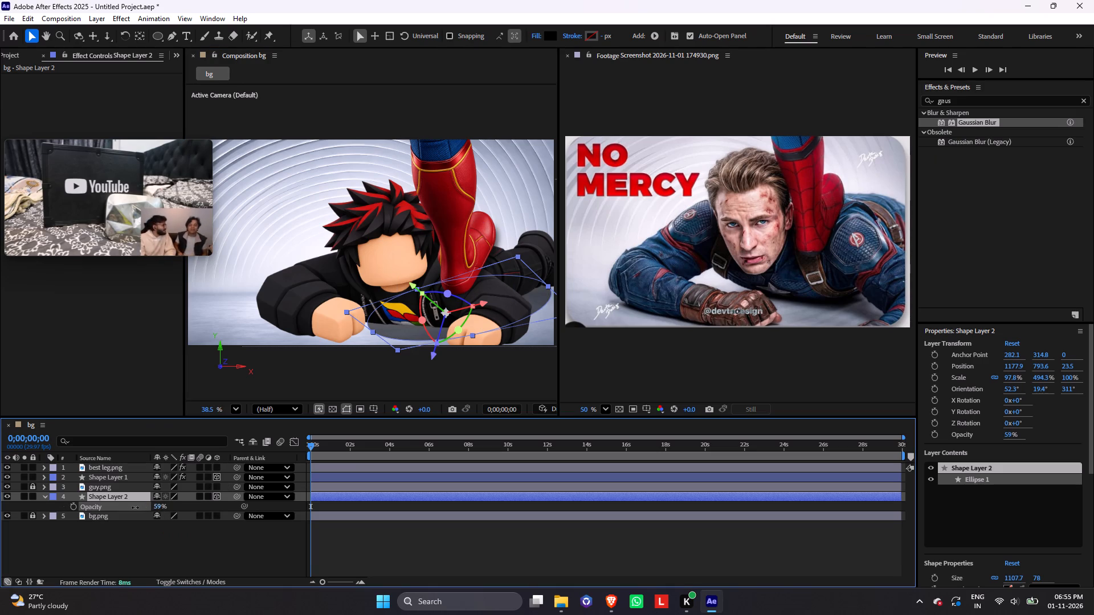
pyautogui.moveTo(135, 507); pyautogui.dragTo(129, 507)
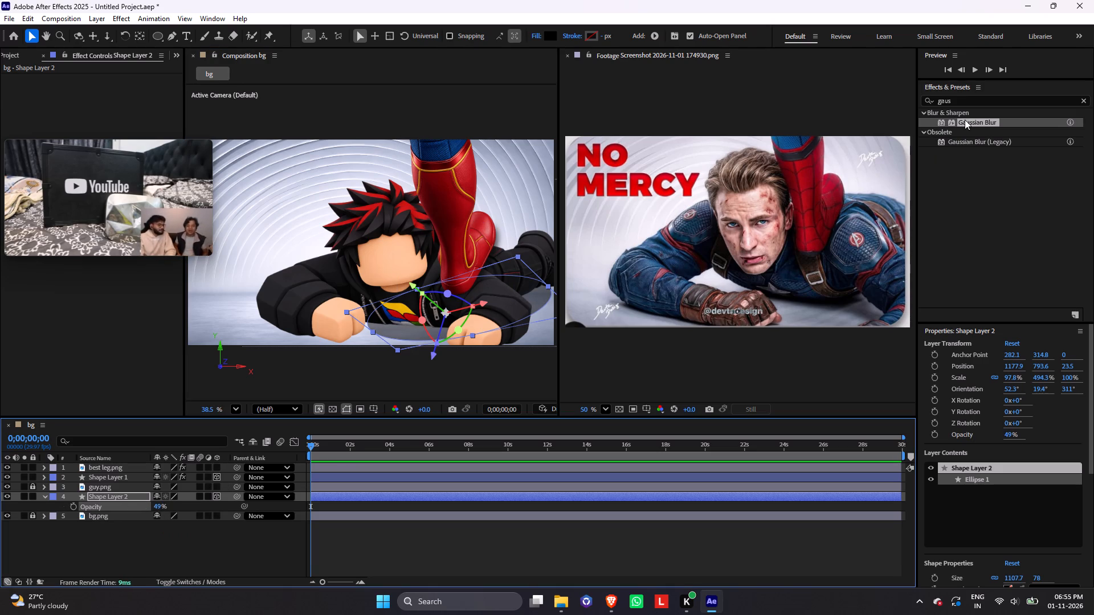
# Apply Gaussian Blur to the ground shadow ellipse layer with a blurriness of 76.
pyautogui.moveTo(965, 120); pyautogui.dragTo(121, 498)
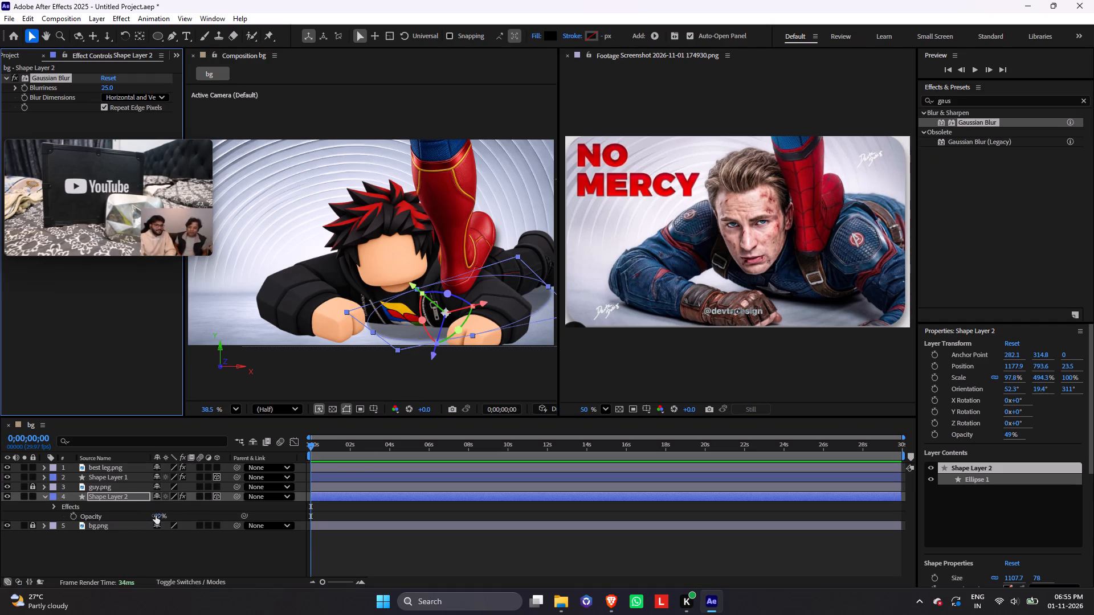
pyautogui.moveTo(109, 89); pyautogui.dragTo(231, 87)
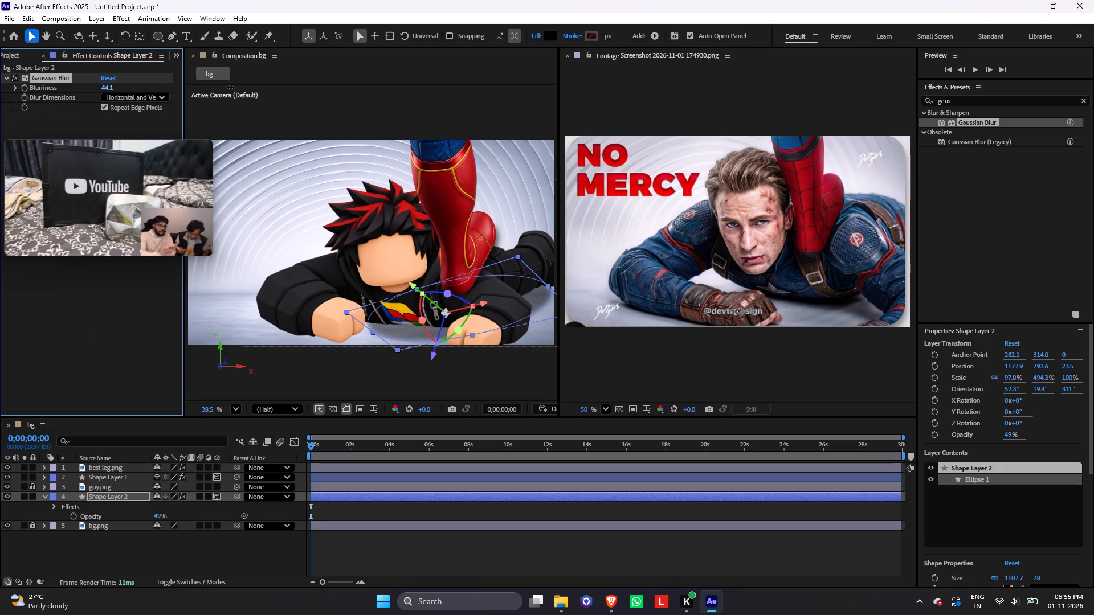
pyautogui.moveTo(231, 87); pyautogui.dragTo(399, 88)
pyautogui.click(569, 524)
pyautogui.click(589, 560)
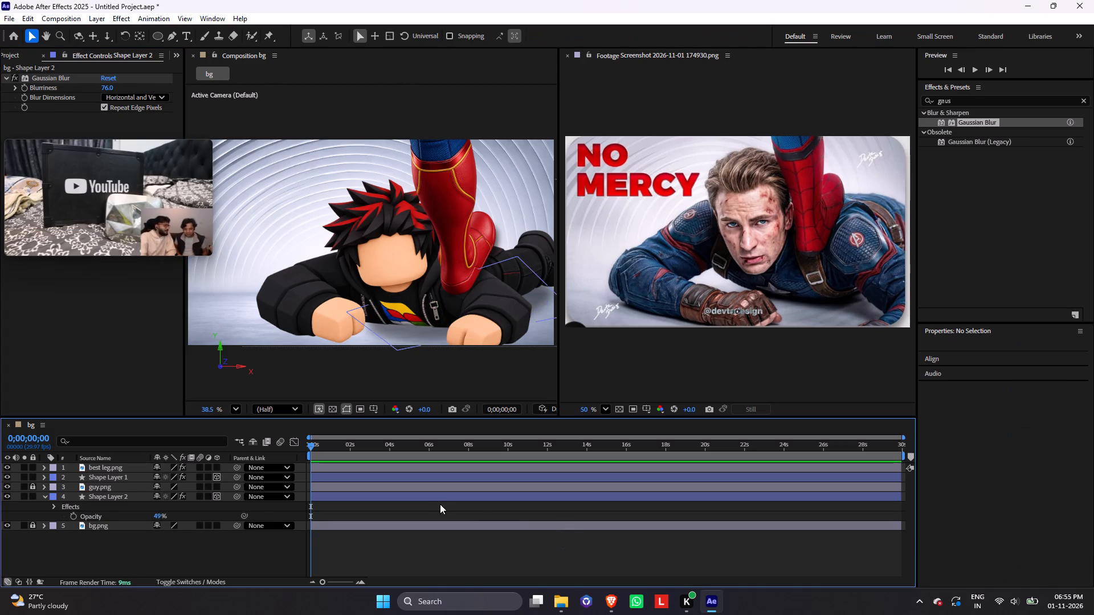
# Reduce the Gaussian Blur blurriness on the ground shadow ellipse to 56.6.
pyautogui.click(409, 333)
pyautogui.click(407, 333)
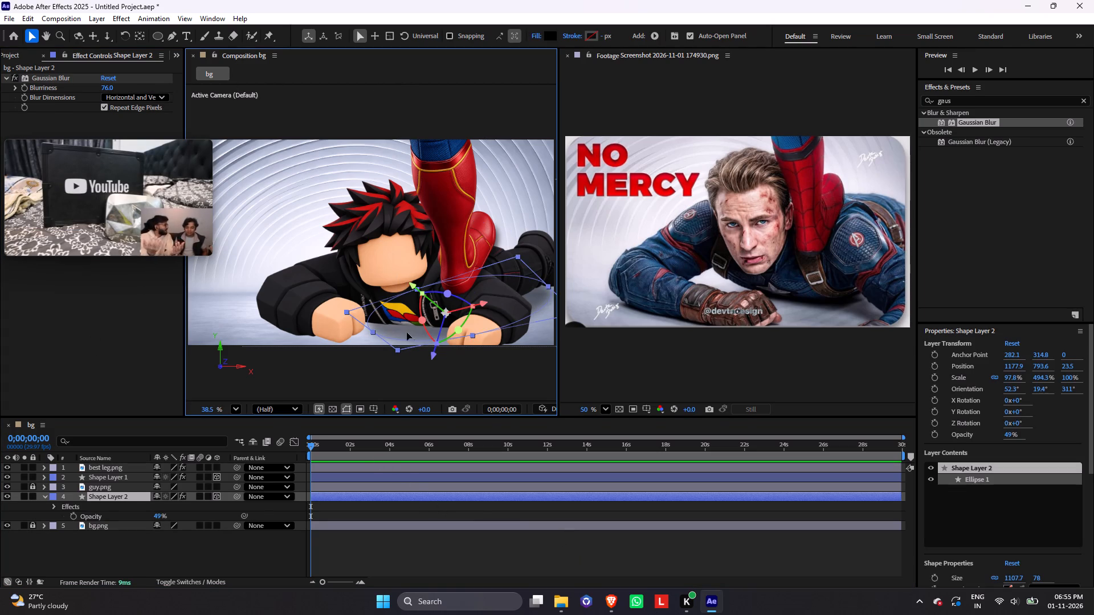
pyautogui.click(472, 535)
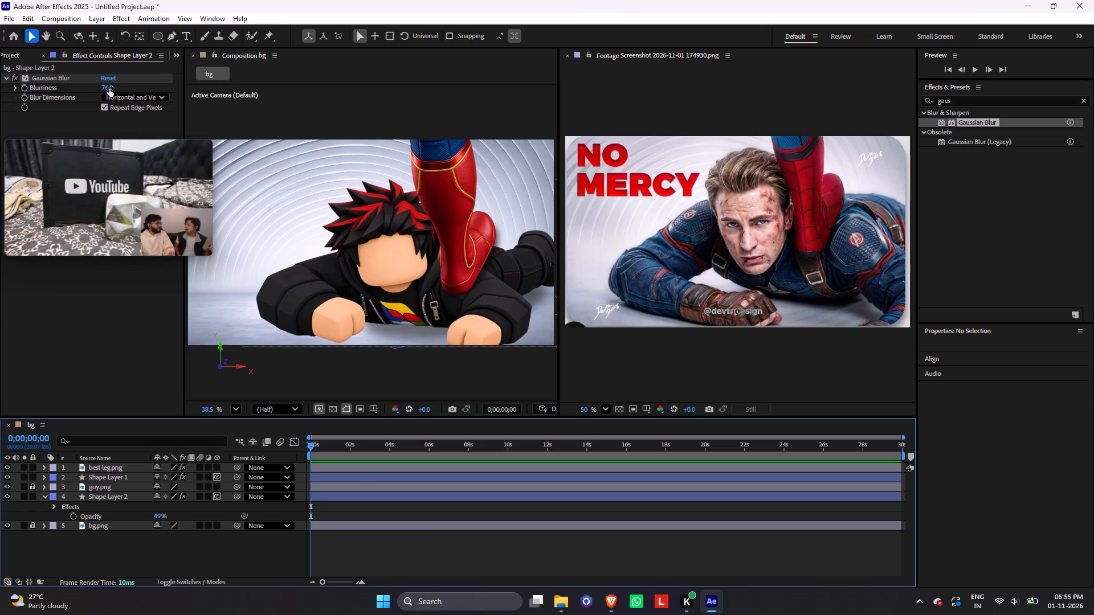
pyautogui.moveTo(109, 88); pyautogui.dragTo(20, 109)
pyautogui.click(426, 569)
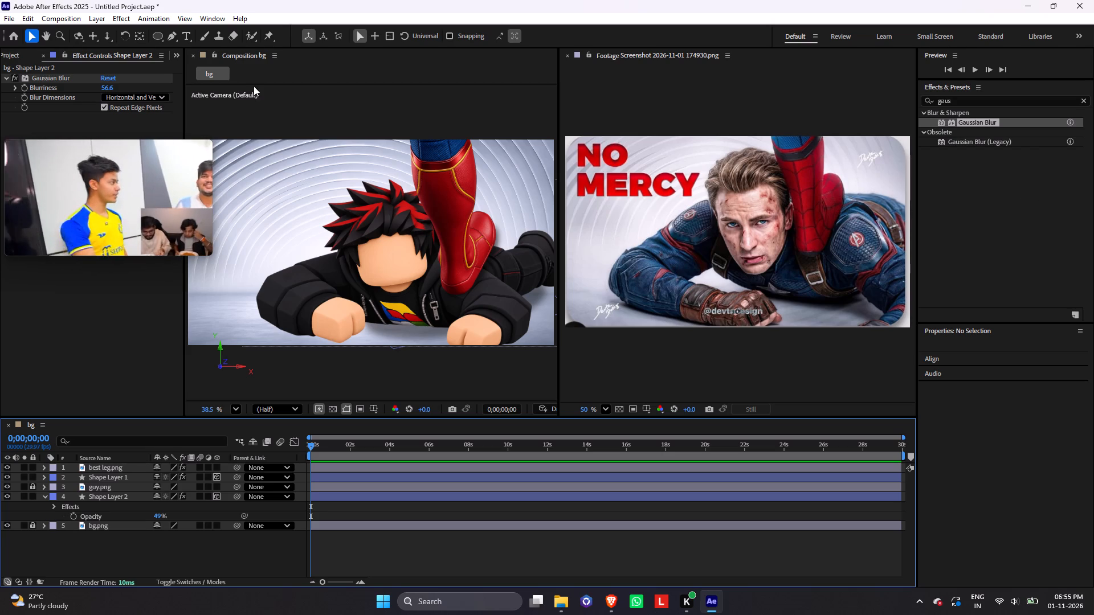
# Close the reference footage viewer and draw a paragraph text box in the thumbnail's empty upper-left area with the Type tool.
pyautogui.click(190, 35)
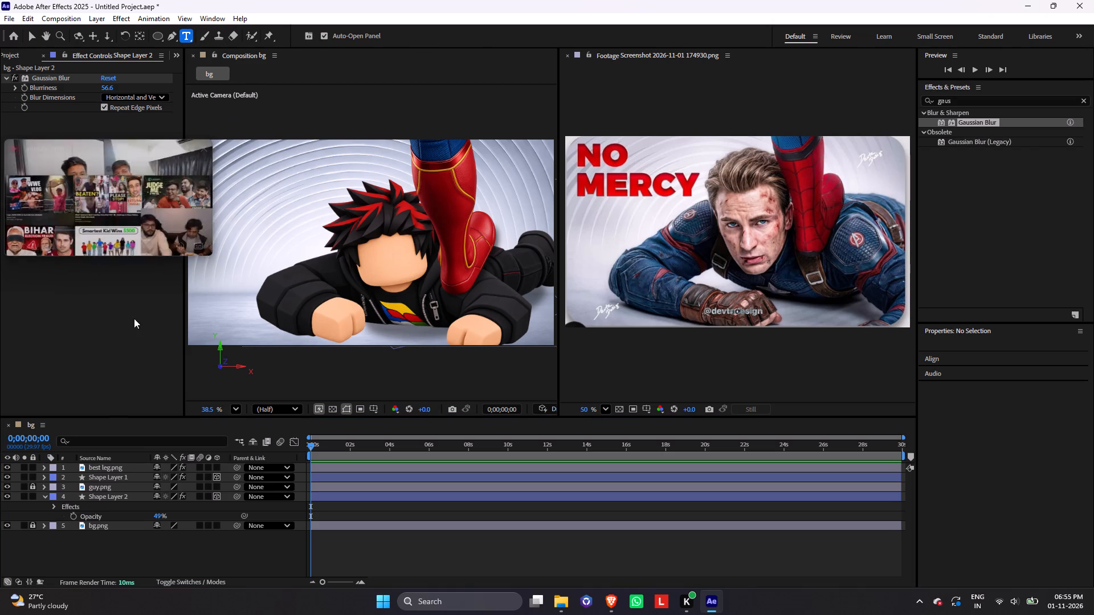
pyautogui.click(569, 56)
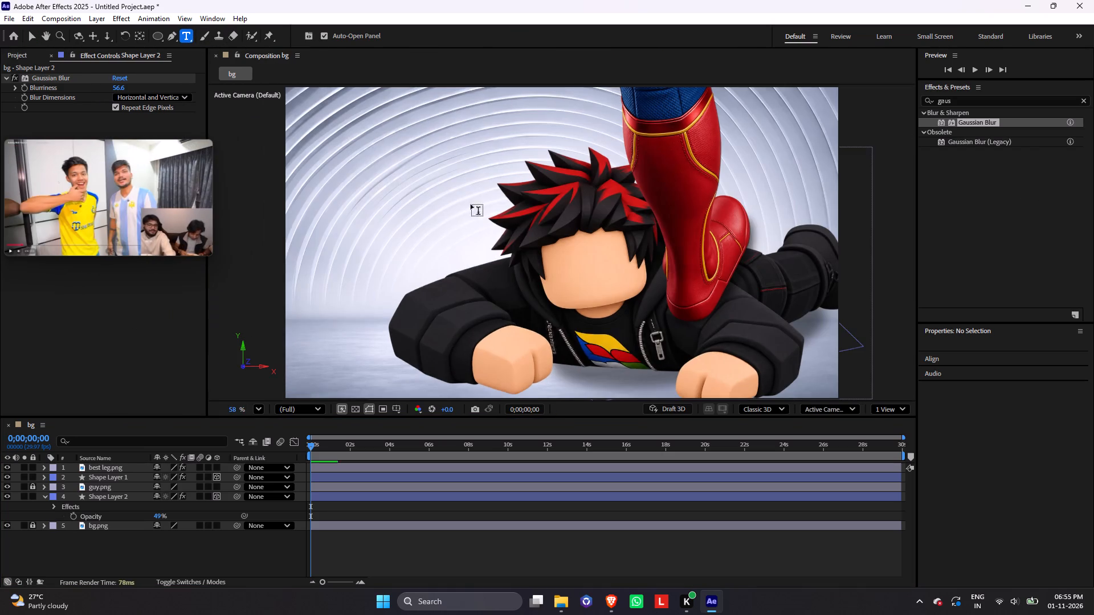
pyautogui.moveTo(315, 108); pyautogui.dragTo(432, 192)
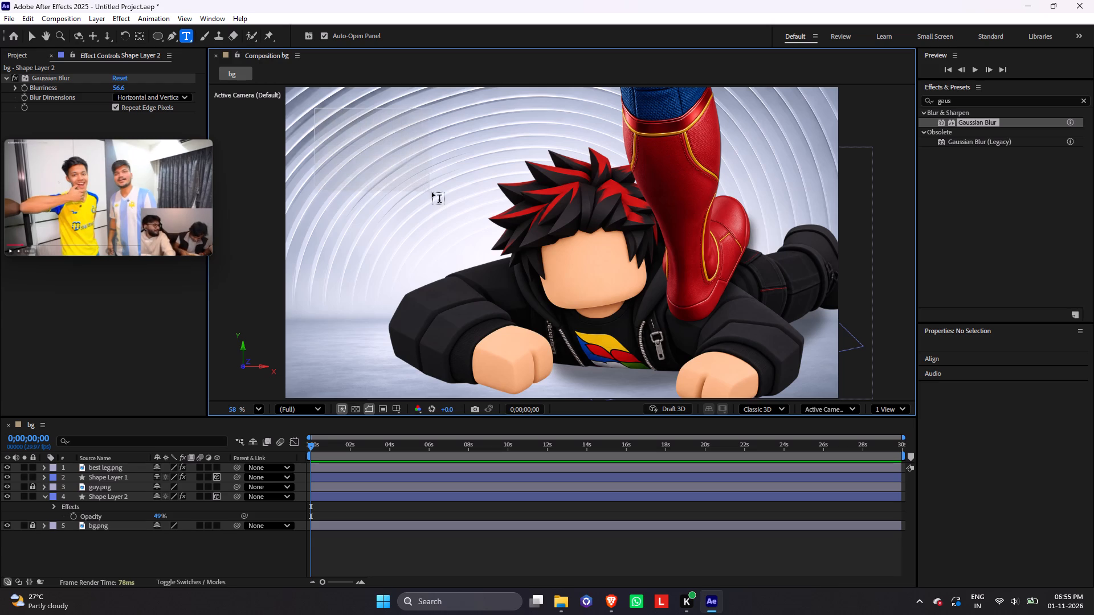
pyautogui.moveTo(432, 192); pyautogui.dragTo(433, 194)
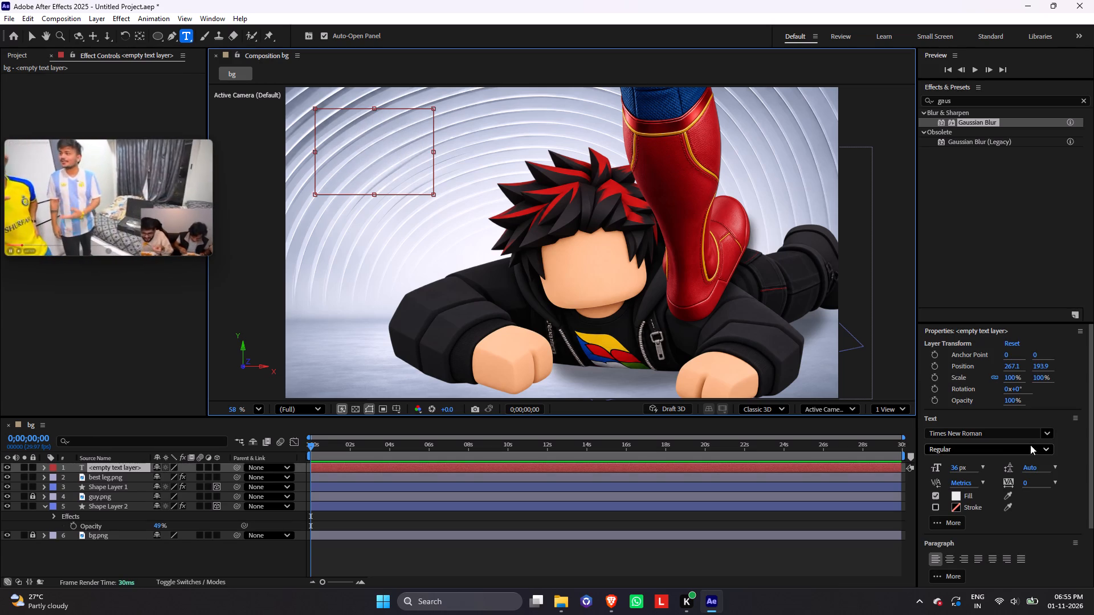
# Set the new text layer's font to Riffic Free by searching the fonts for "riff".
pyautogui.click(1046, 436)
pyautogui.click(1016, 436)
pyautogui.press('BackSpace')
pyautogui.press('BackSpace')
pyautogui.press('BackSpace')
pyautogui.press('BackSpace')
pyautogui.press('BackSpace')
pyautogui.press('BackSpace')
pyautogui.press('BackSpace')
pyautogui.press('BackSpace')
pyautogui.press('BackSpace')
pyautogui.press('BackSpace')
pyautogui.press('BackSpace')
pyautogui.press('BackSpace')
pyautogui.press('BackSpace')
pyautogui.press('BackSpace')
pyautogui.press('BackSpace')
pyautogui.press('BackSpace')
pyautogui.press('BackSpace')
pyautogui.press('BackSpace')
pyautogui.press('BackSpace')
pyautogui.press('BackSpace')
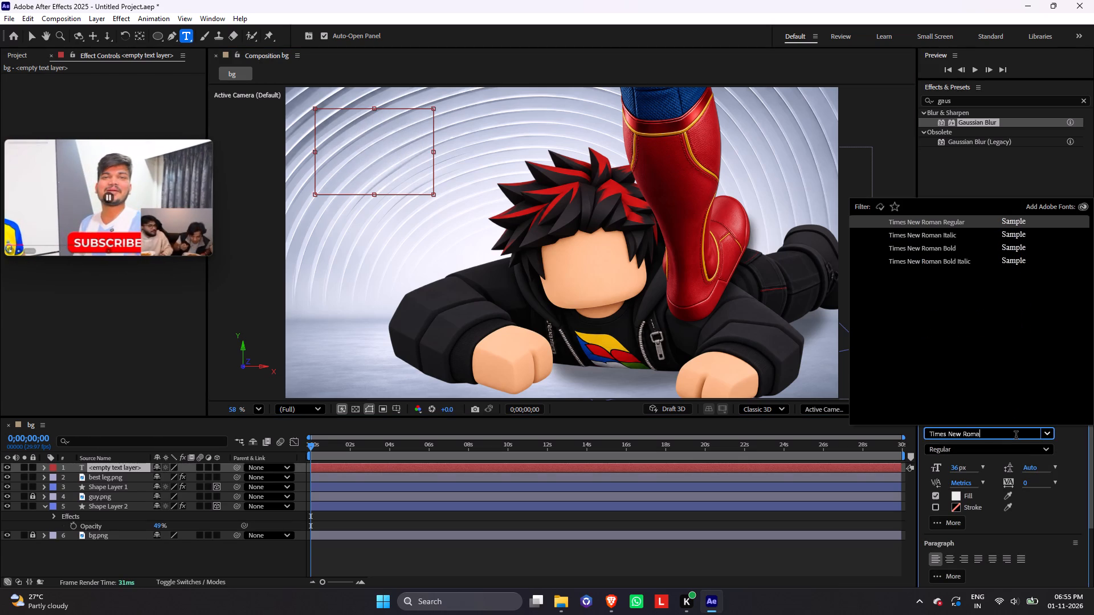
pyautogui.write('riff')
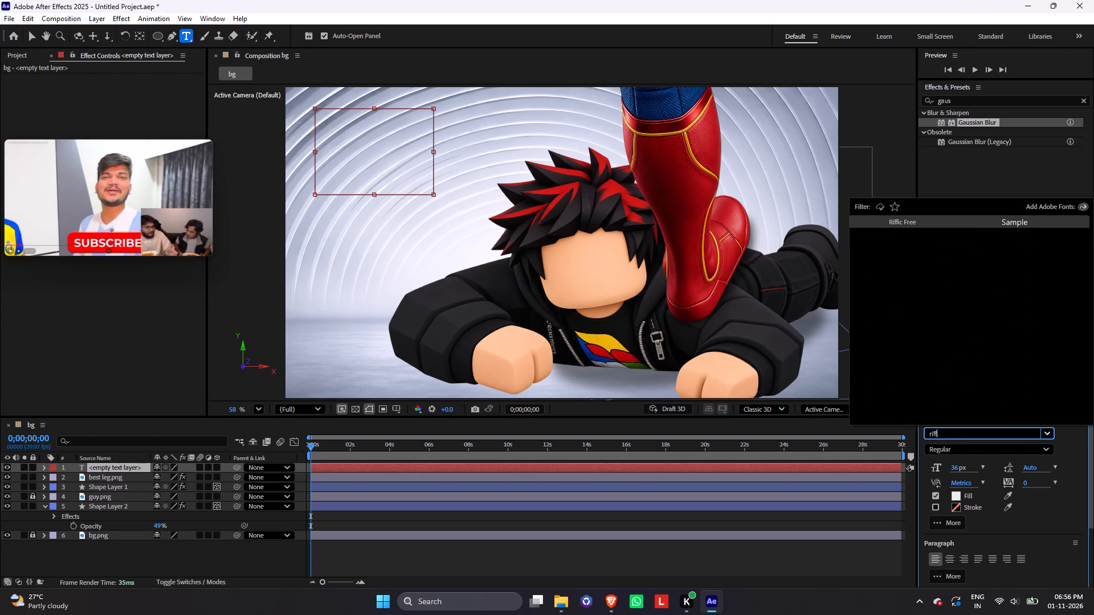
pyautogui.click(940, 225)
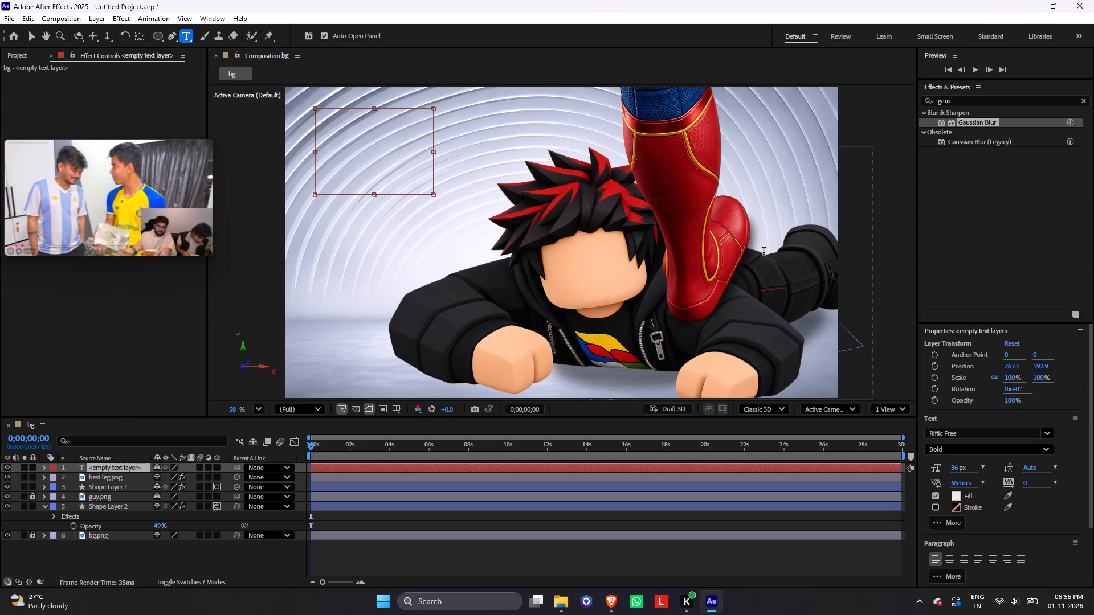
# Enter the text NO in capitals in the paragraph text box, clearing any stray letters.
pyautogui.write('ad')
pyautogui.press('BackSpace')
pyautogui.press('BackSpace')
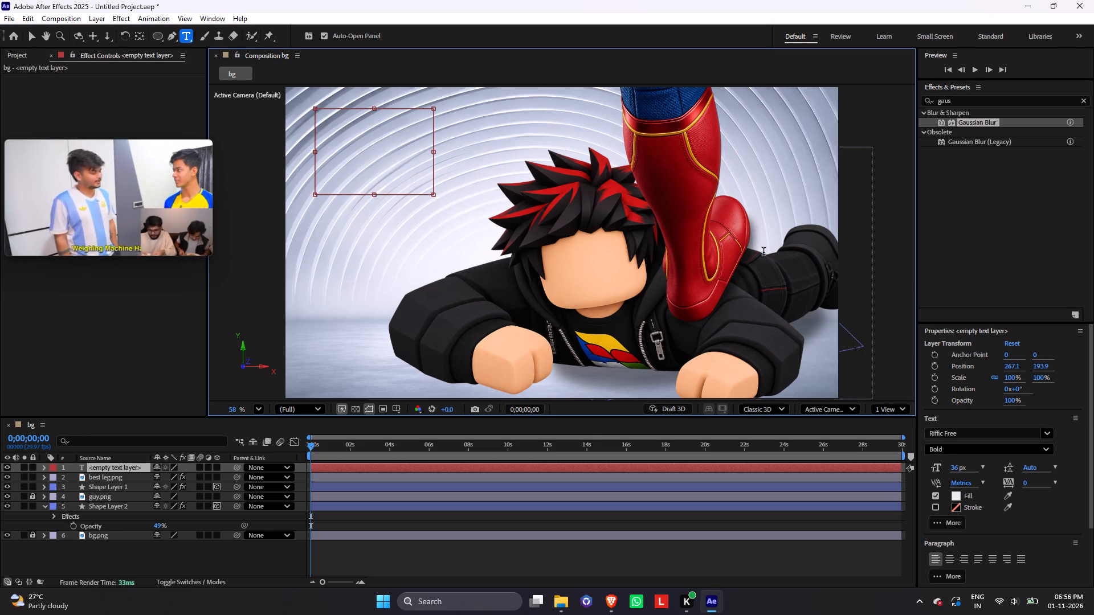
pyautogui.press('h')
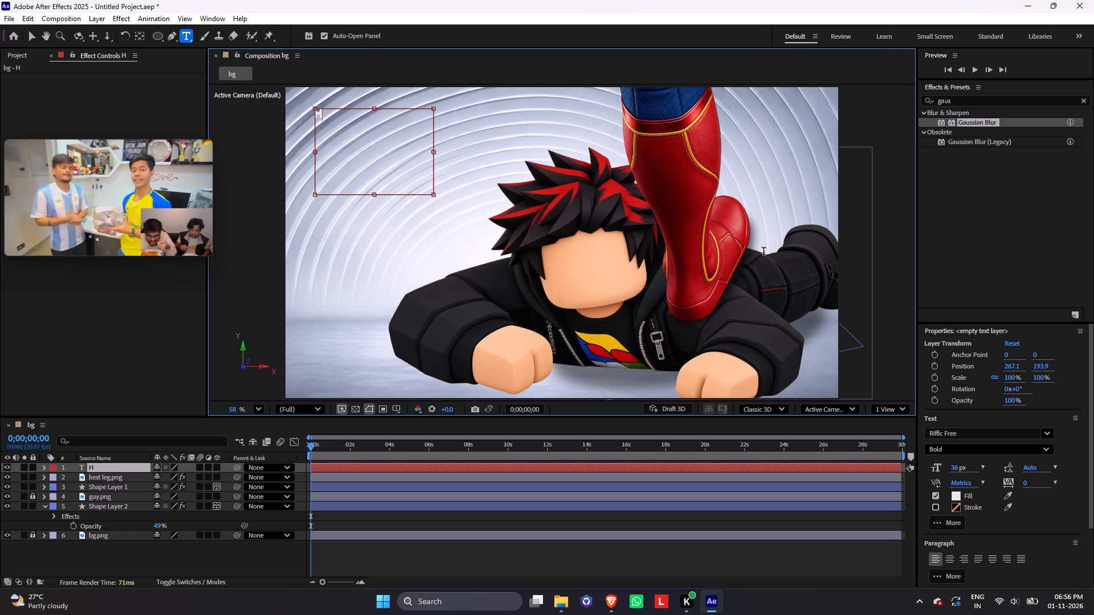
pyautogui.press('BackSpace')
pyautogui.write('NO')
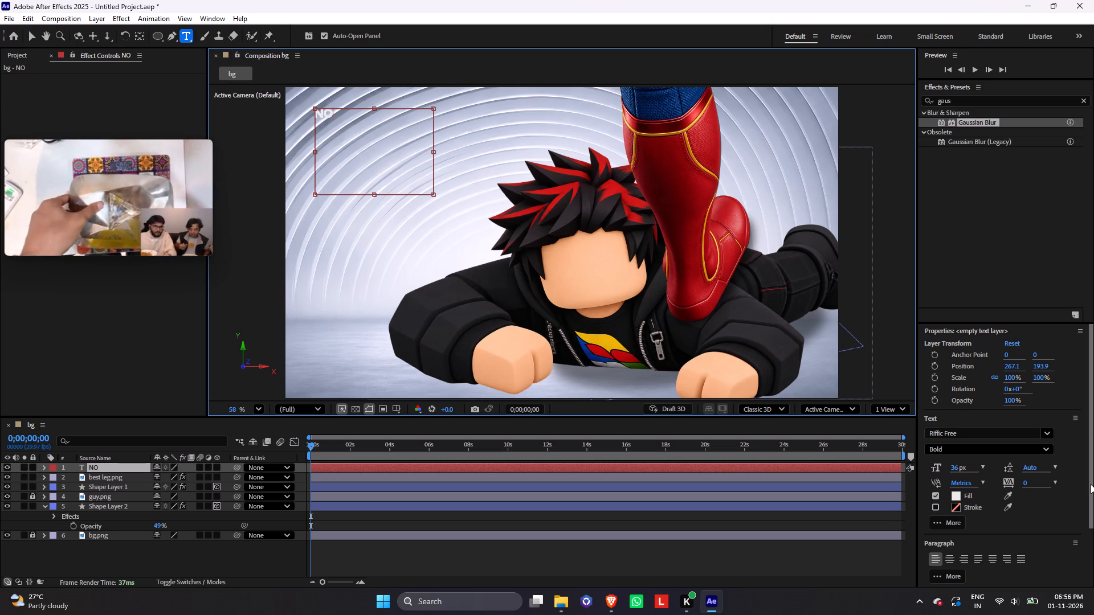
# Enlarge the NO title text to a font size of 134 px.
pyautogui.moveTo(1091, 483); pyautogui.dragTo(1088, 552)
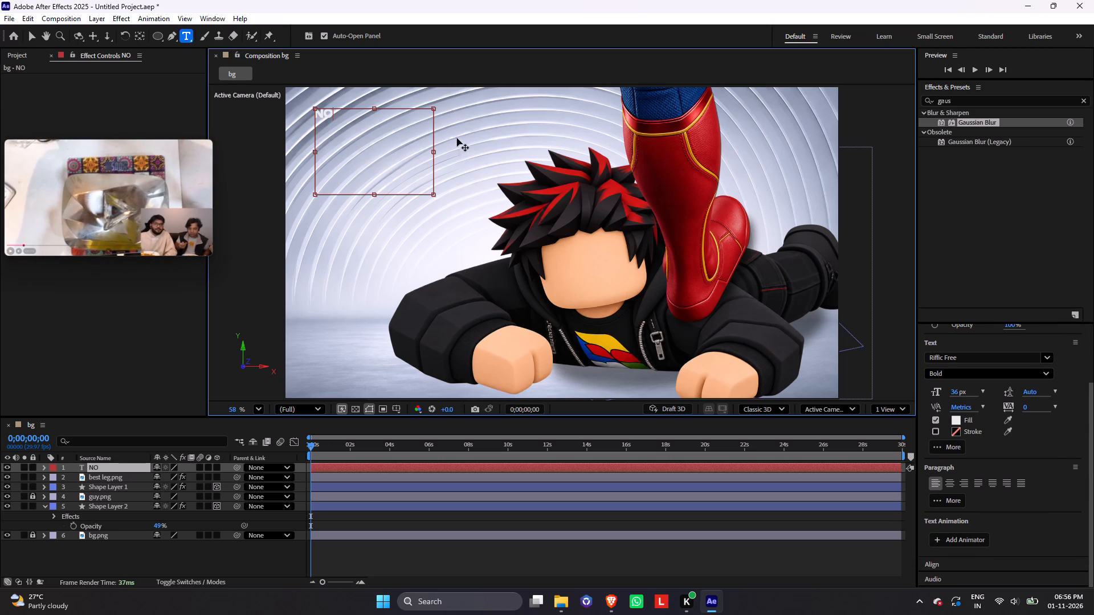
pyautogui.moveTo(335, 117); pyautogui.dragTo(301, 114)
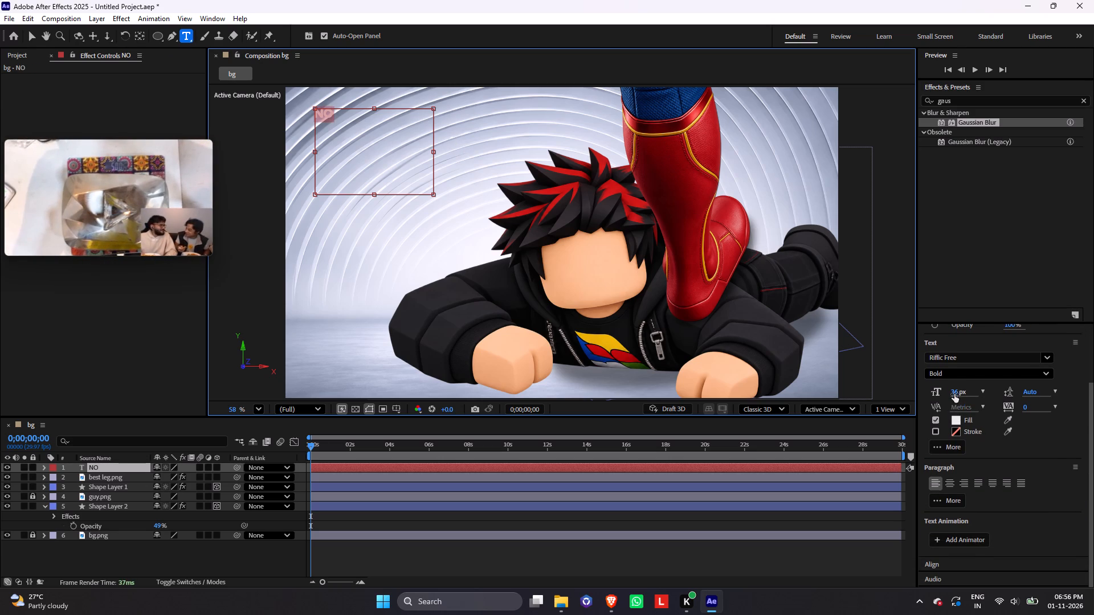
pyautogui.moveTo(954, 393); pyautogui.dragTo(987, 397)
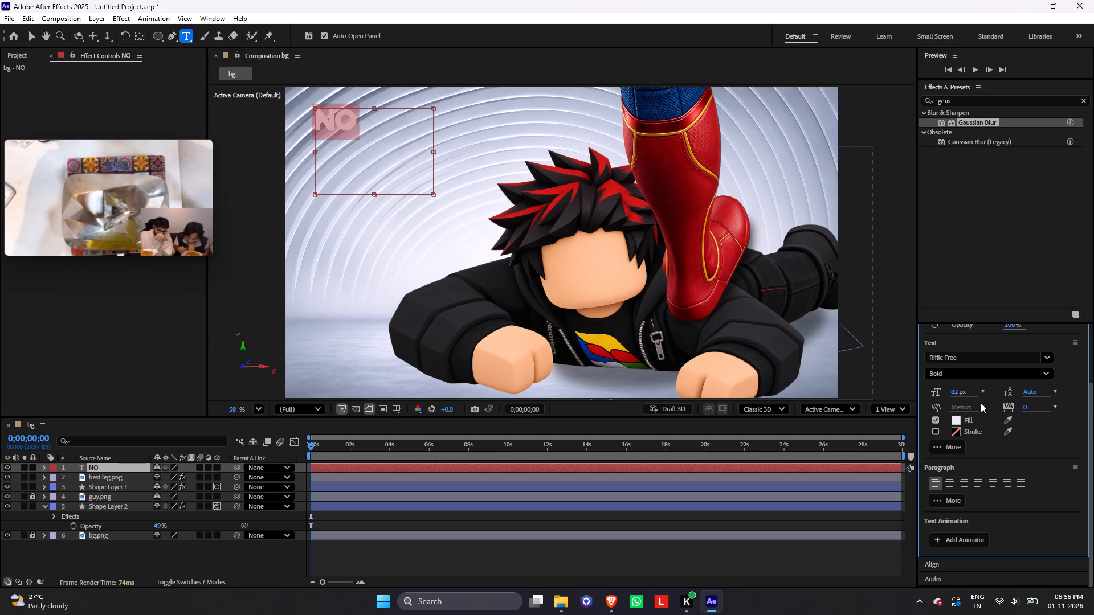
pyautogui.moveTo(956, 392); pyautogui.dragTo(991, 395)
pyautogui.click(860, 547)
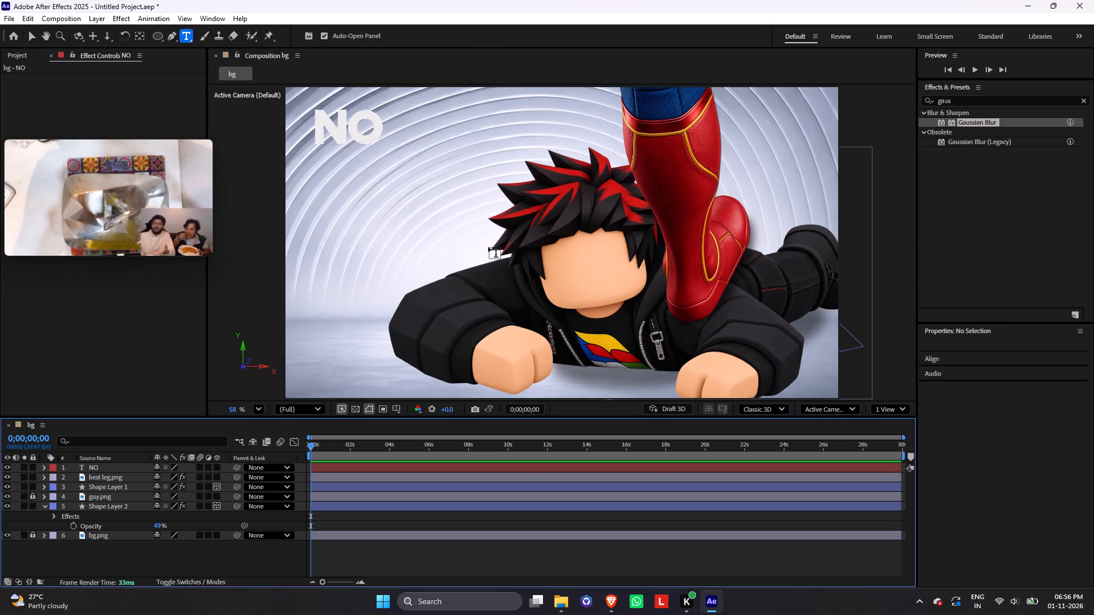
# Duplicate the NO text layer and place the copy directly beneath the original, at about 267, 325.
pyautogui.press('v')
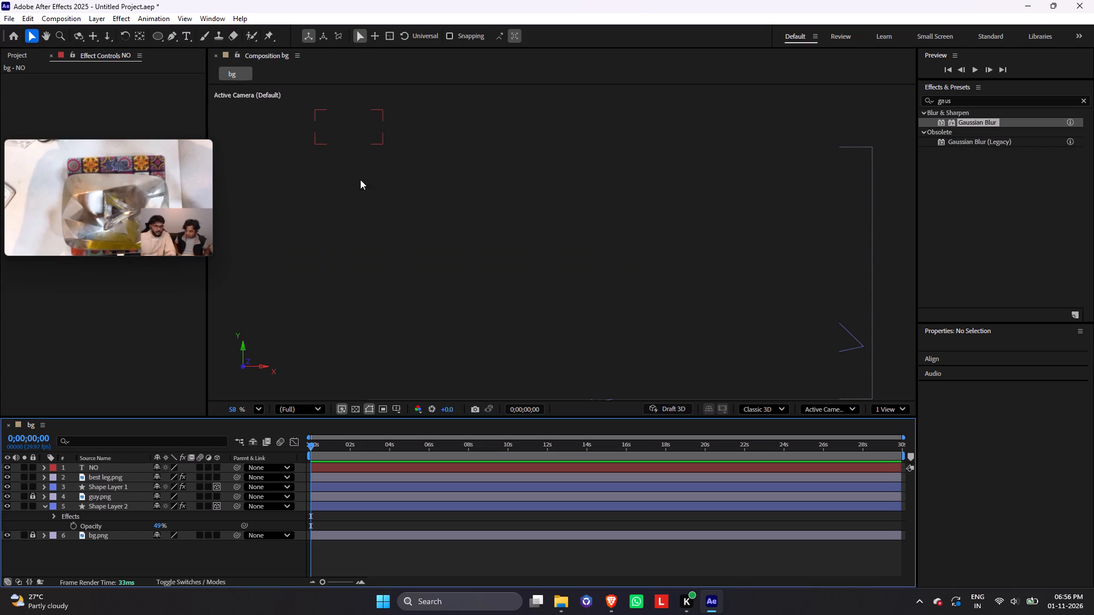
pyautogui.click(343, 132)
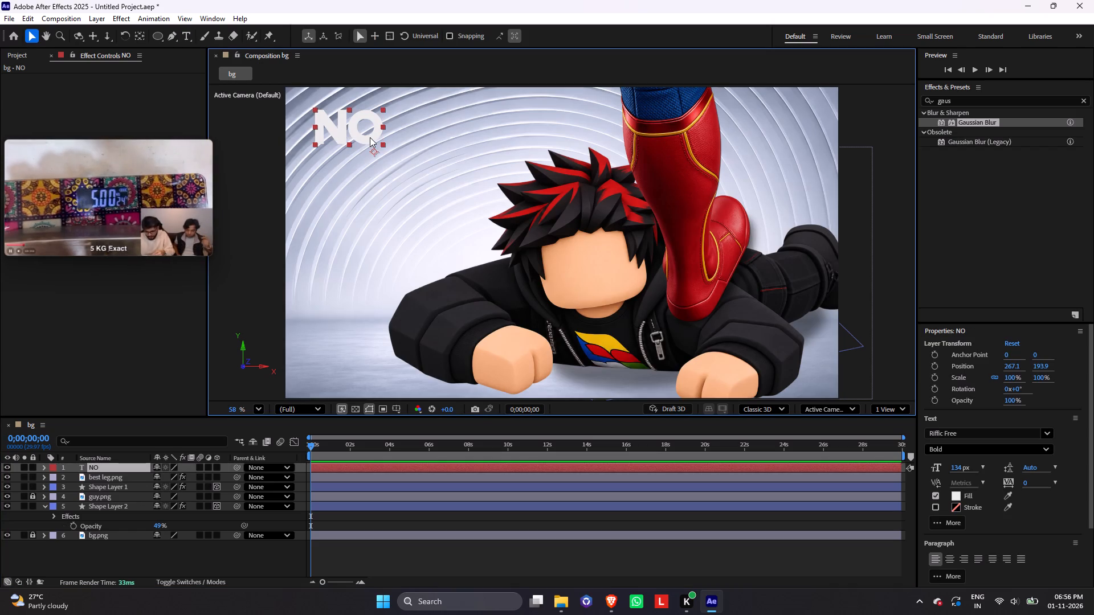
pyautogui.hotkey('ctrl', 'd')
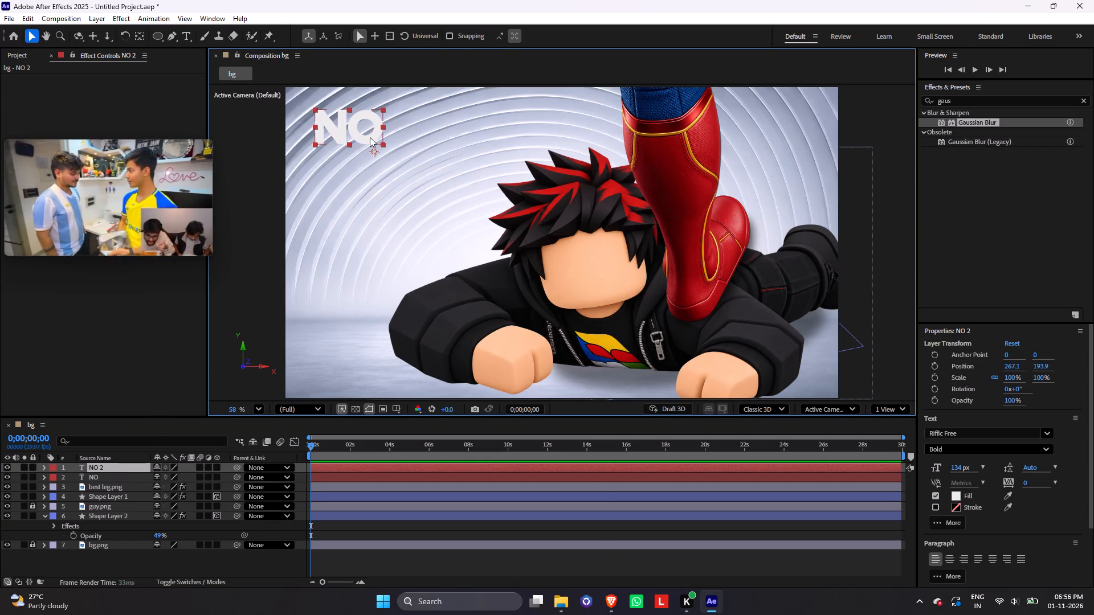
pyautogui.moveTo(364, 125); pyautogui.dragTo(360, 171)
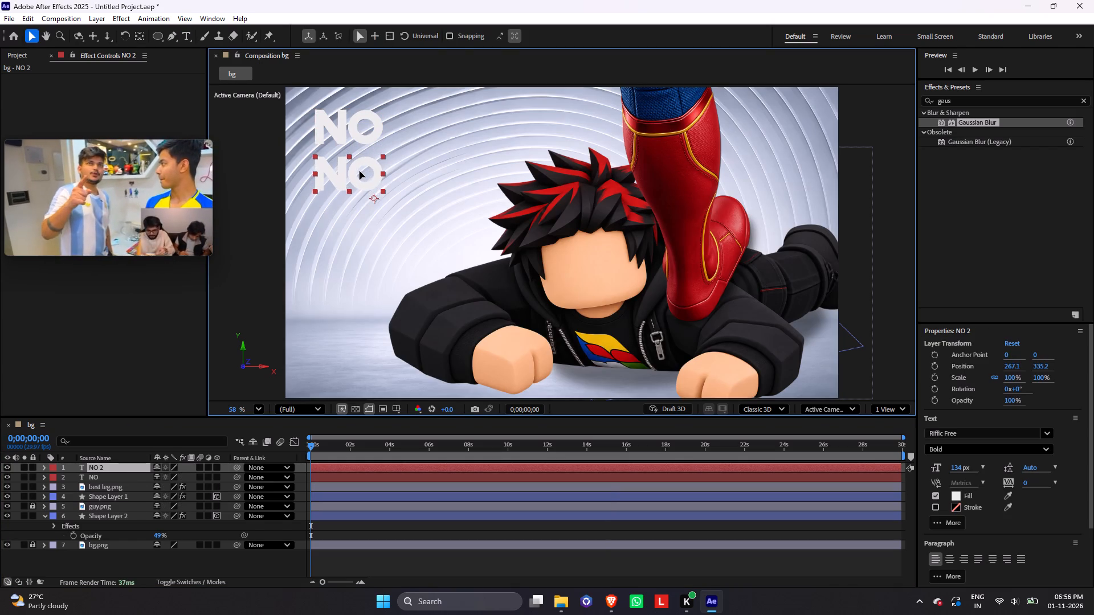
pyautogui.moveTo(360, 171); pyautogui.dragTo(332, 169)
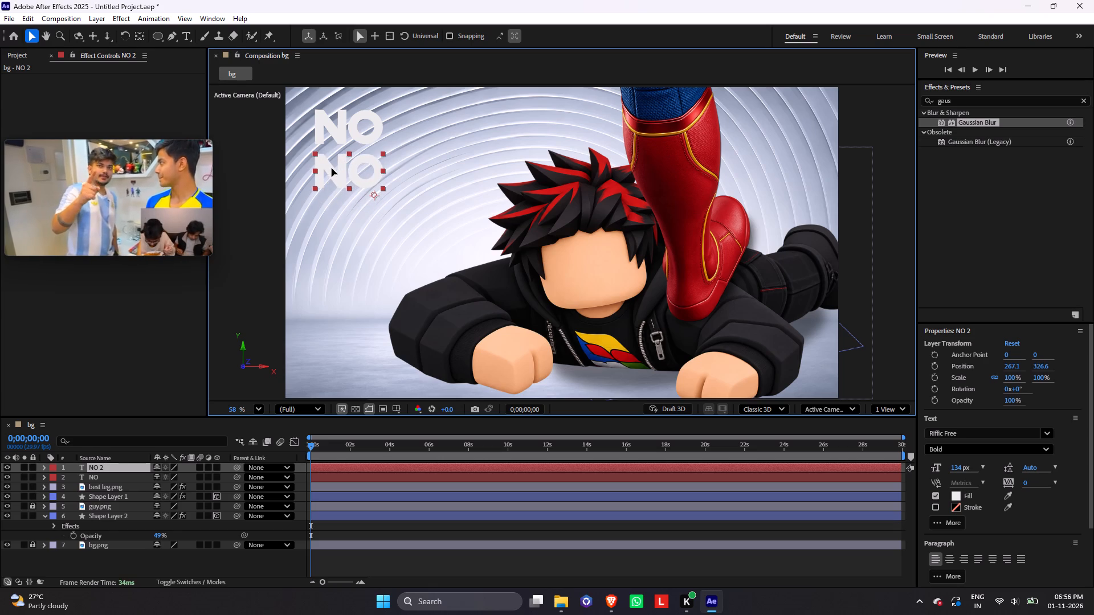
pyautogui.moveTo(332, 169); pyautogui.dragTo(332, 168)
# Replace the duplicated text with MERCY and widen its text box so the whole word fits on one line.
pyautogui.doubleClick(343, 163)
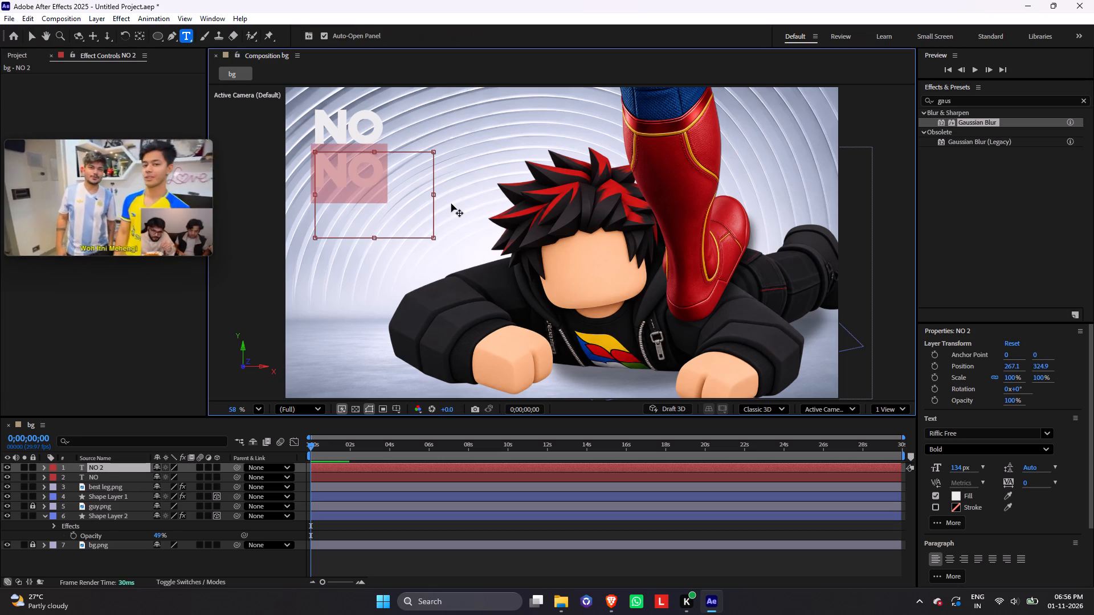
pyautogui.press('BackSpace')
pyautogui.write('MERCY')
pyautogui.moveTo(435, 195); pyautogui.dragTo(438, 195)
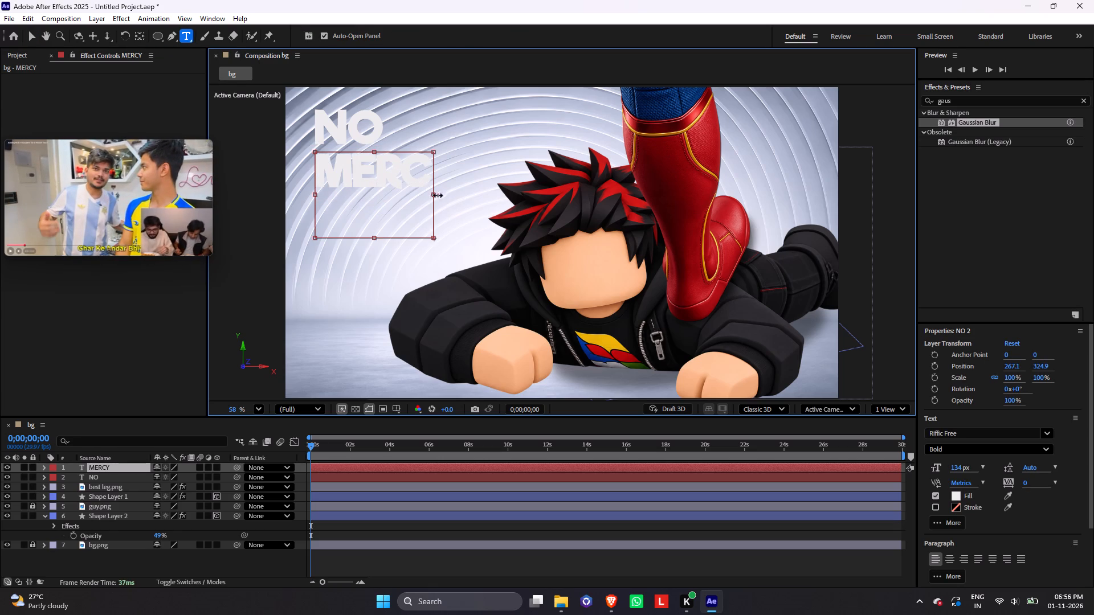
pyautogui.moveTo(438, 195); pyautogui.dragTo(502, 200)
pyautogui.click(504, 543)
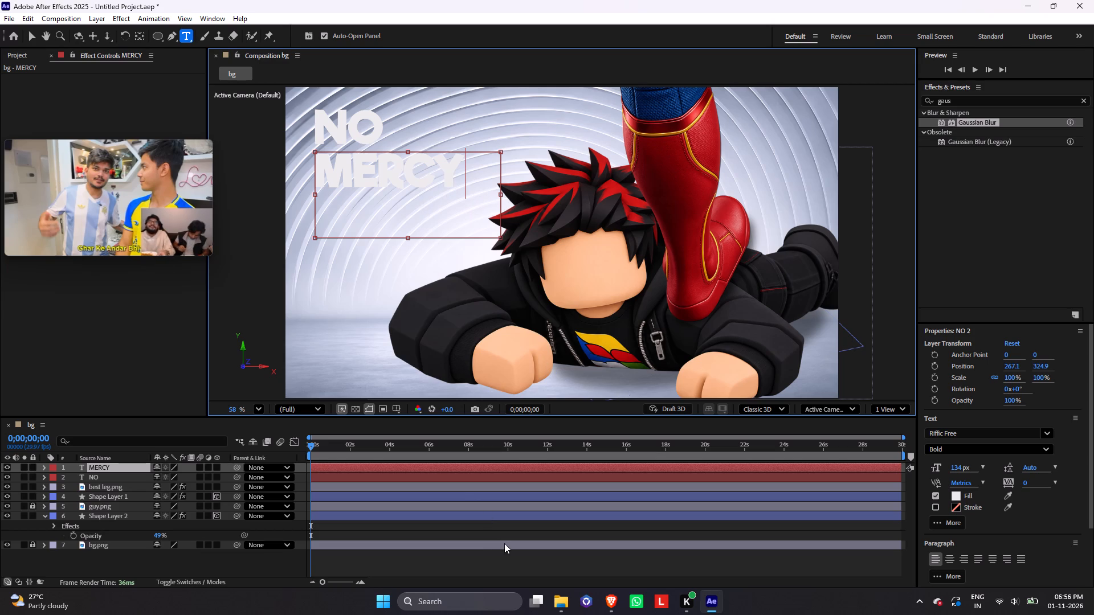
pyautogui.press('v')
pyautogui.click(504, 534)
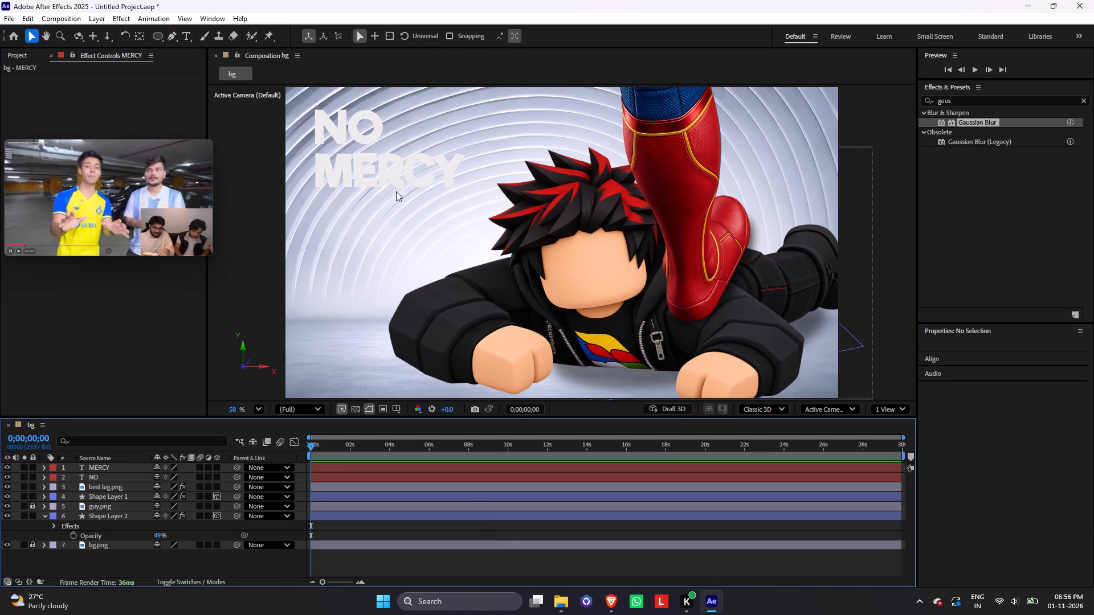
# Change the fill color of the NO text to a fully saturated, slightly dark red.
pyautogui.click(391, 175)
pyautogui.click(361, 121)
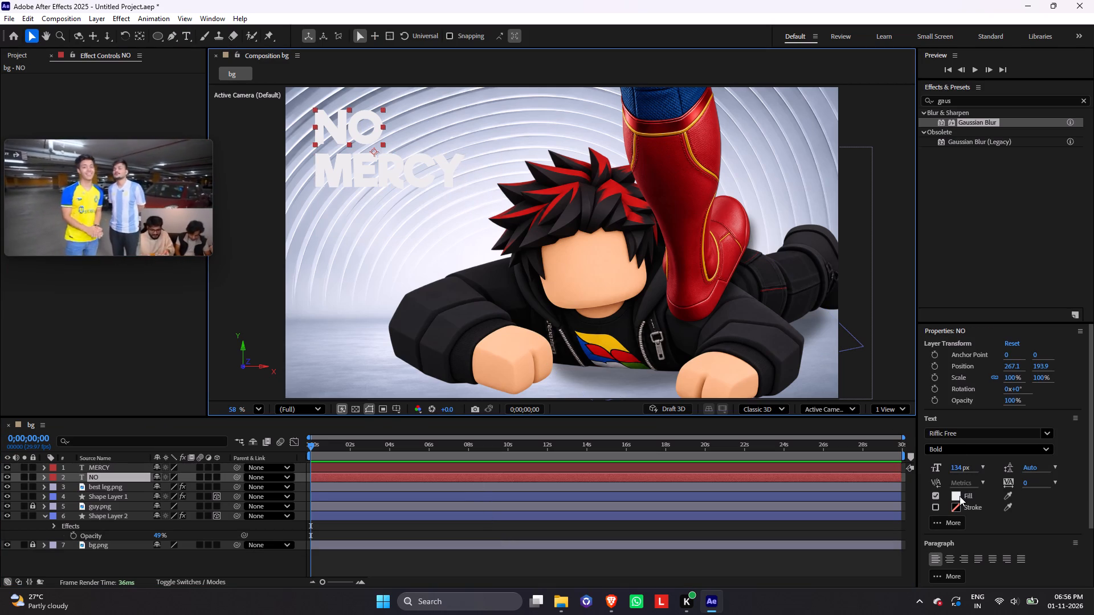
pyautogui.click(960, 496)
pyautogui.moveTo(552, 263); pyautogui.dragTo(538, 248)
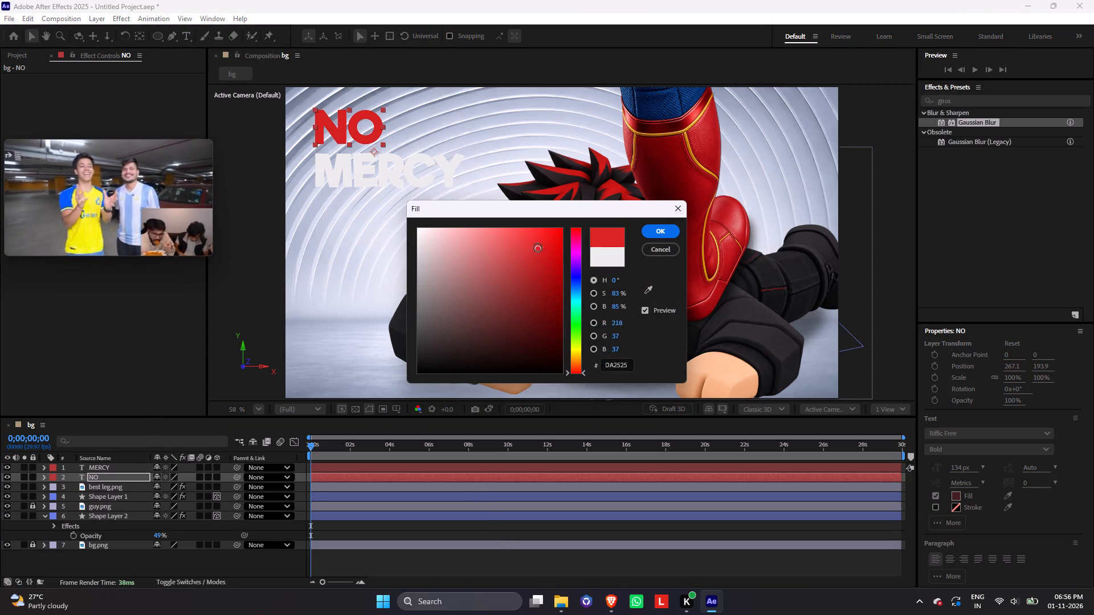
pyautogui.moveTo(538, 248); pyautogui.dragTo(589, 255)
pyautogui.click(666, 237)
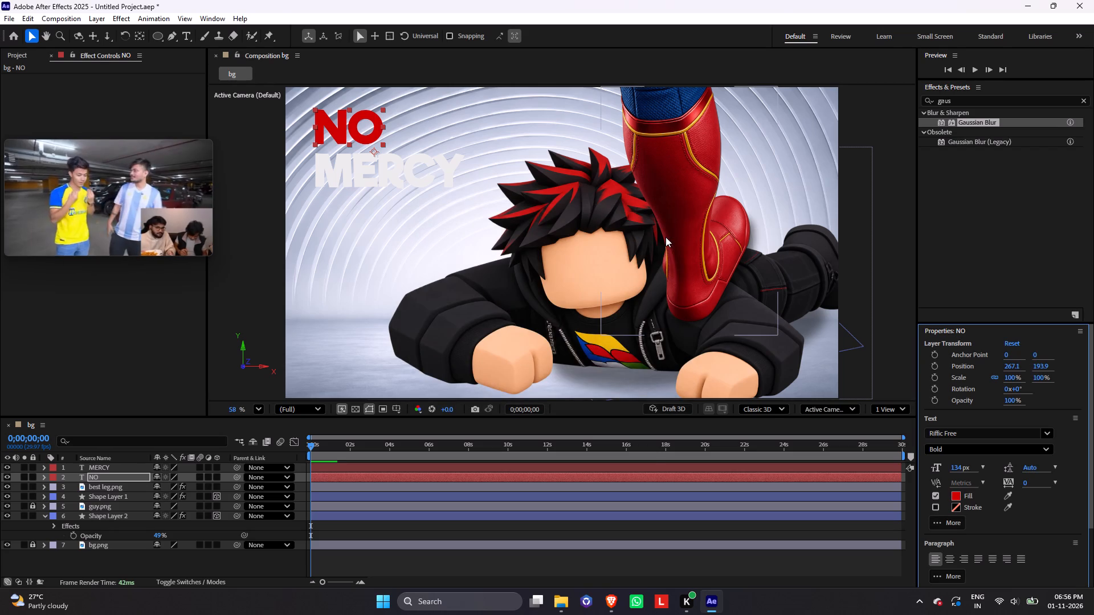
# Match the MERCY text's fill to the red of the NO text by sampling it with the eyedropper.
pyautogui.click(436, 178)
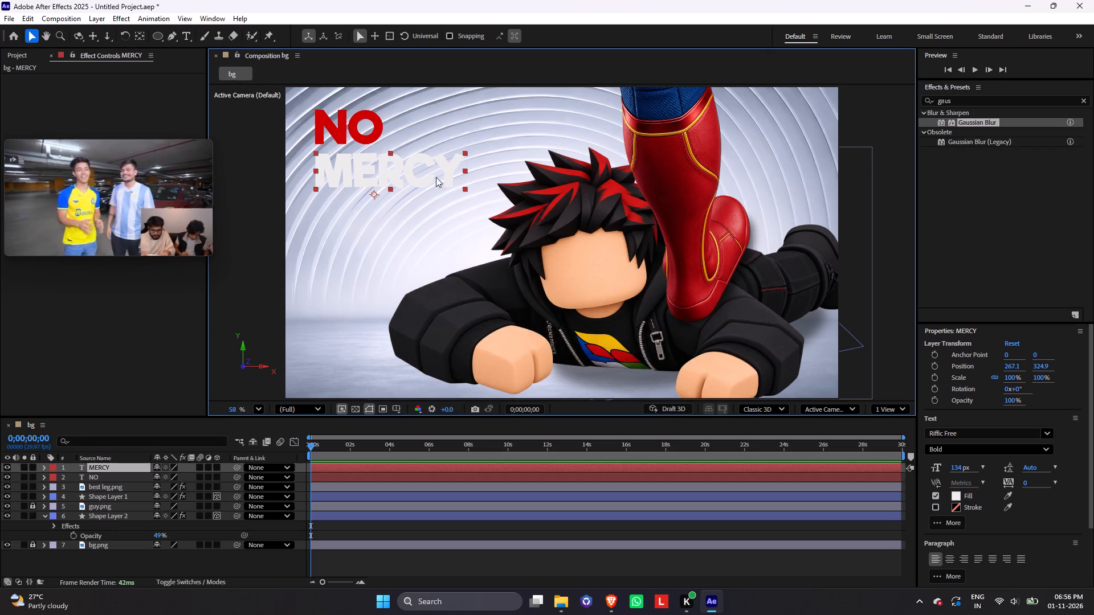
pyautogui.click(1004, 494)
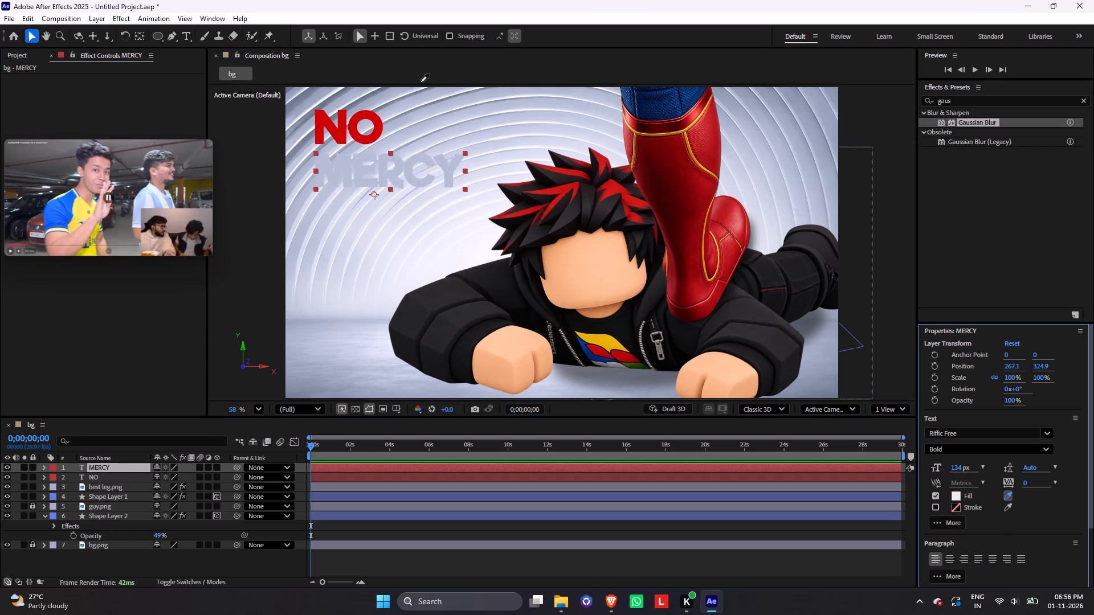
pyautogui.click(341, 128)
pyautogui.click(875, 571)
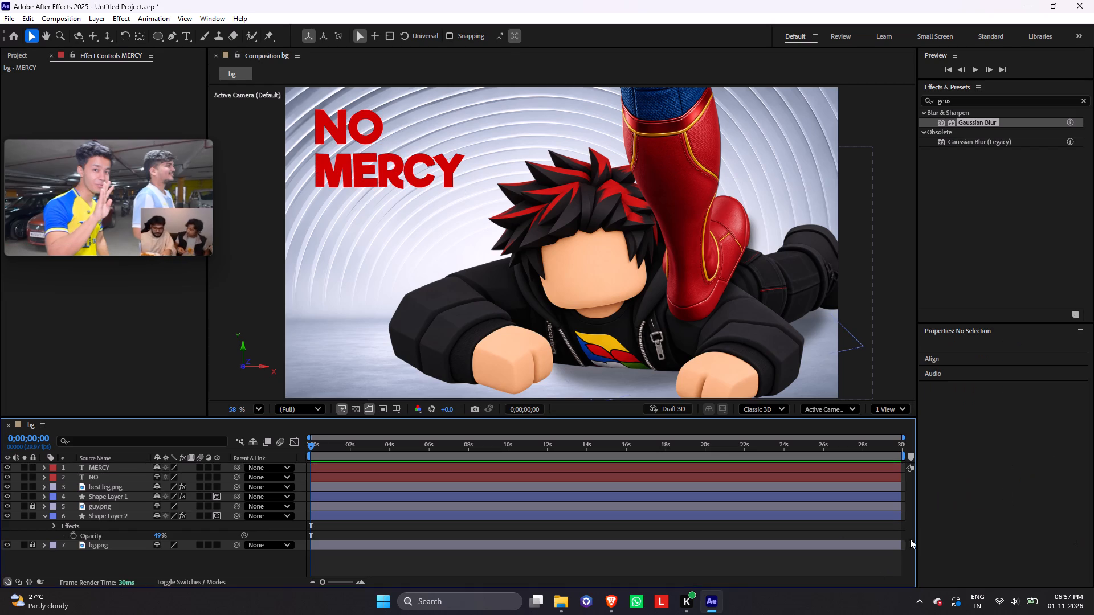
# Open the NO MERCY reference screenshot beside the composition for comparison, moving the floating video clear of the project items and the reference title.
pyautogui.click(370, 179)
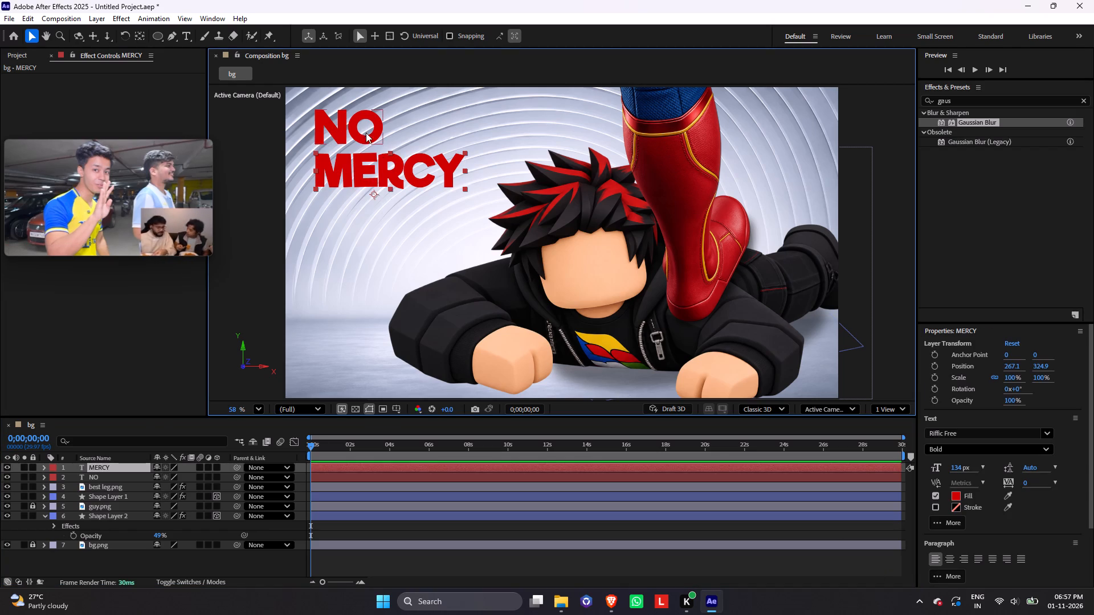
pyautogui.click(364, 130)
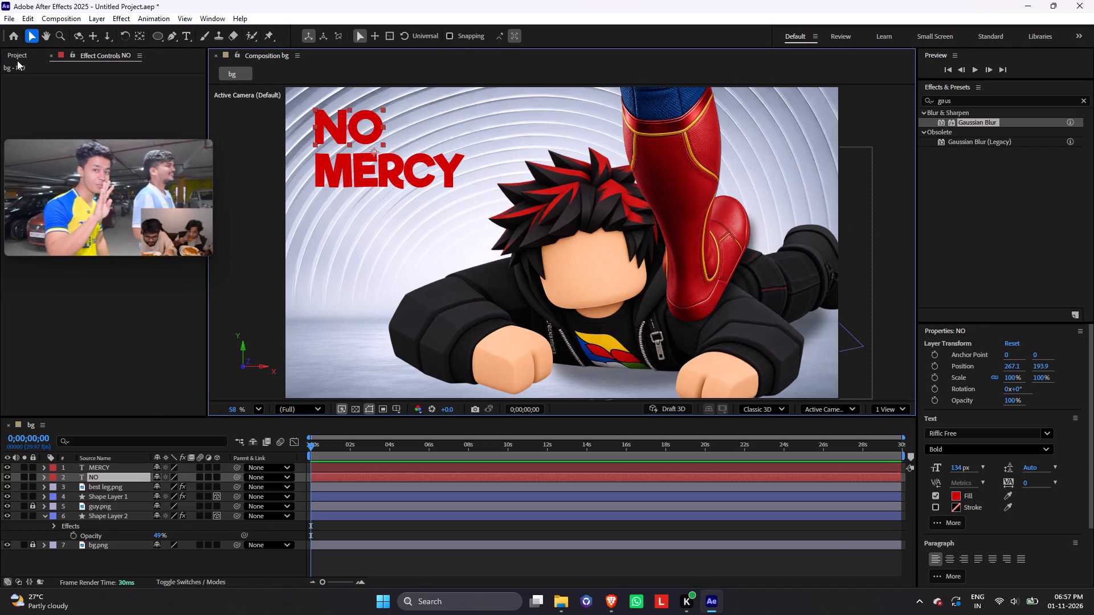
pyautogui.click(16, 56)
pyautogui.moveTo(109, 162); pyautogui.dragTo(113, 252)
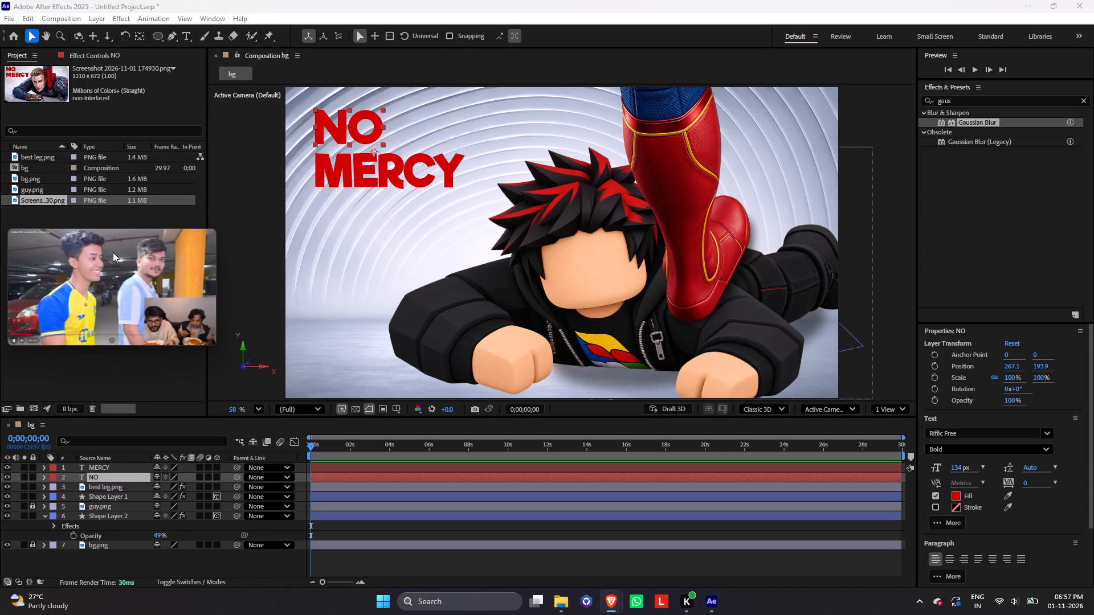
pyautogui.doubleClick(55, 201)
pyautogui.moveTo(171, 261); pyautogui.dragTo(775, 249)
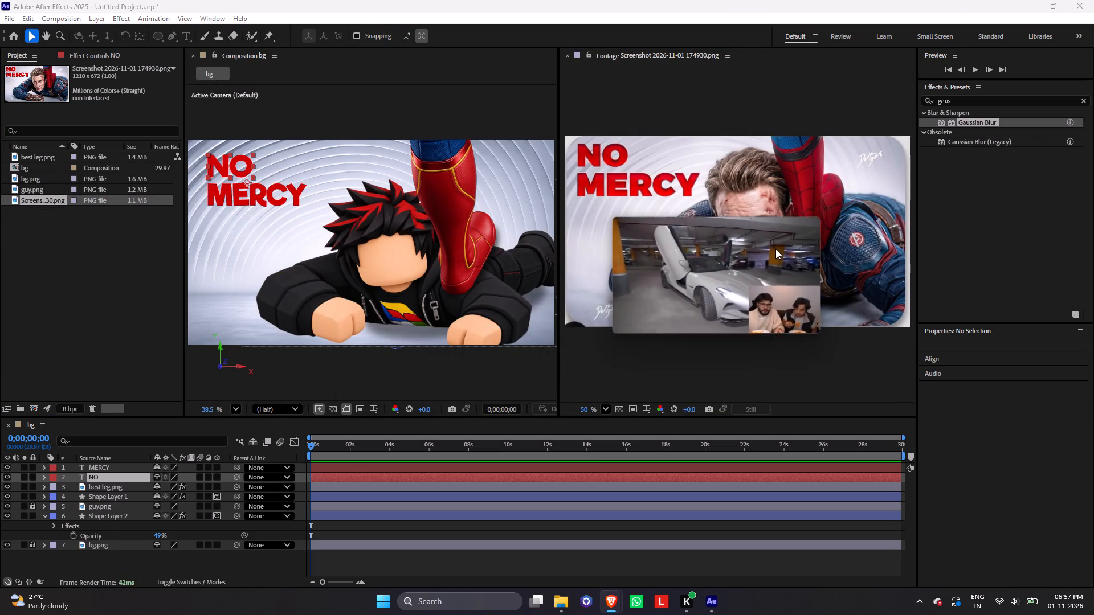
pyautogui.moveTo(775, 249); pyautogui.dragTo(778, 244)
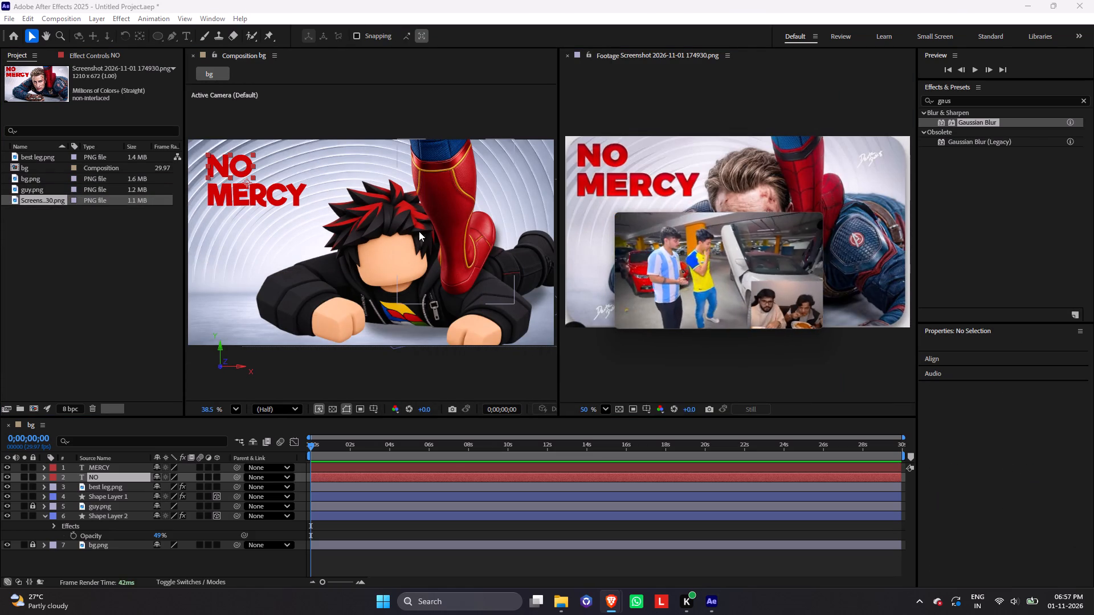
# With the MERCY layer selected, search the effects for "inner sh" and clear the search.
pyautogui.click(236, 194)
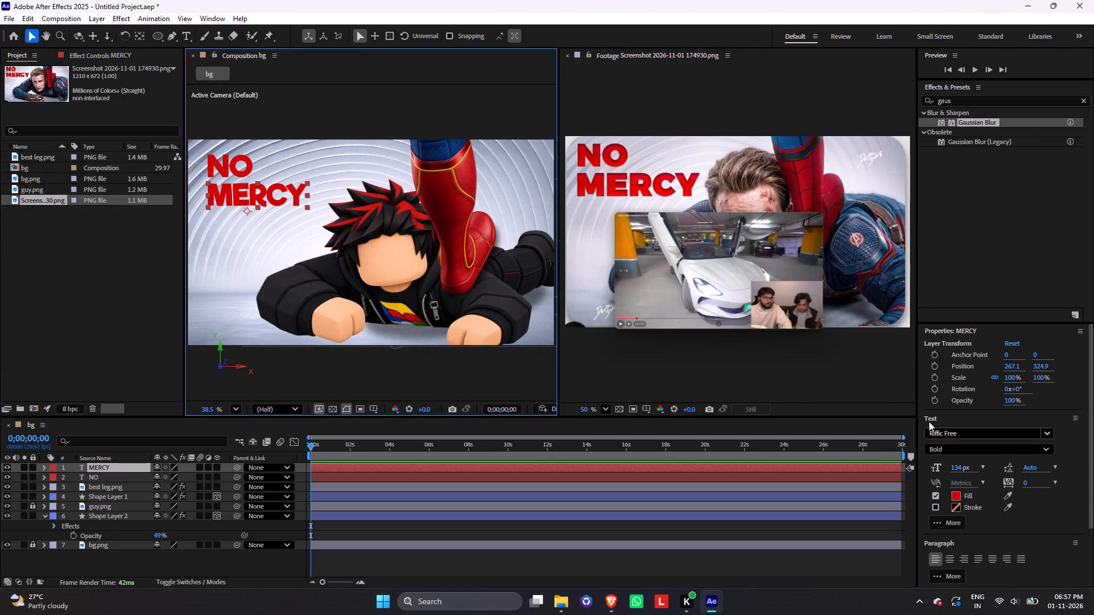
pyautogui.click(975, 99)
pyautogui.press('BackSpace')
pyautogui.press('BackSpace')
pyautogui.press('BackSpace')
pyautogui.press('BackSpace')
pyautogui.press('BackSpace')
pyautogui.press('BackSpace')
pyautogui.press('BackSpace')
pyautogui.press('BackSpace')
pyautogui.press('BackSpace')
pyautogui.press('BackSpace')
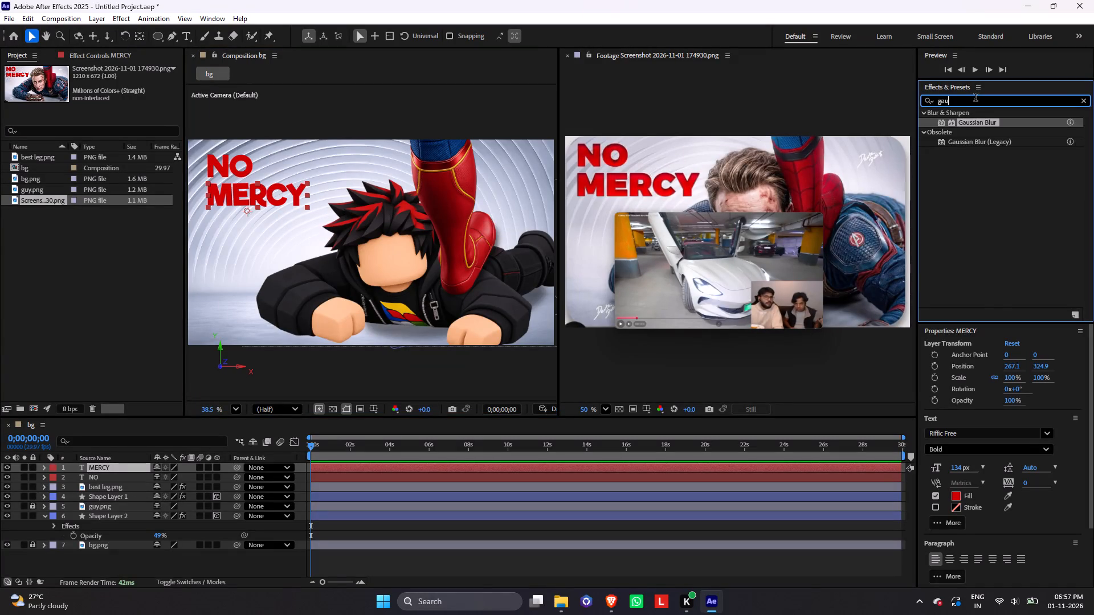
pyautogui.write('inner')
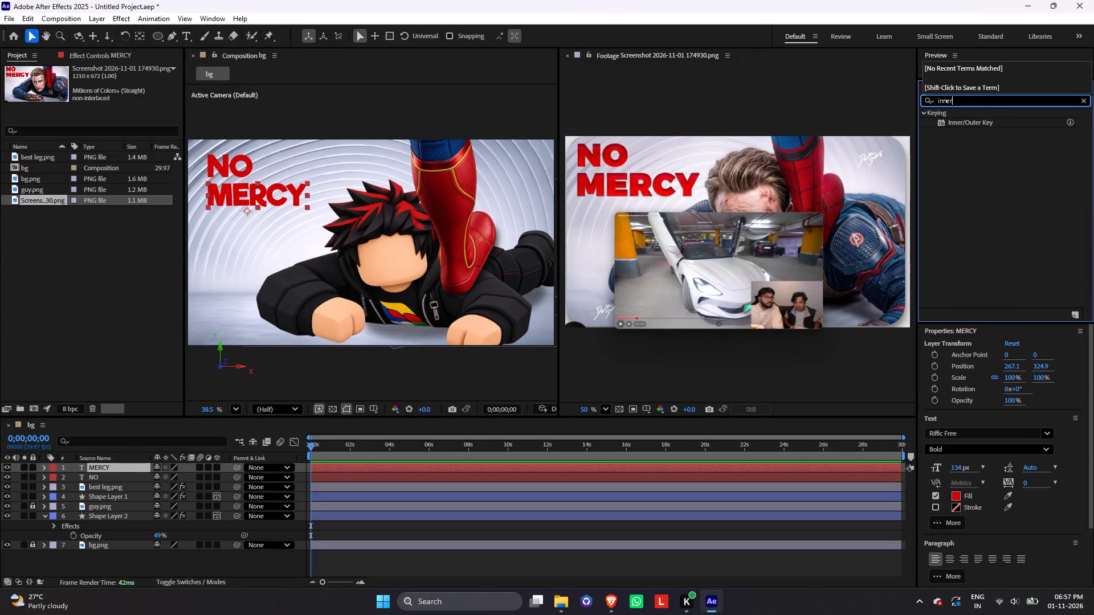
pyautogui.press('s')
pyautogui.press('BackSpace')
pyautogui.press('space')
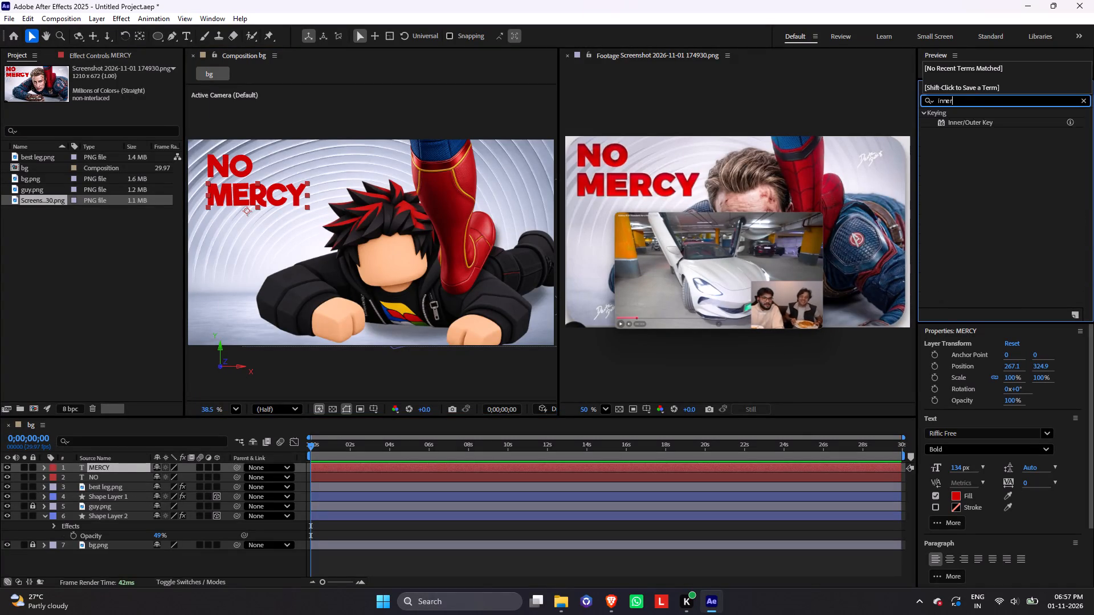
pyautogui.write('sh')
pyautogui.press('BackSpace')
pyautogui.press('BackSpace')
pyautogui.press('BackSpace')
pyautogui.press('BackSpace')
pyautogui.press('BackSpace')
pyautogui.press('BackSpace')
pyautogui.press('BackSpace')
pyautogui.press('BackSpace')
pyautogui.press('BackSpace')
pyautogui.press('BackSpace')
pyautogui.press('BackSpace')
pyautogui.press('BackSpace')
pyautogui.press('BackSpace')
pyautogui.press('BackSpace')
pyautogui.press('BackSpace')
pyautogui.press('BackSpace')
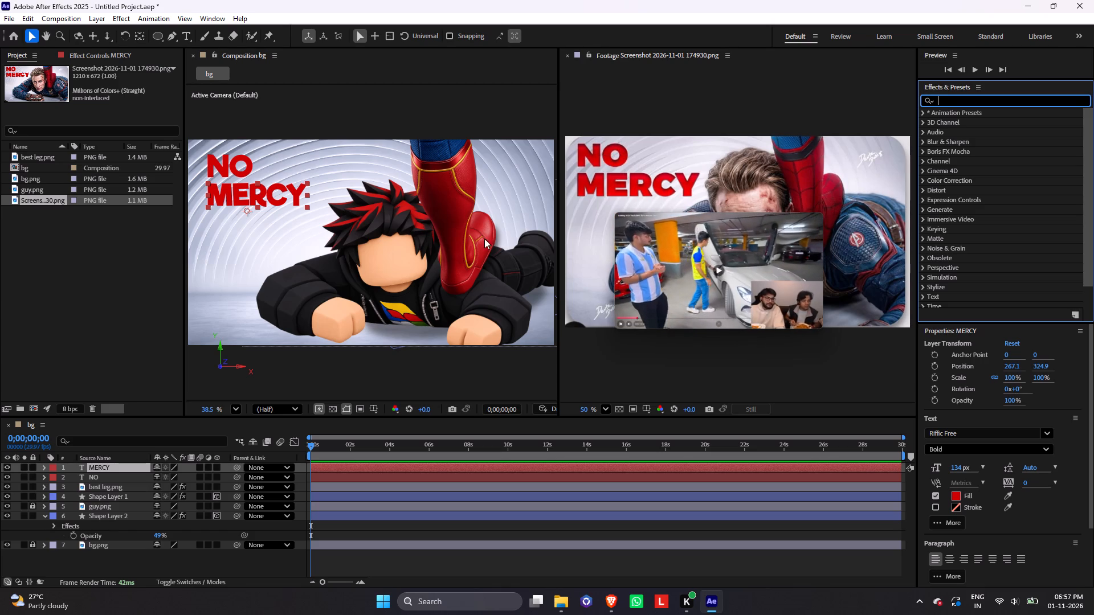
# Add an Inner Shadow layer style to the MERCY text layer.
pyautogui.rightClick(143, 330)
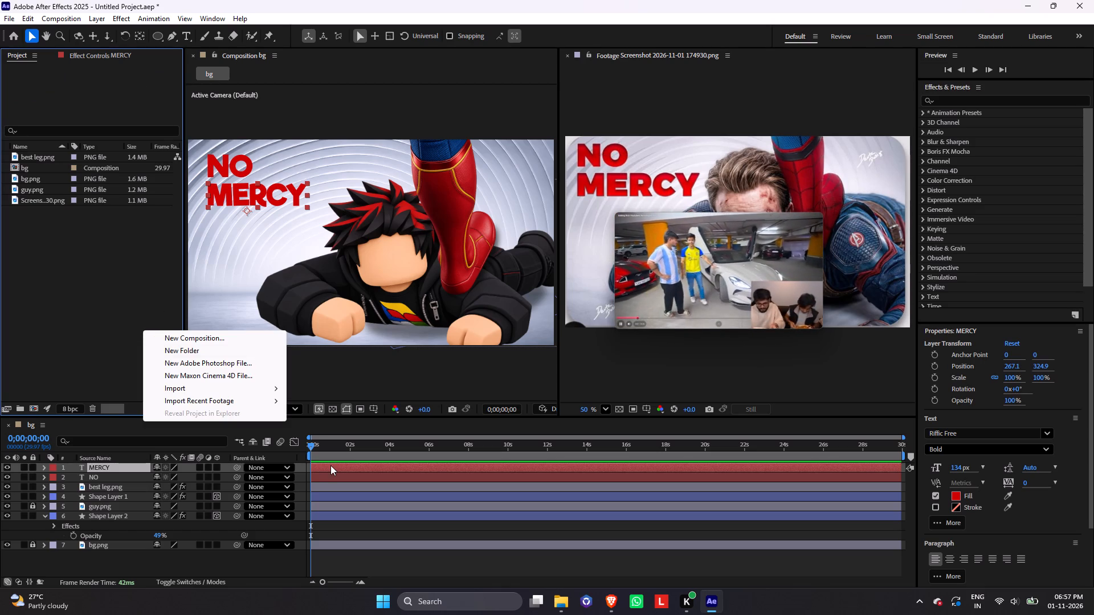
pyautogui.click(338, 466)
pyautogui.rightClick(338, 466)
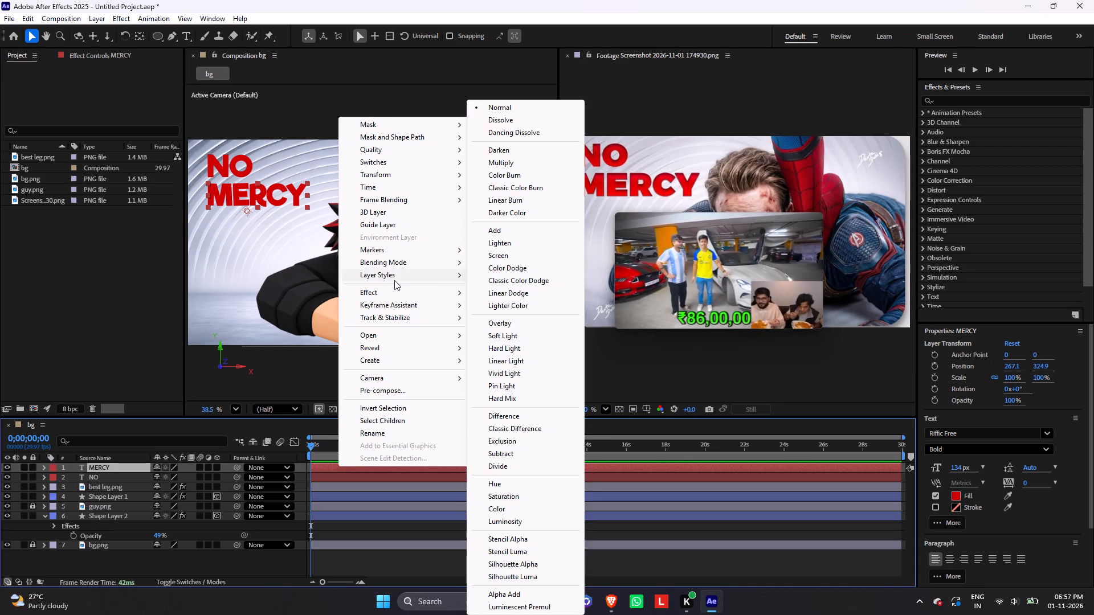
pyautogui.click(533, 329)
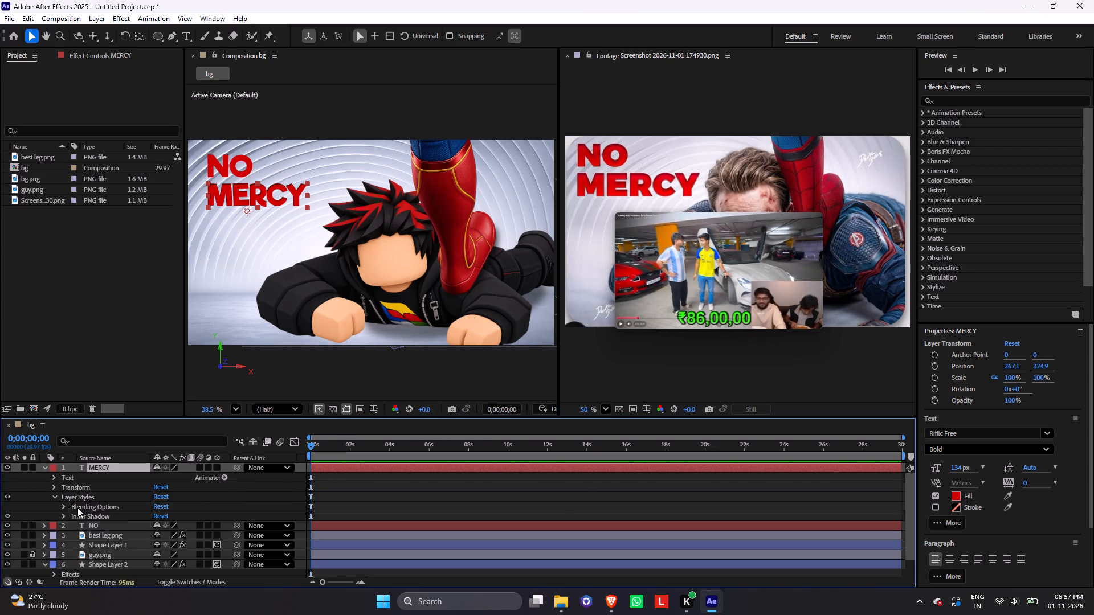
# Set the MERCY layer's Inner Shadow to an angle of 116°, distance 6 and size 13.
pyautogui.click(63, 515)
pyautogui.scroll(-2, 157, 518)
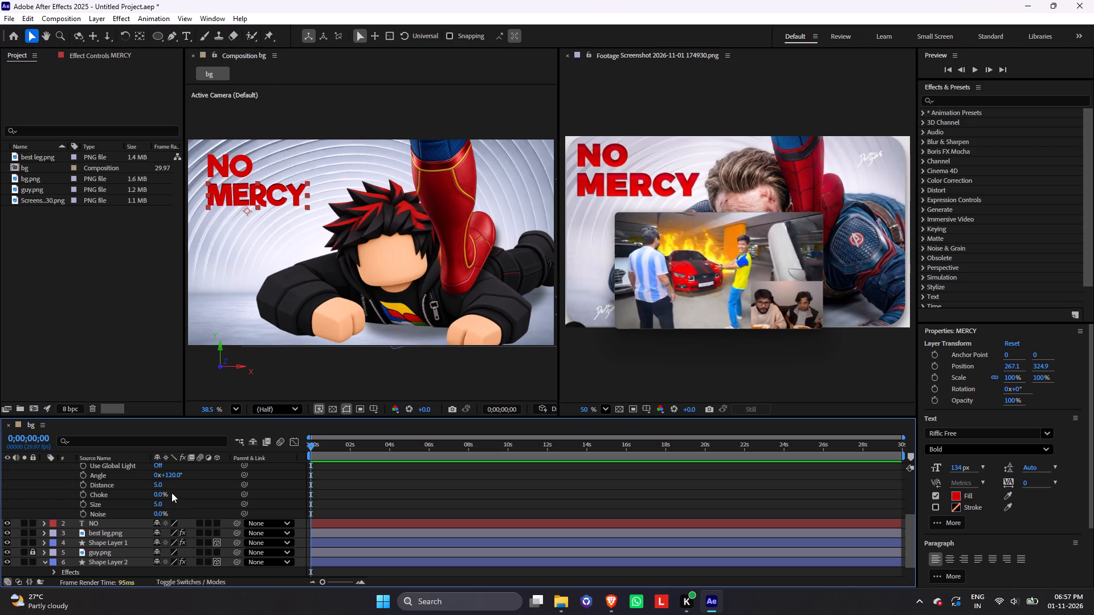
pyautogui.scroll(1, 160, 504)
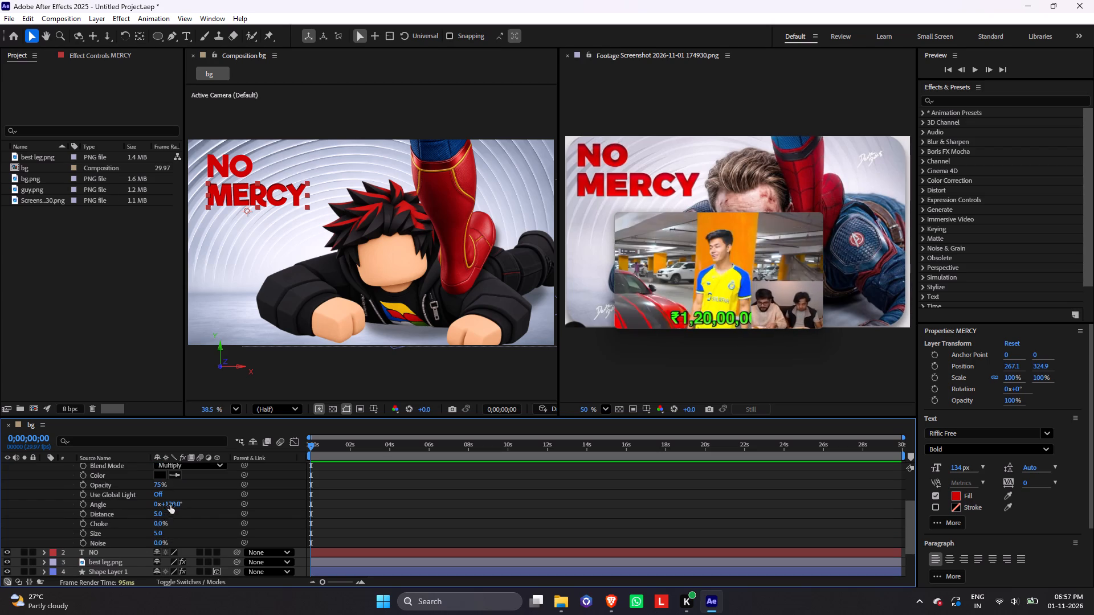
pyautogui.moveTo(172, 505); pyautogui.dragTo(163, 498)
pyautogui.click(158, 514)
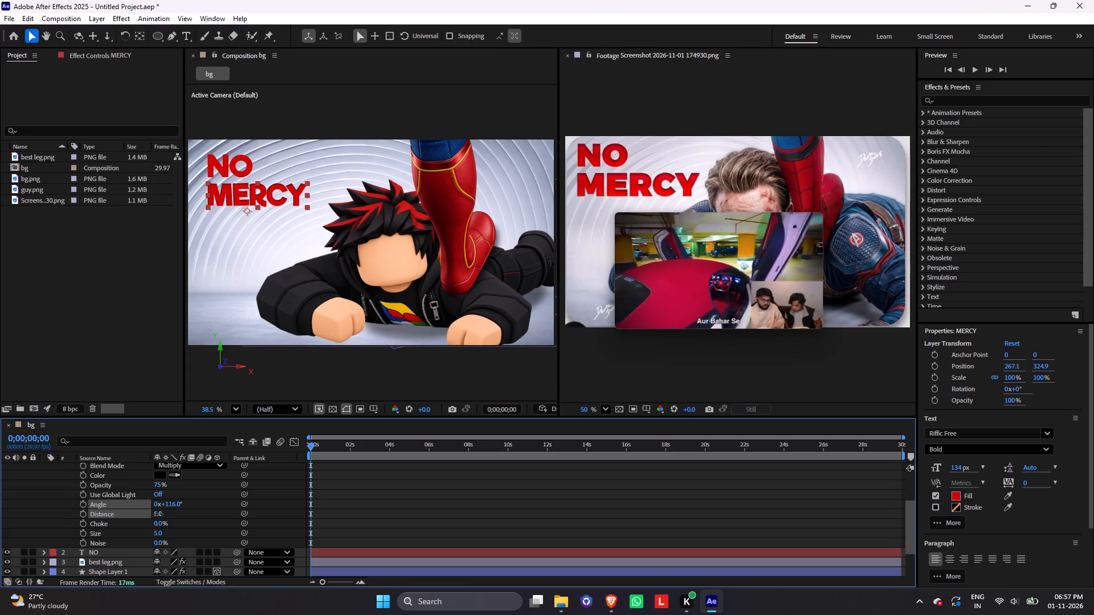
pyautogui.click(158, 533)
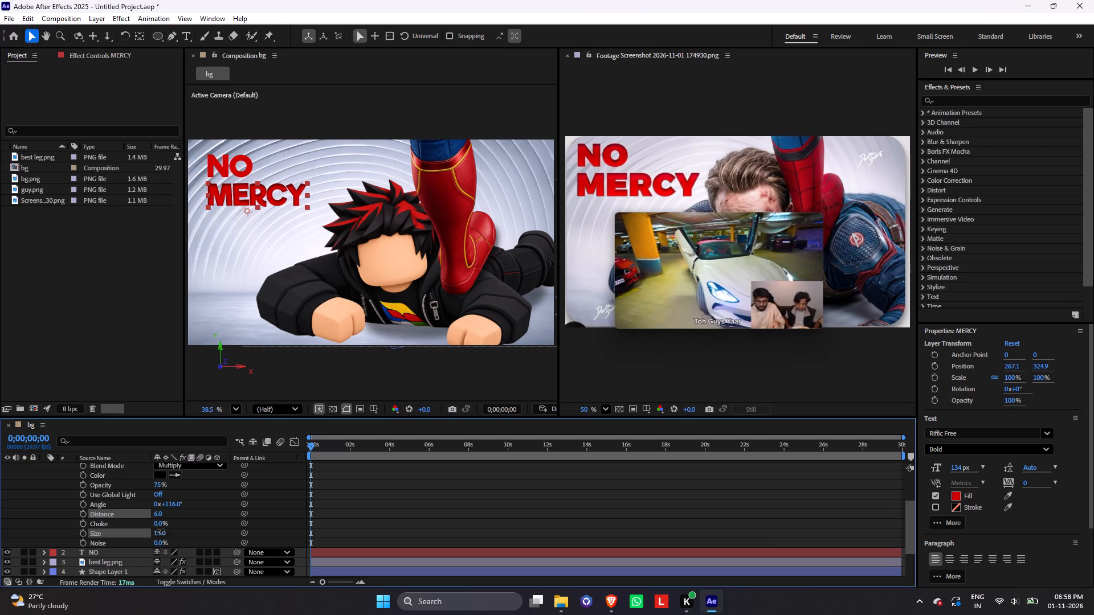
pyautogui.click(194, 531)
# Copy the Inner Shadow style from the MERCY layer and paste it onto the NO text layer.
pyautogui.scroll(1, 110, 490)
pyautogui.click(100, 485)
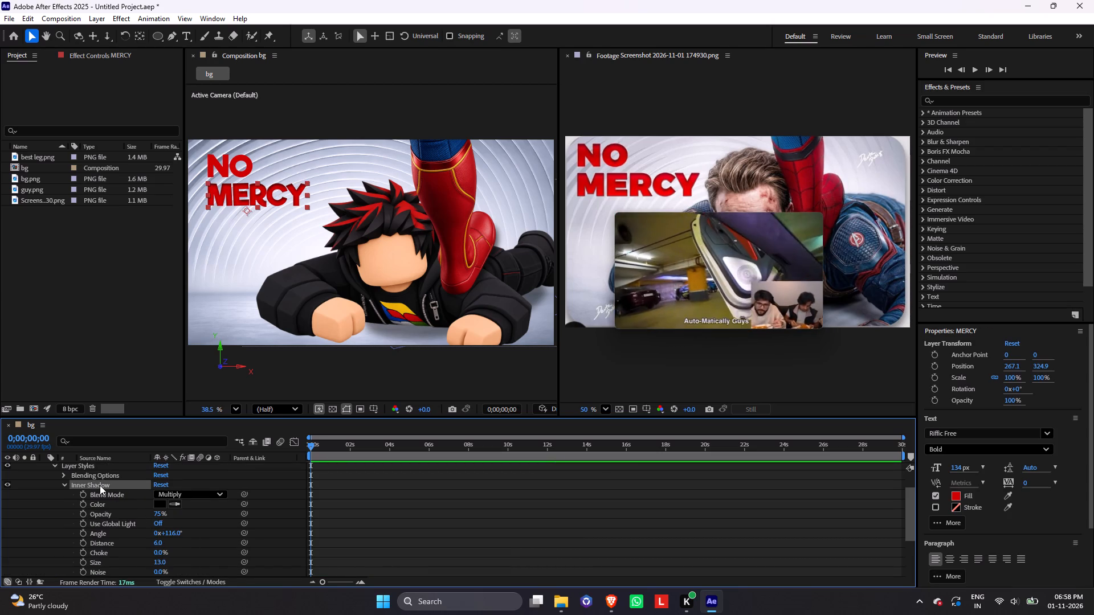
pyautogui.hotkey('ctrl', 'c')
pyautogui.scroll(2, 136, 497)
pyautogui.scroll(1, 89, 480)
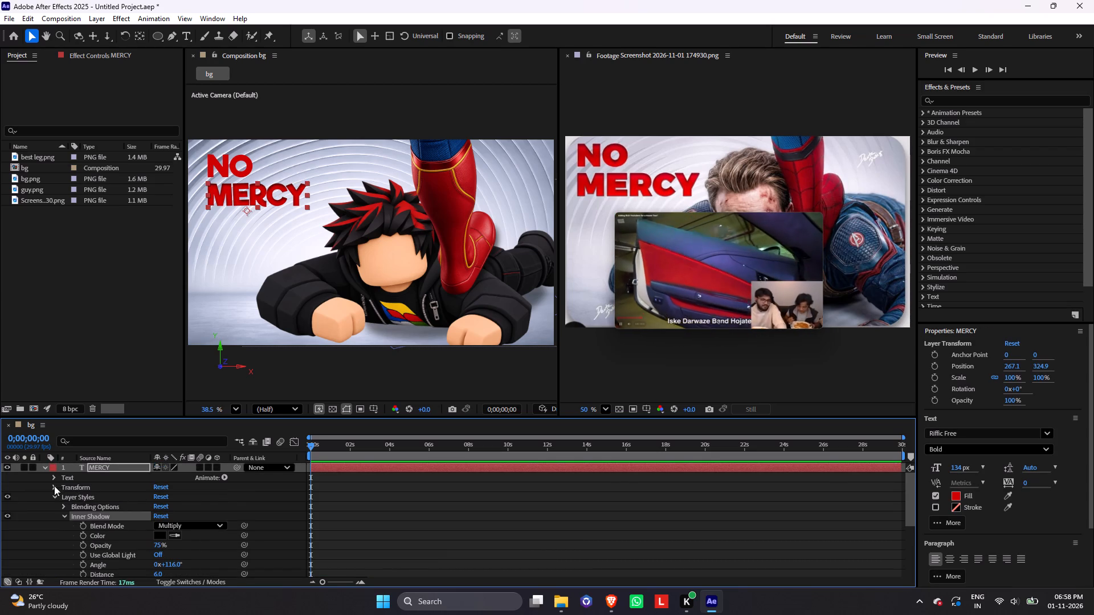
pyautogui.click(47, 468)
pyautogui.click(325, 474)
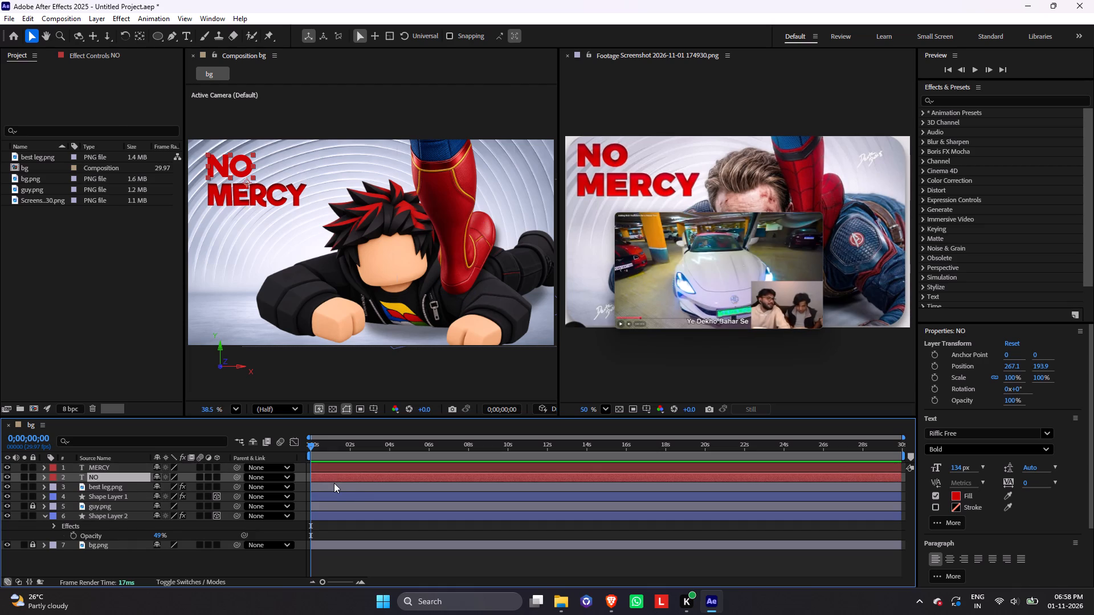
pyautogui.hotkey('ctrl', 'v')
pyautogui.click(119, 356)
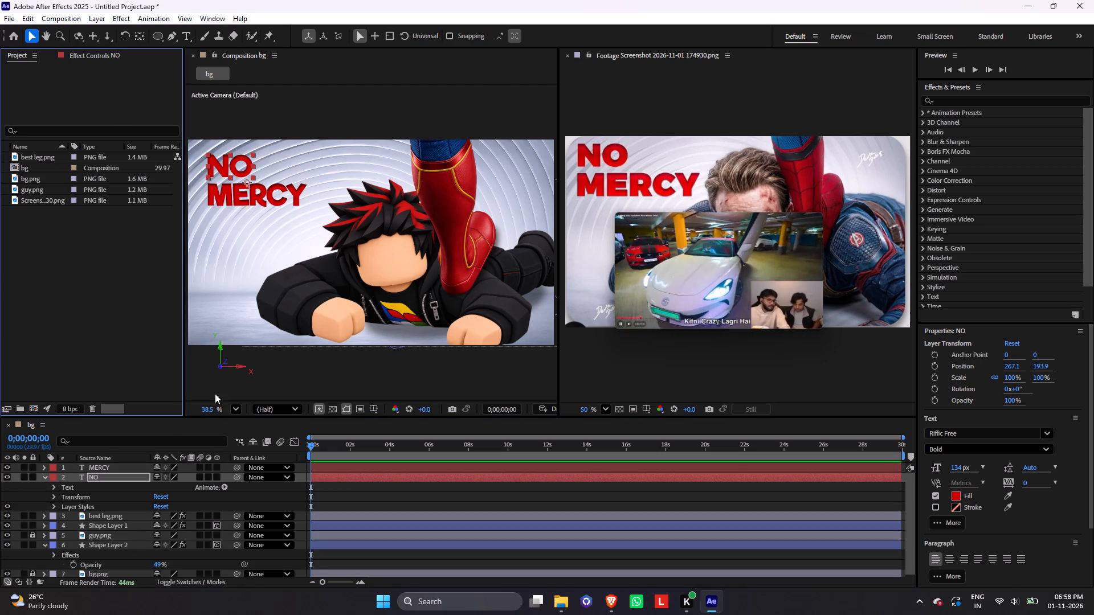
pyautogui.click(360, 359)
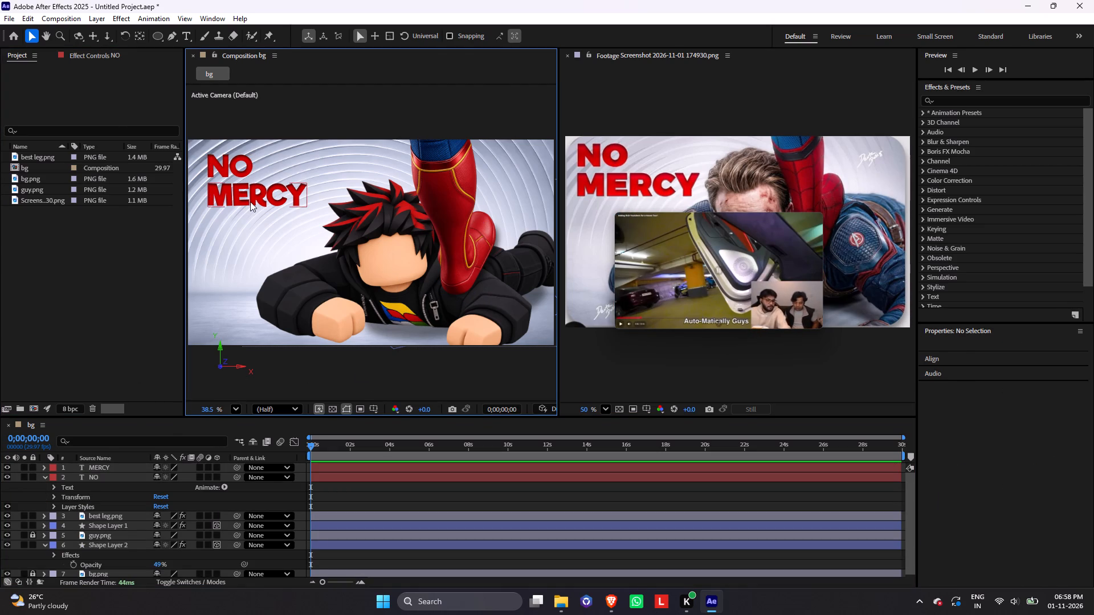
# Enlarge the MERCY text to 186 px and widen its text box so the whole word fits on one line.
pyautogui.click(250, 202)
pyautogui.moveTo(961, 469); pyautogui.dragTo(964, 469)
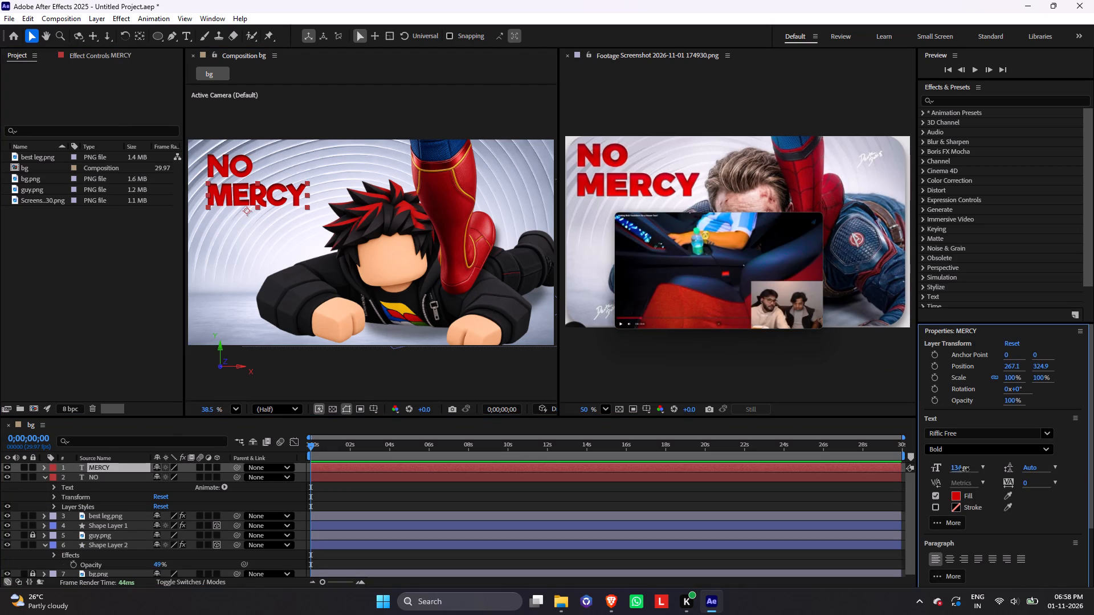
pyautogui.moveTo(964, 469); pyautogui.dragTo(994, 470)
pyautogui.moveTo(320, 199); pyautogui.dragTo(342, 200)
pyautogui.hotkey('ctrl', 'z')
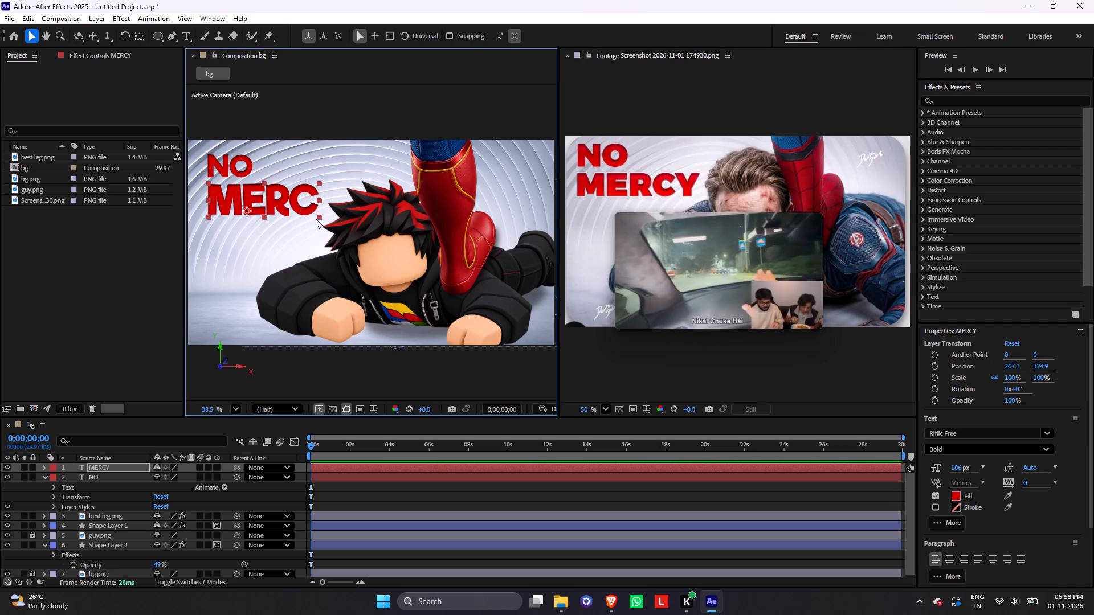
pyautogui.doubleClick(346, 464)
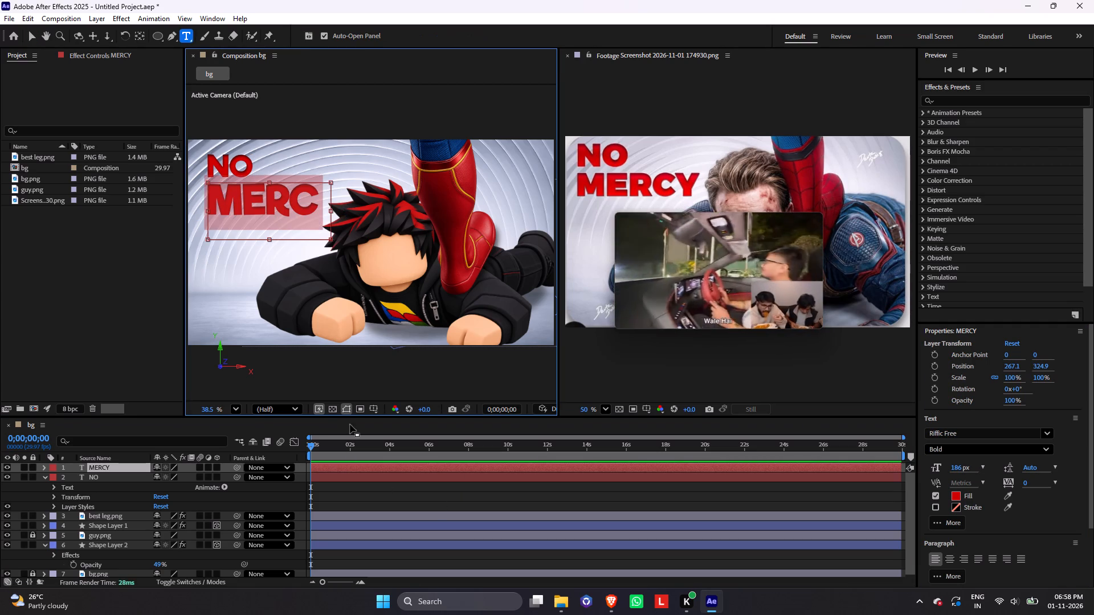
pyautogui.moveTo(333, 211); pyautogui.dragTo(384, 213)
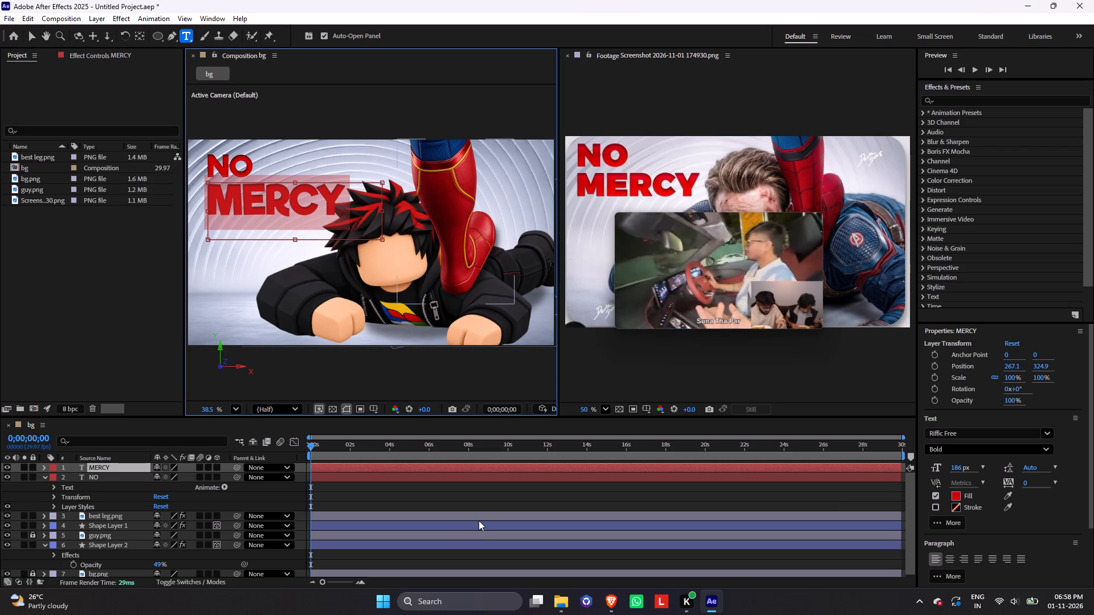
pyautogui.click(479, 520)
pyautogui.press('v')
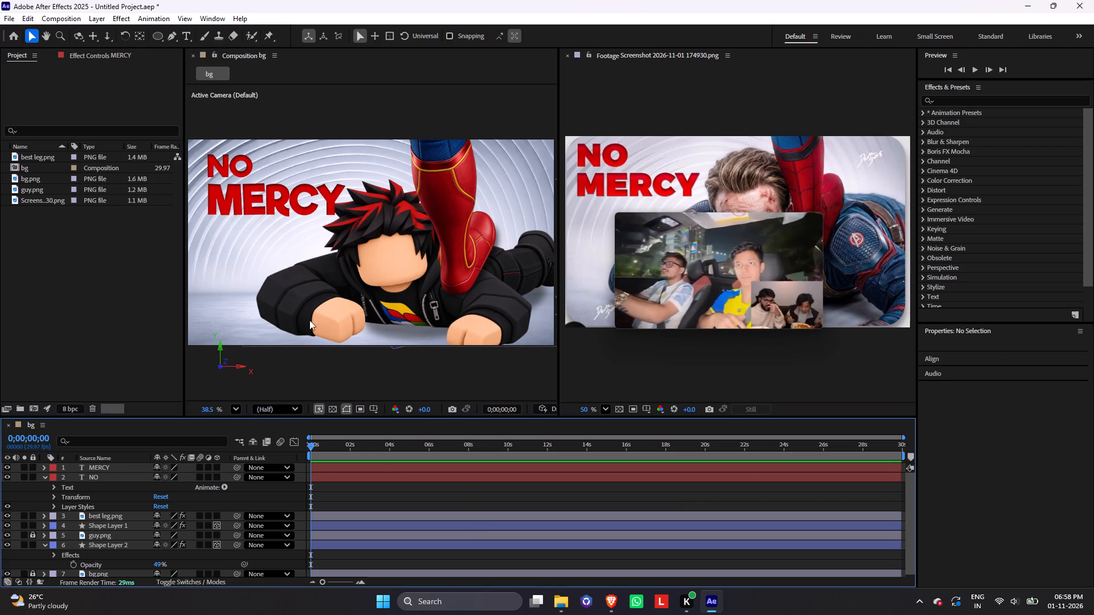
# Enlarge the NO text to 209 px and move it up so it clears the MERCY line.
pyautogui.click(230, 166)
pyautogui.moveTo(960, 470); pyautogui.dragTo(969, 469)
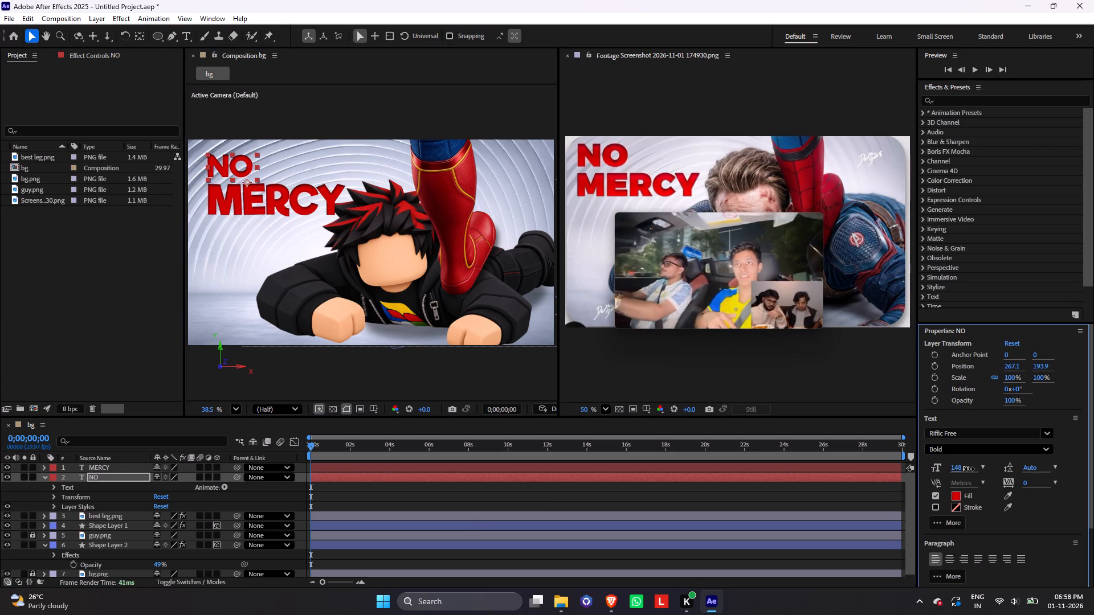
pyautogui.moveTo(969, 469); pyautogui.dragTo(1003, 468)
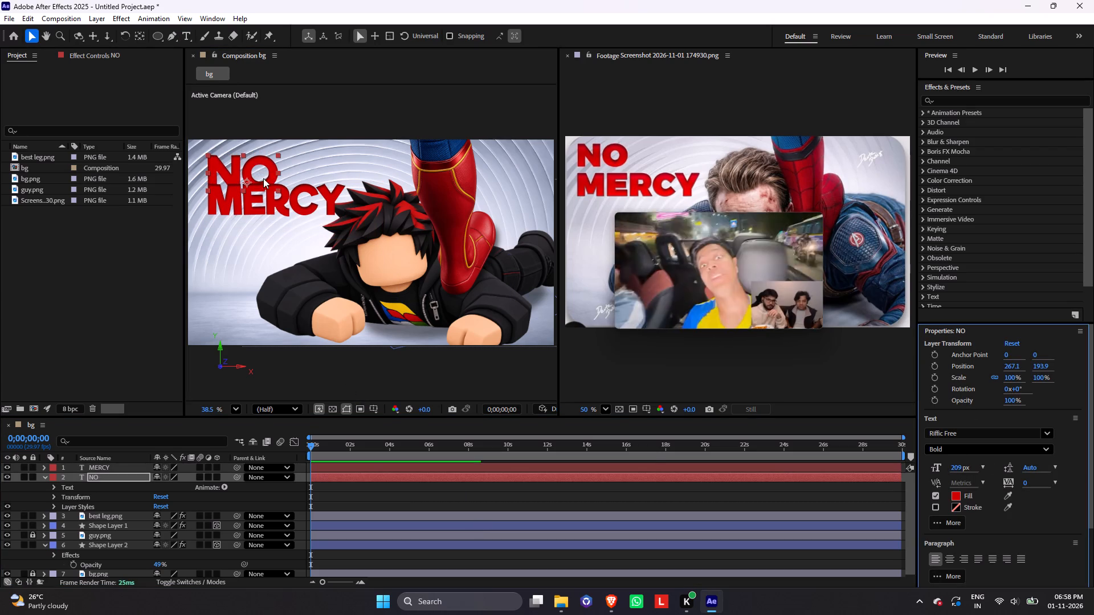
pyautogui.moveTo(255, 171); pyautogui.dragTo(255, 162)
# Shift both title lines slightly toward the left edge, with MERCY at about 251.5, 337.9 and NO at about 248.9, 149.7.
pyautogui.click(282, 204)
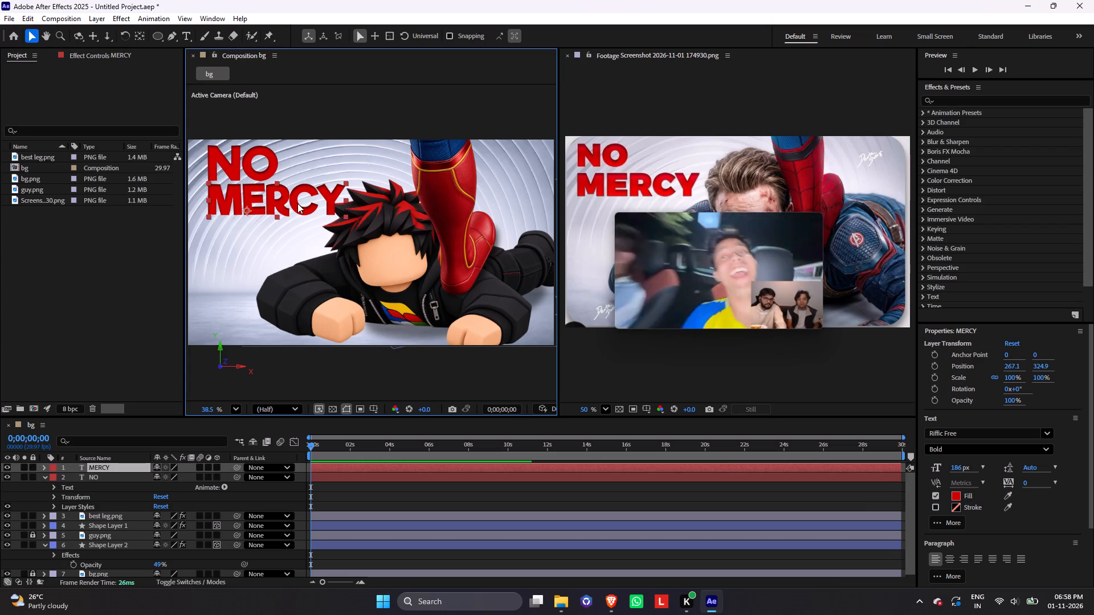
pyautogui.click(297, 203)
pyautogui.click(257, 169)
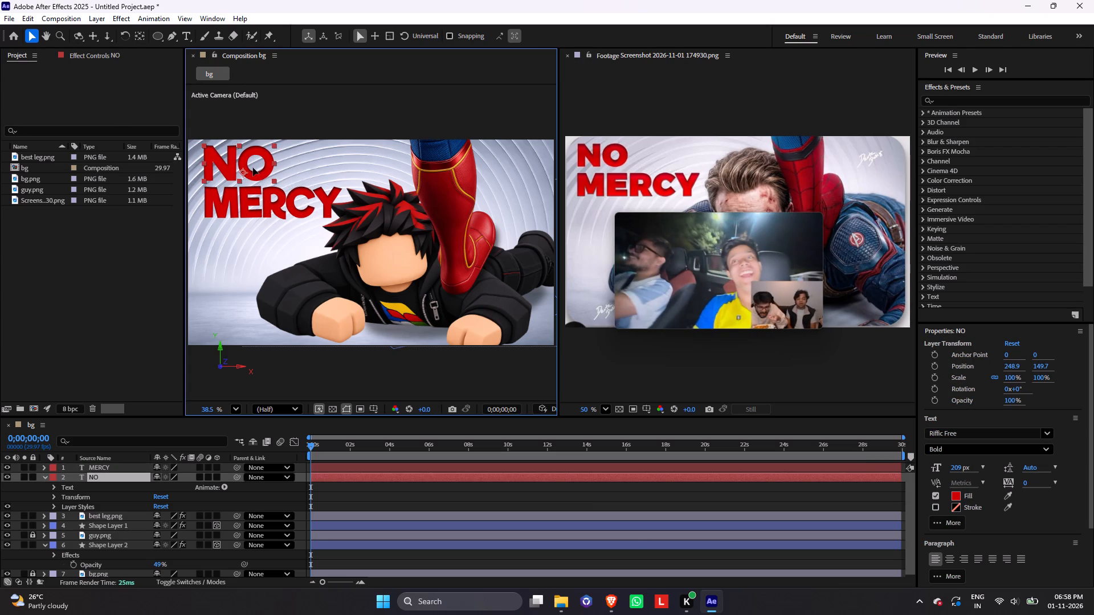
pyautogui.click(247, 286)
# Scale the MERCY text to 92% and move it left to about 235.9, 337.9.
pyautogui.click(307, 199)
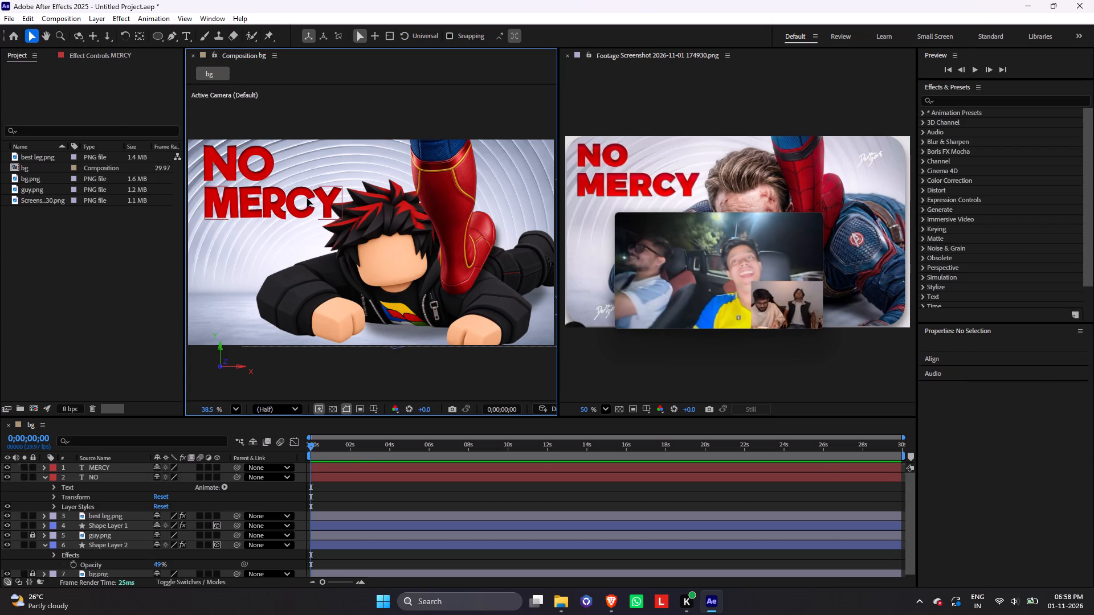
pyautogui.press('s')
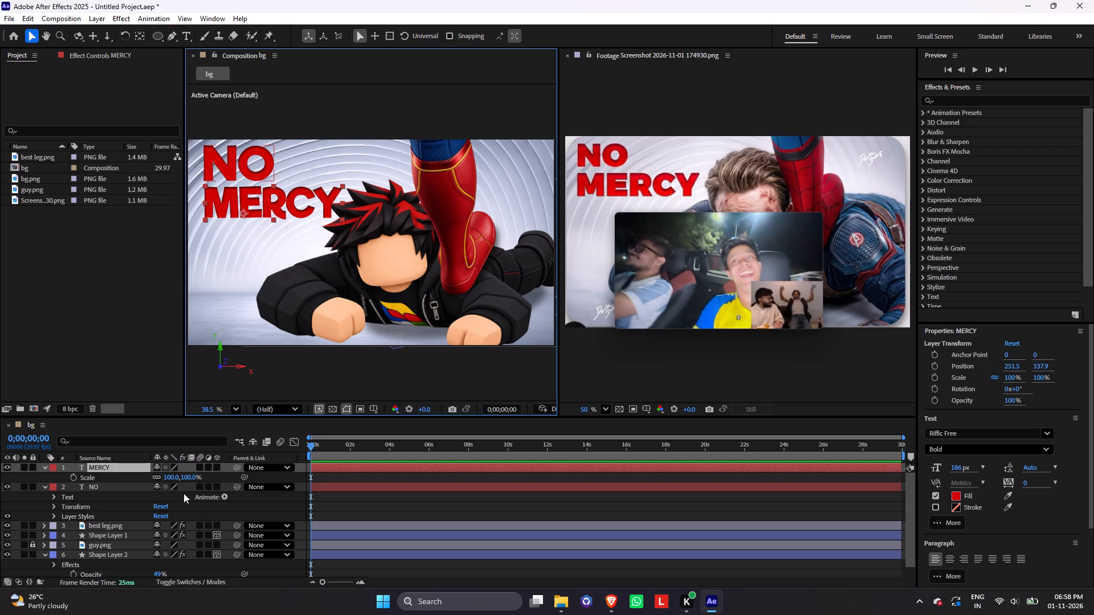
pyautogui.click(172, 476)
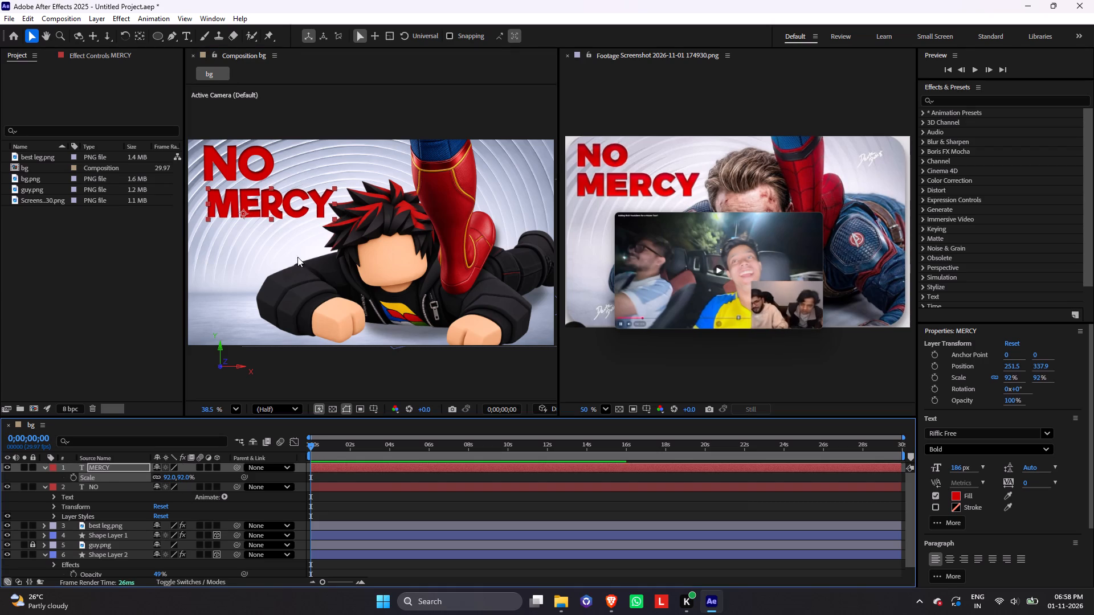
pyautogui.click(285, 206)
pyautogui.click(287, 204)
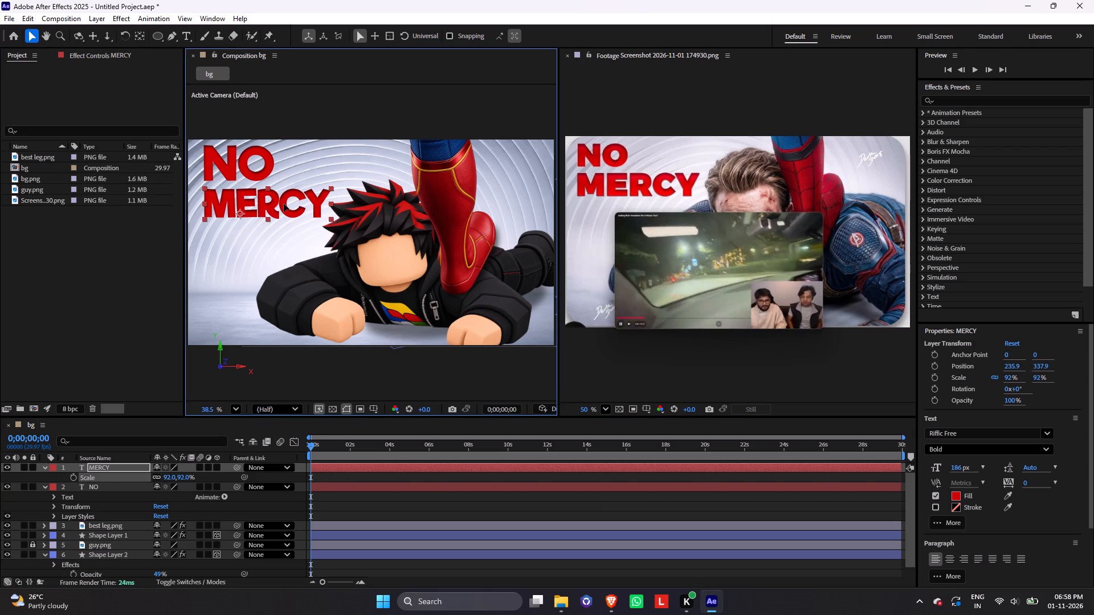
# Scale the NO text to 85% and align it above the start of MERCY at about 225.5, 167.9.
pyautogui.click(259, 152)
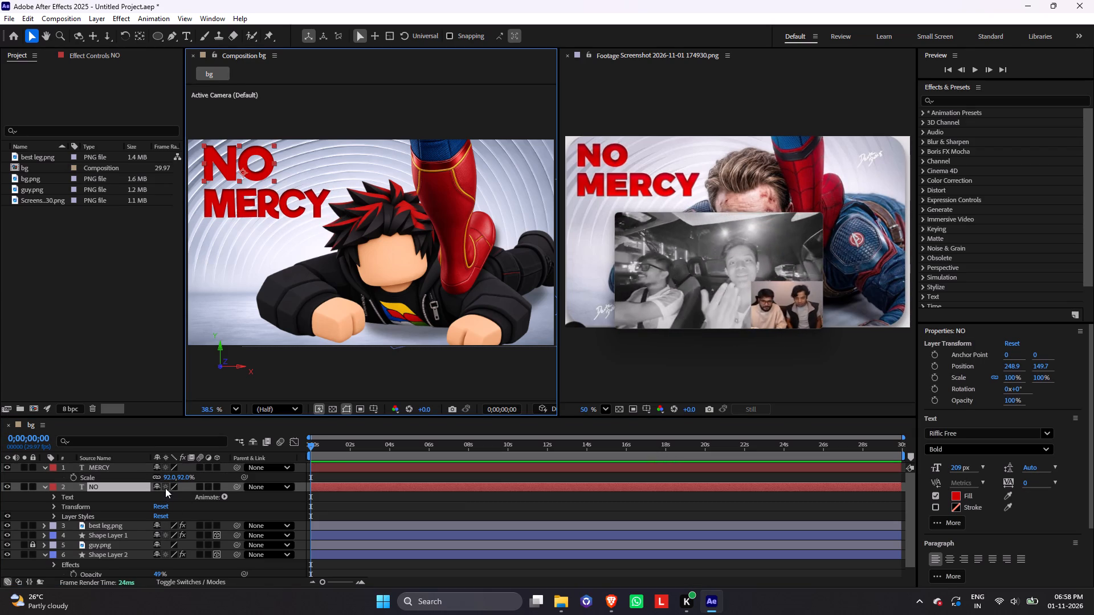
pyautogui.press('s')
pyautogui.moveTo(170, 499); pyautogui.dragTo(162, 499)
pyautogui.click(74, 343)
pyautogui.click(255, 158)
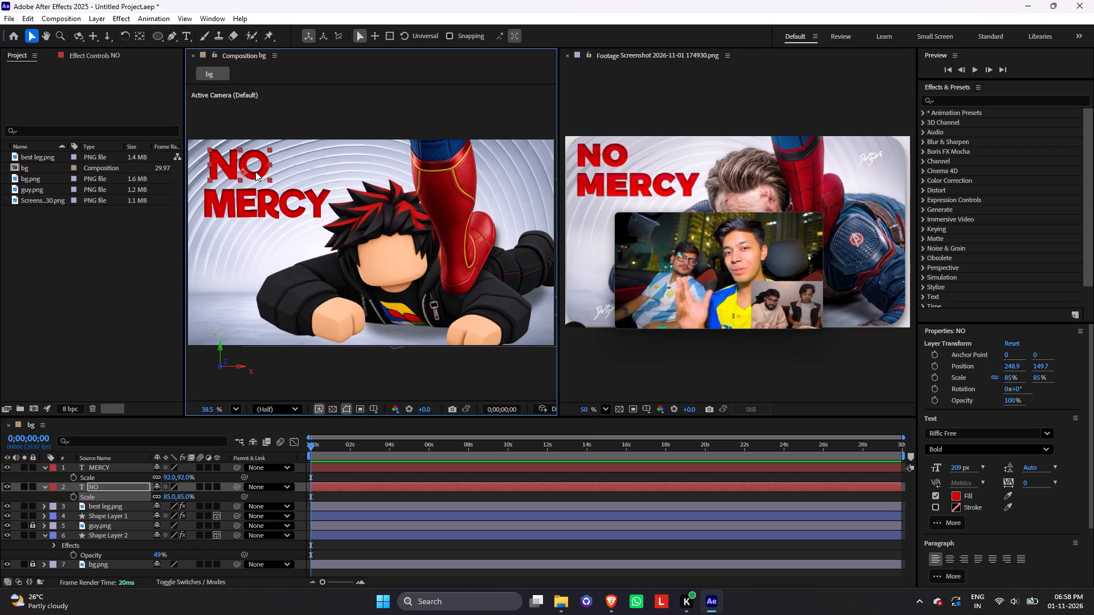
pyautogui.click(58, 298)
pyautogui.click(143, 301)
pyautogui.click(254, 163)
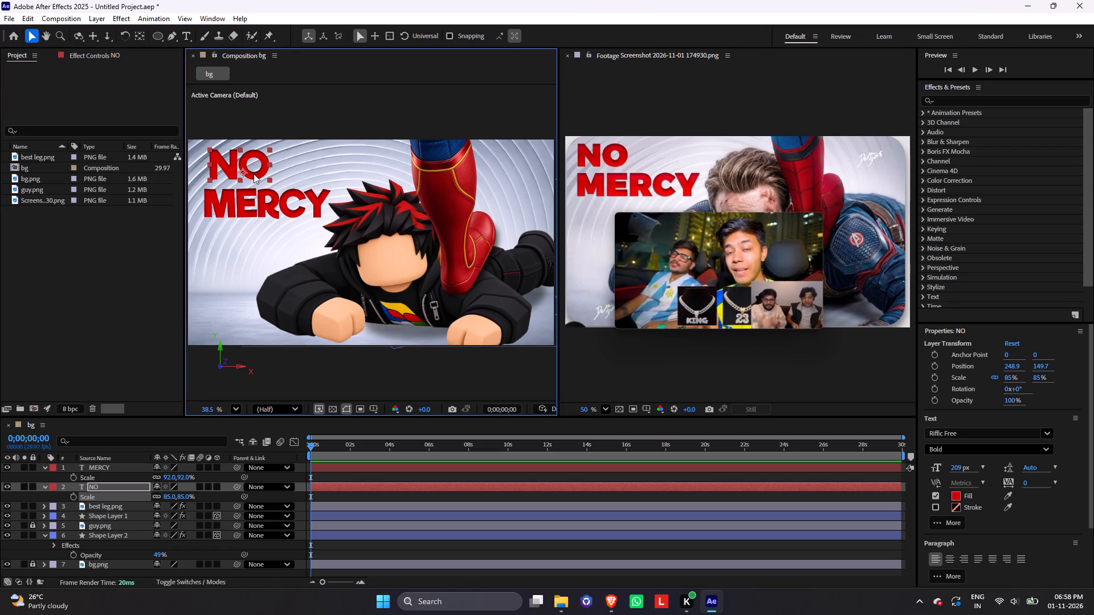
pyautogui.moveTo(255, 162); pyautogui.dragTo(250, 166)
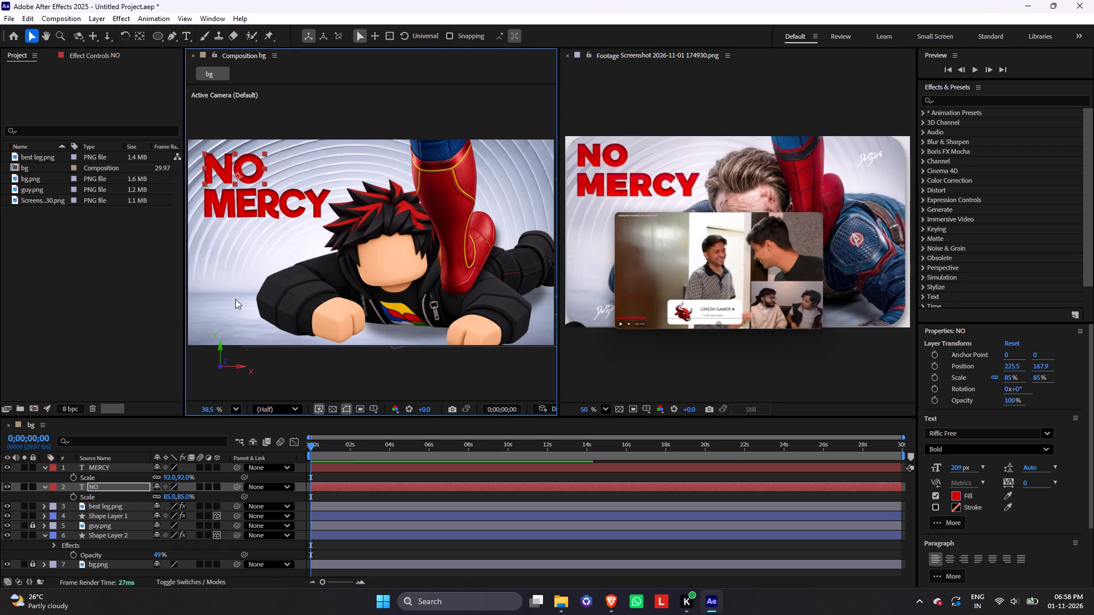
pyautogui.click(235, 299)
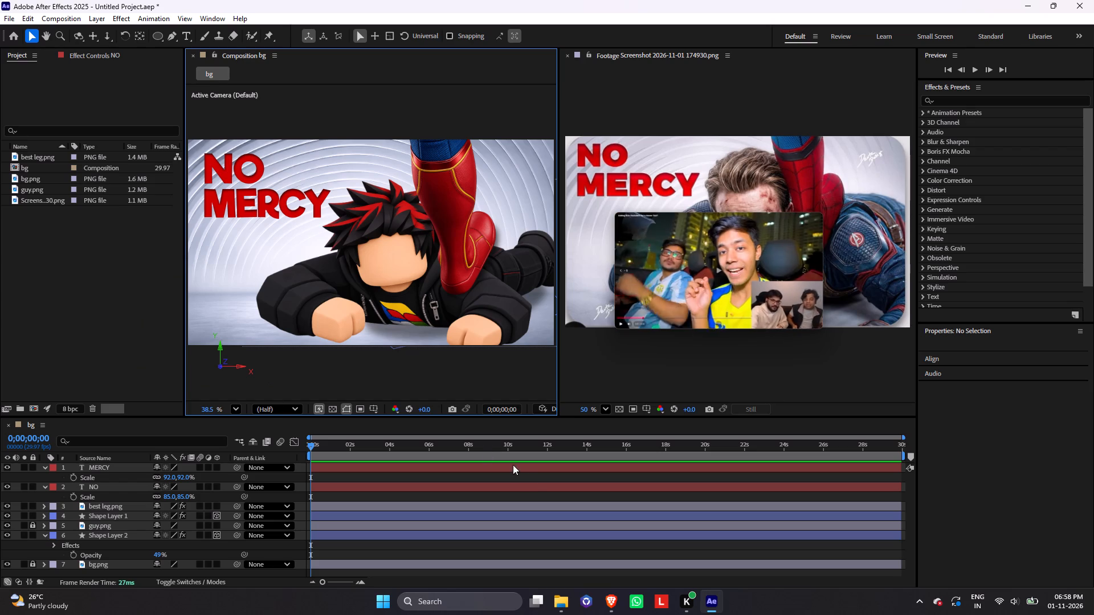
# Change the MERCY text's fill to the brighter red F41010.
pyautogui.click(264, 198)
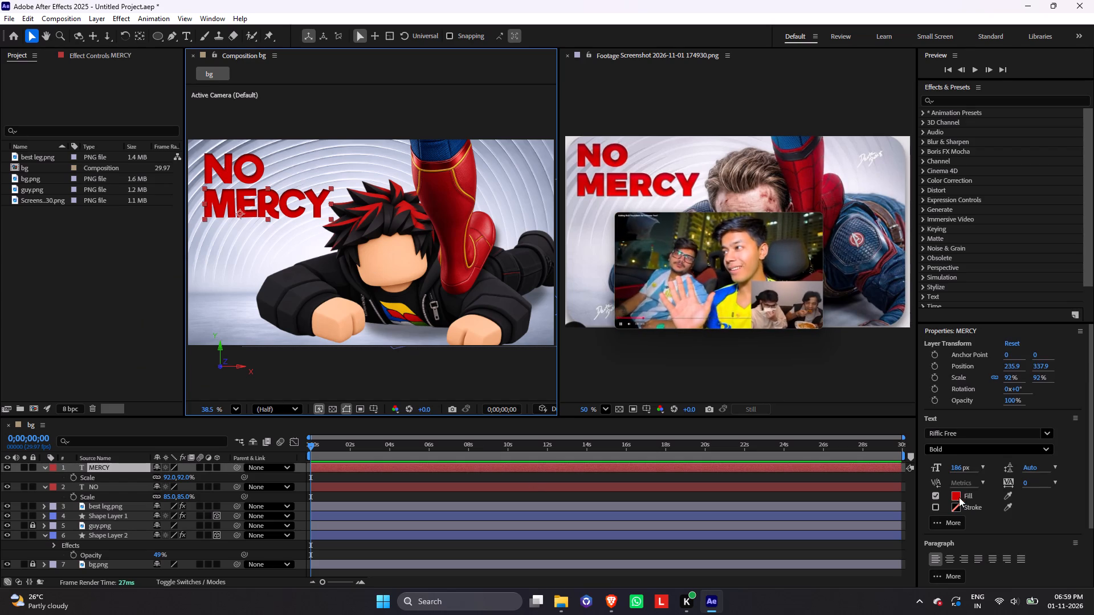
pyautogui.click(955, 495)
pyautogui.moveTo(560, 252); pyautogui.dragTo(560, 251)
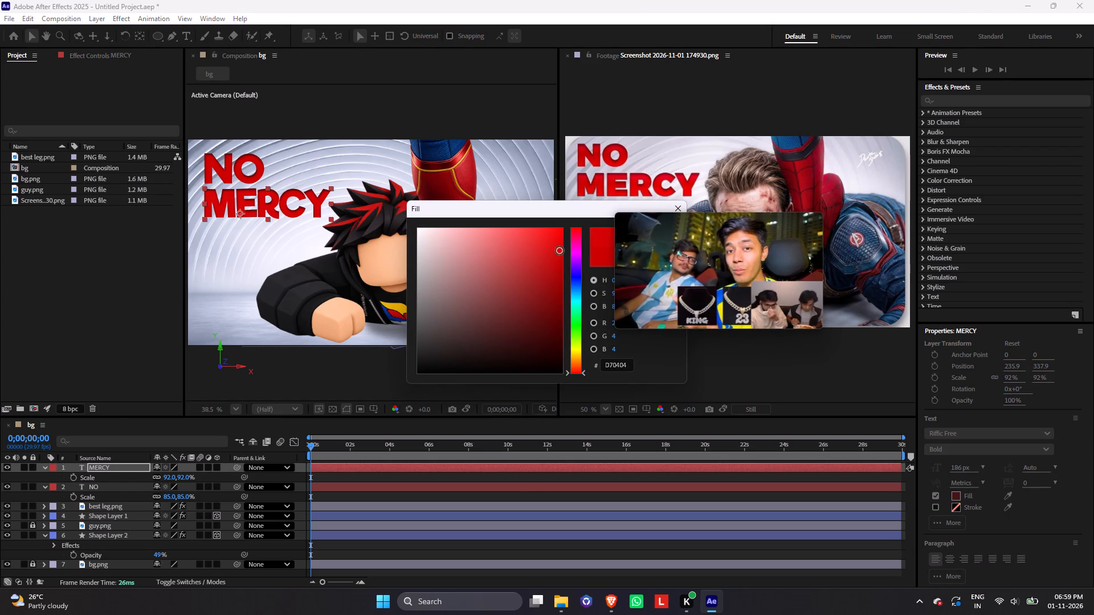
pyautogui.moveTo(560, 251); pyautogui.dragTo(553, 234)
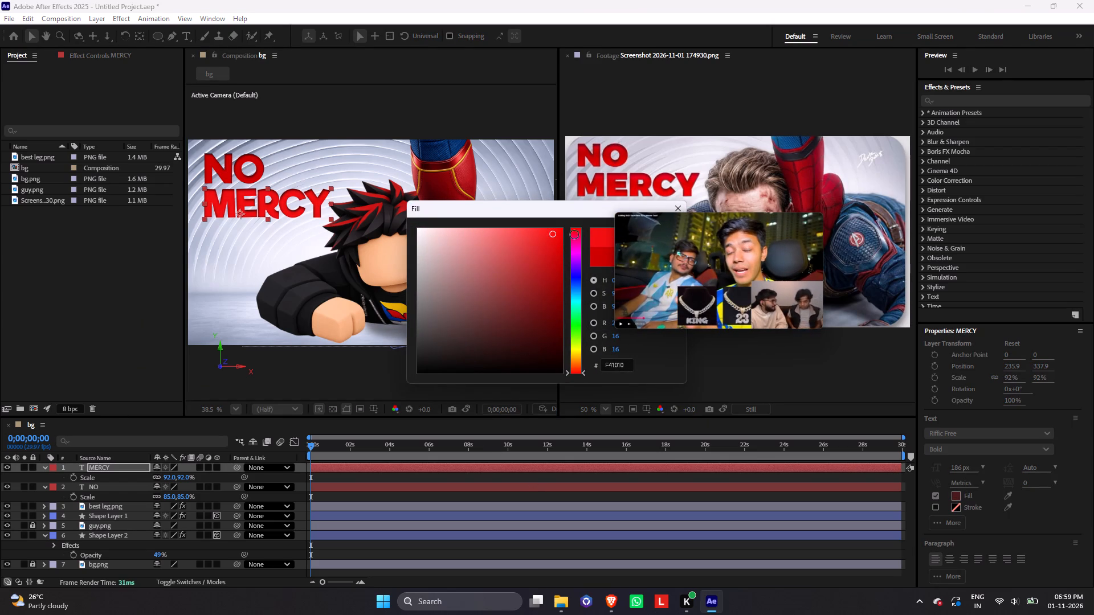
pyautogui.moveTo(569, 208); pyautogui.dragTo(545, 207)
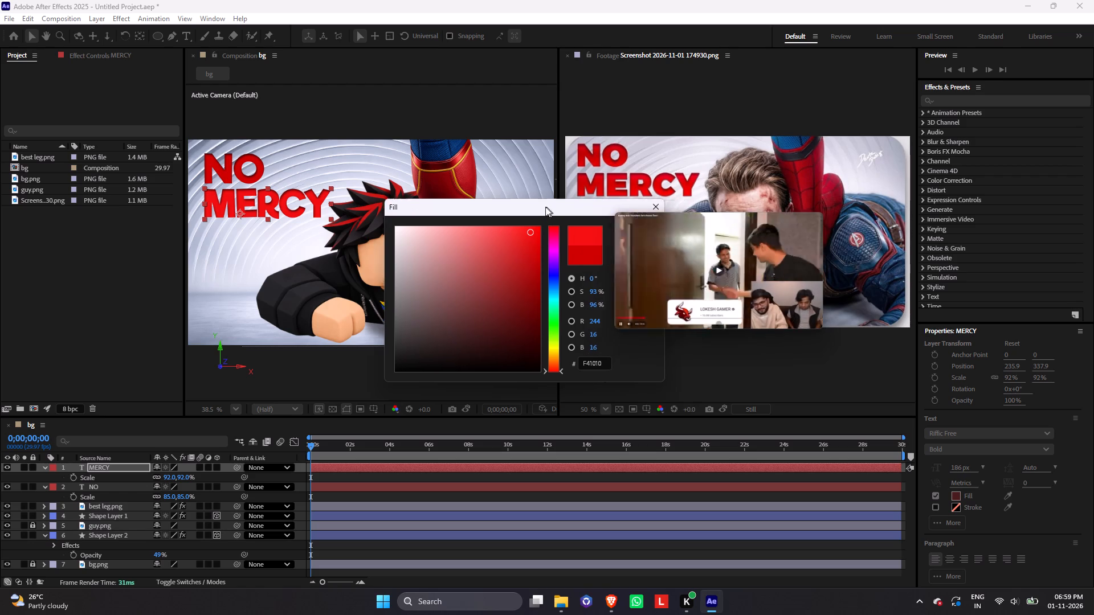
pyautogui.moveTo(545, 207); pyautogui.dragTo(491, 207)
pyautogui.click(591, 229)
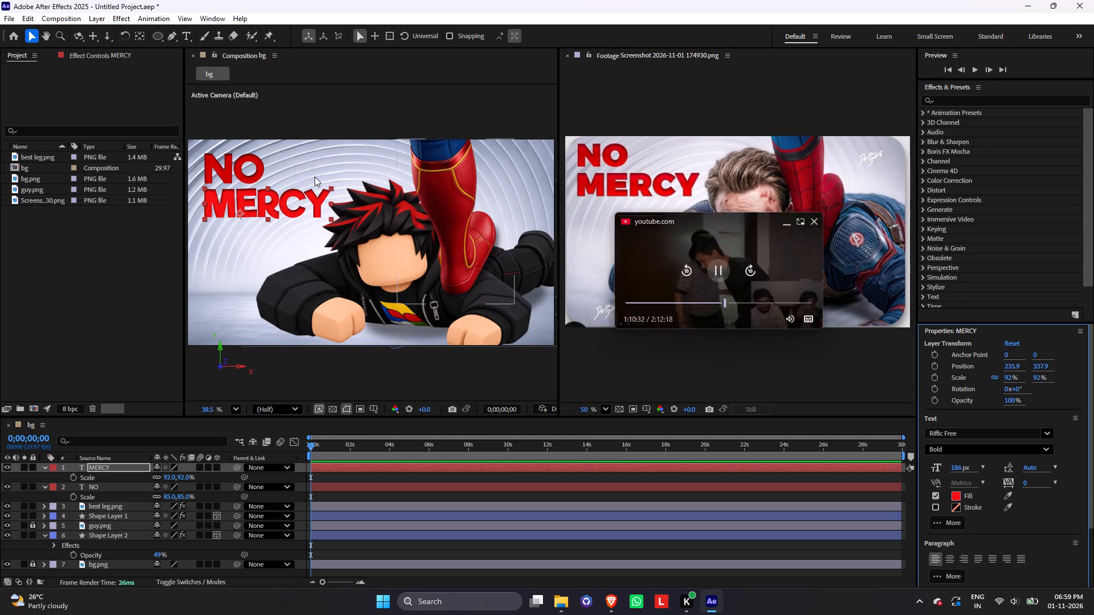
# Match the NO text's fill to the MERCY text by sampling its red with the eyedropper.
pyautogui.click(218, 163)
pyautogui.click(1009, 494)
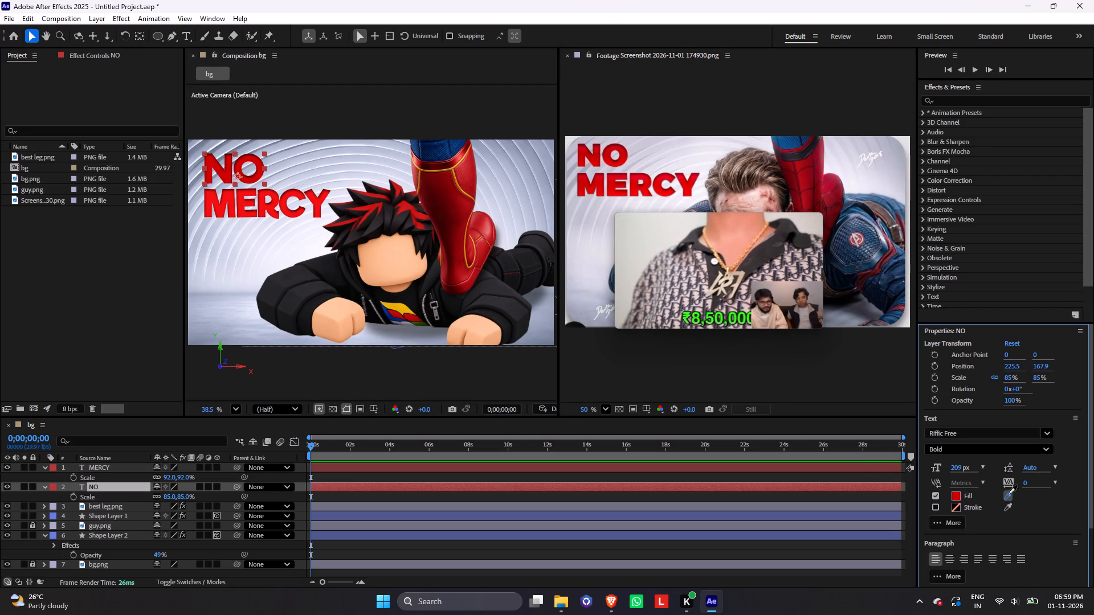
pyautogui.click(268, 206)
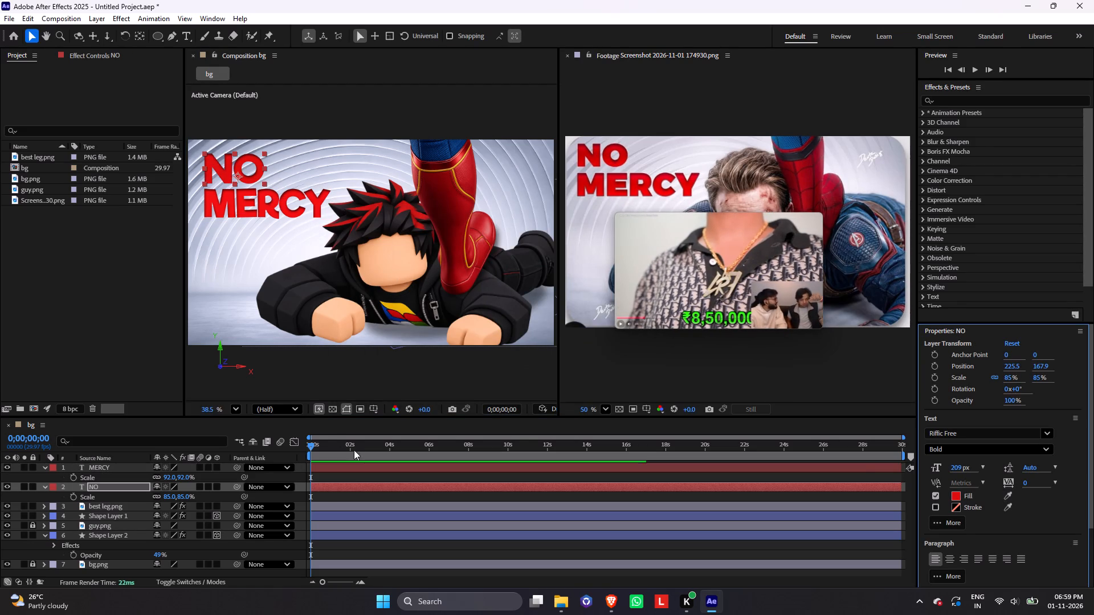
pyautogui.click(377, 481)
pyautogui.click(504, 467)
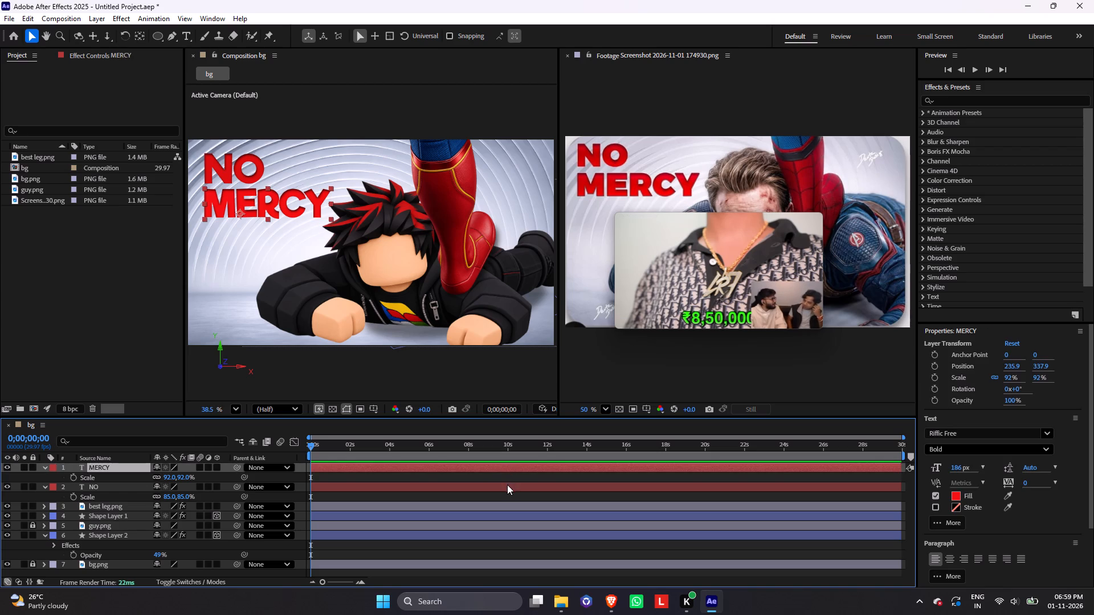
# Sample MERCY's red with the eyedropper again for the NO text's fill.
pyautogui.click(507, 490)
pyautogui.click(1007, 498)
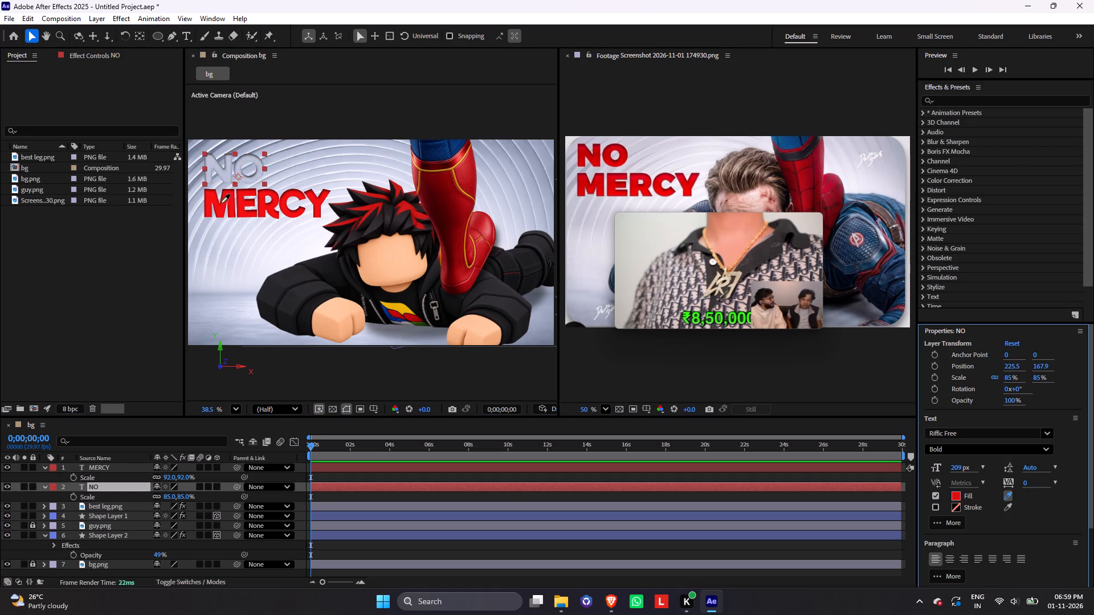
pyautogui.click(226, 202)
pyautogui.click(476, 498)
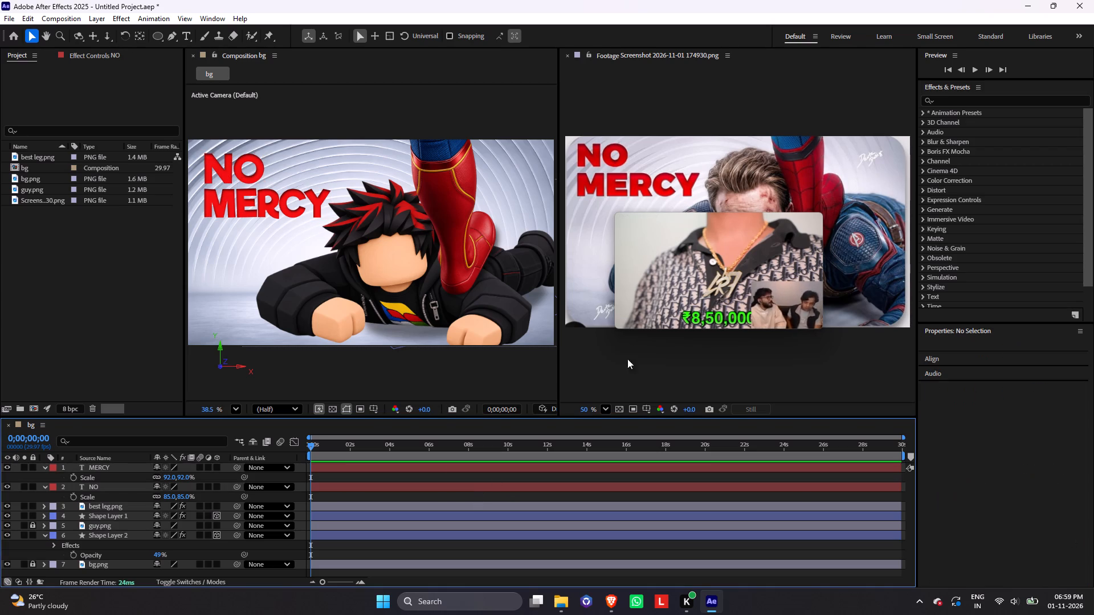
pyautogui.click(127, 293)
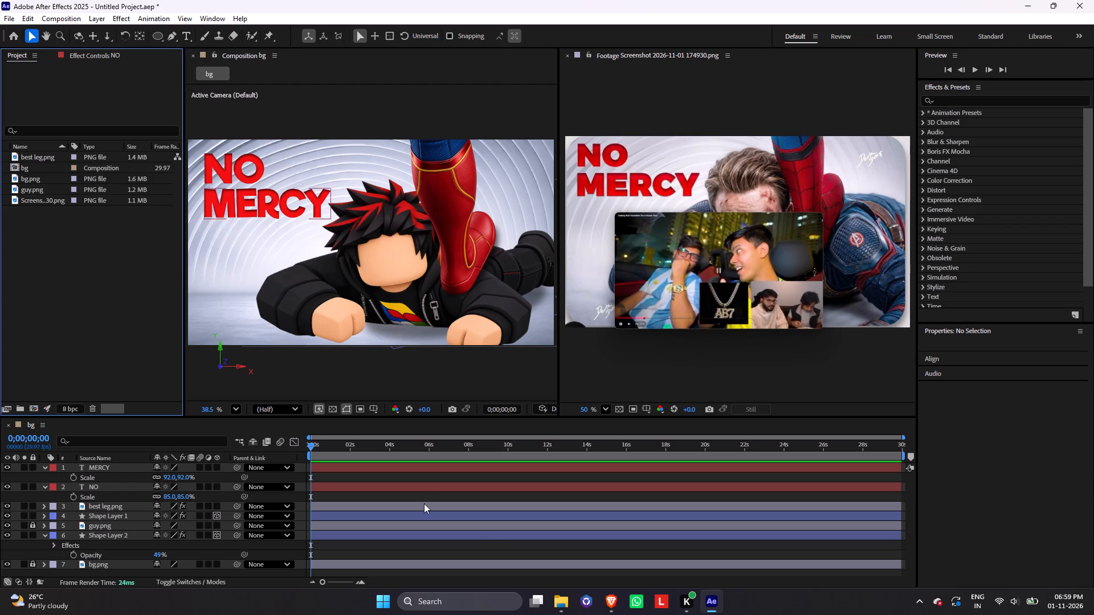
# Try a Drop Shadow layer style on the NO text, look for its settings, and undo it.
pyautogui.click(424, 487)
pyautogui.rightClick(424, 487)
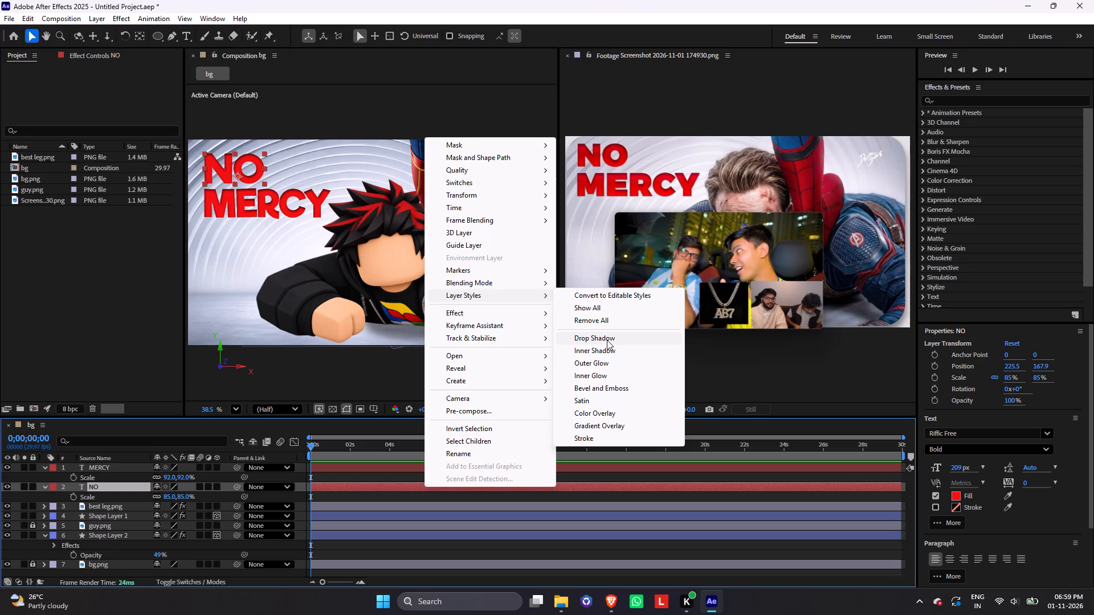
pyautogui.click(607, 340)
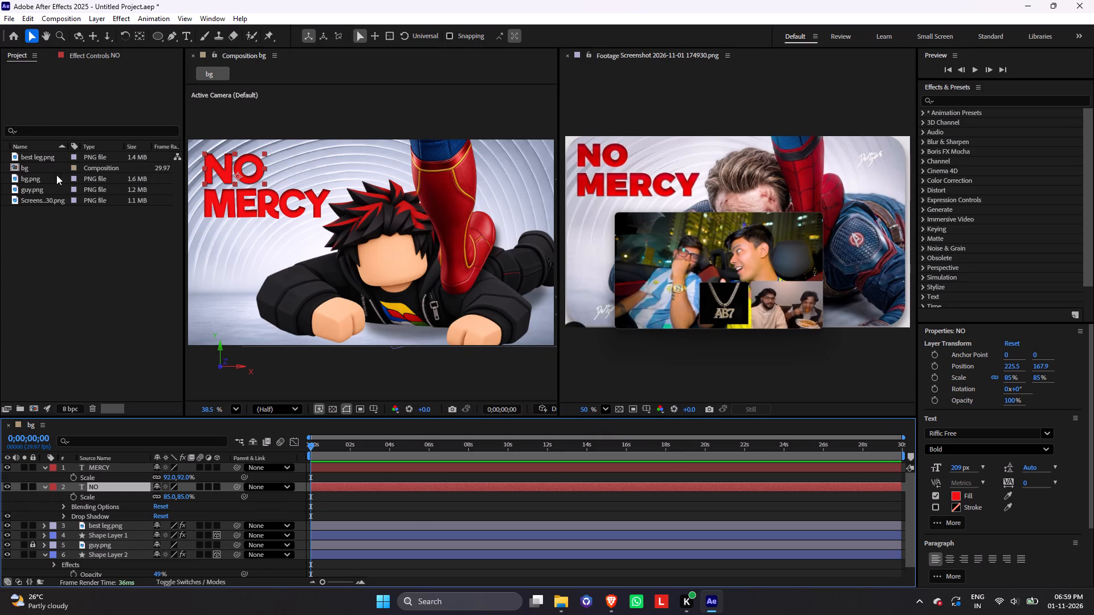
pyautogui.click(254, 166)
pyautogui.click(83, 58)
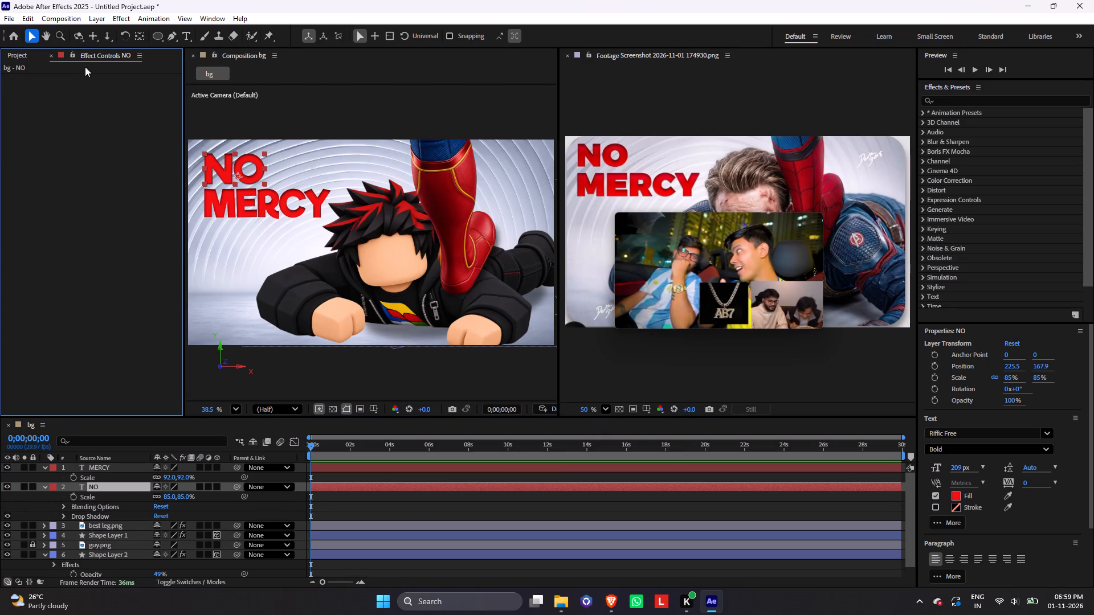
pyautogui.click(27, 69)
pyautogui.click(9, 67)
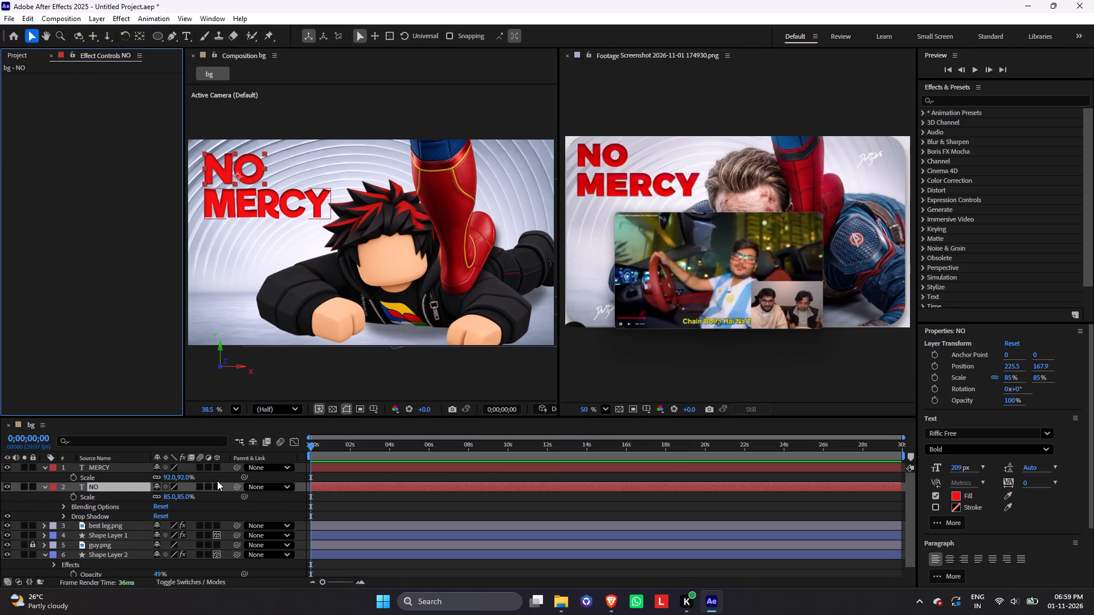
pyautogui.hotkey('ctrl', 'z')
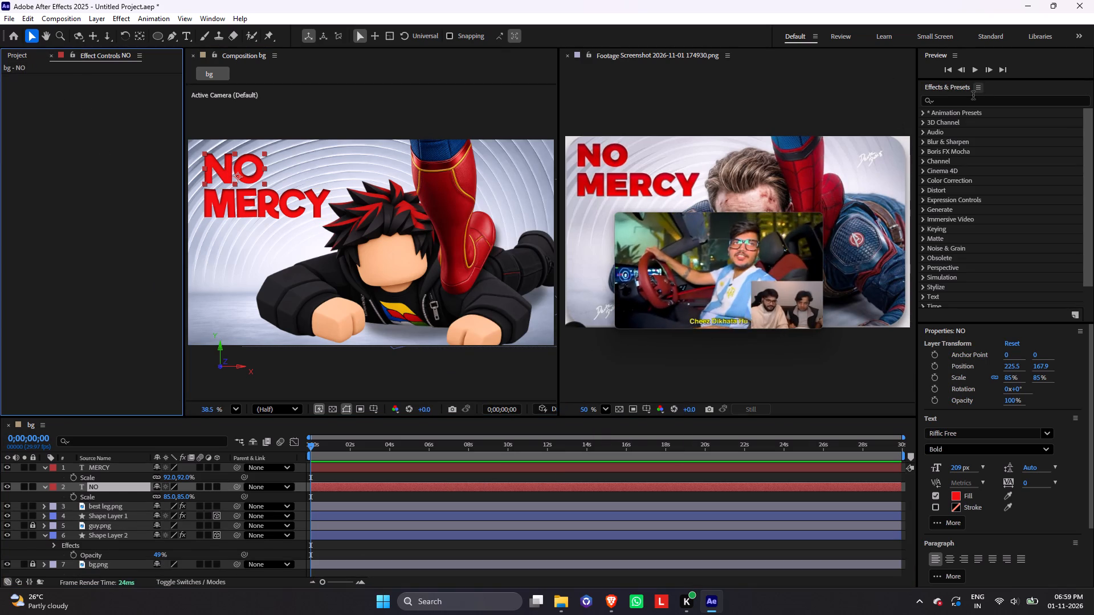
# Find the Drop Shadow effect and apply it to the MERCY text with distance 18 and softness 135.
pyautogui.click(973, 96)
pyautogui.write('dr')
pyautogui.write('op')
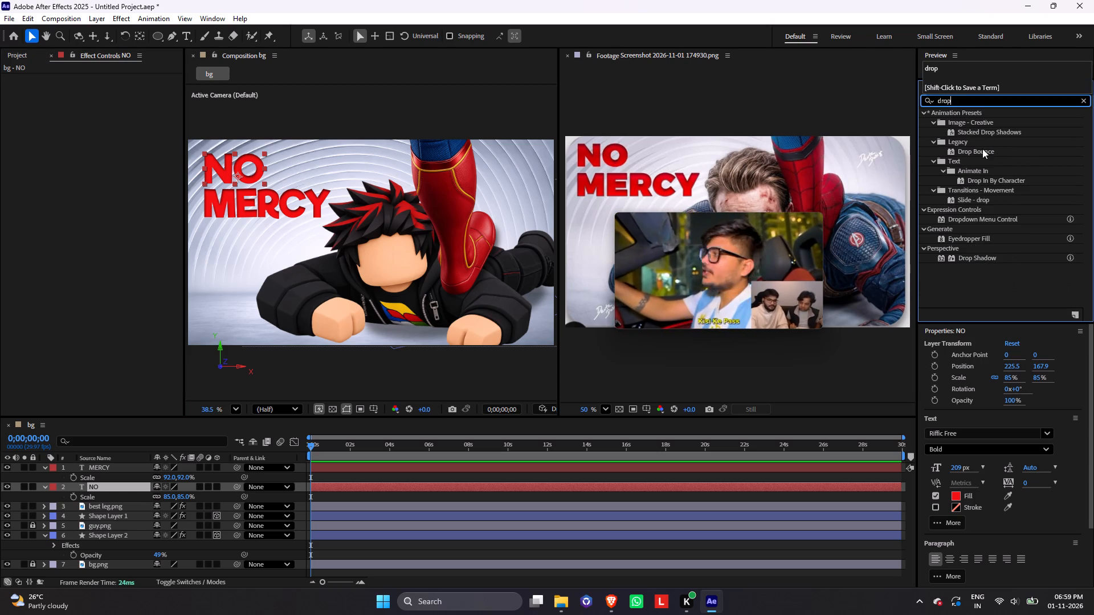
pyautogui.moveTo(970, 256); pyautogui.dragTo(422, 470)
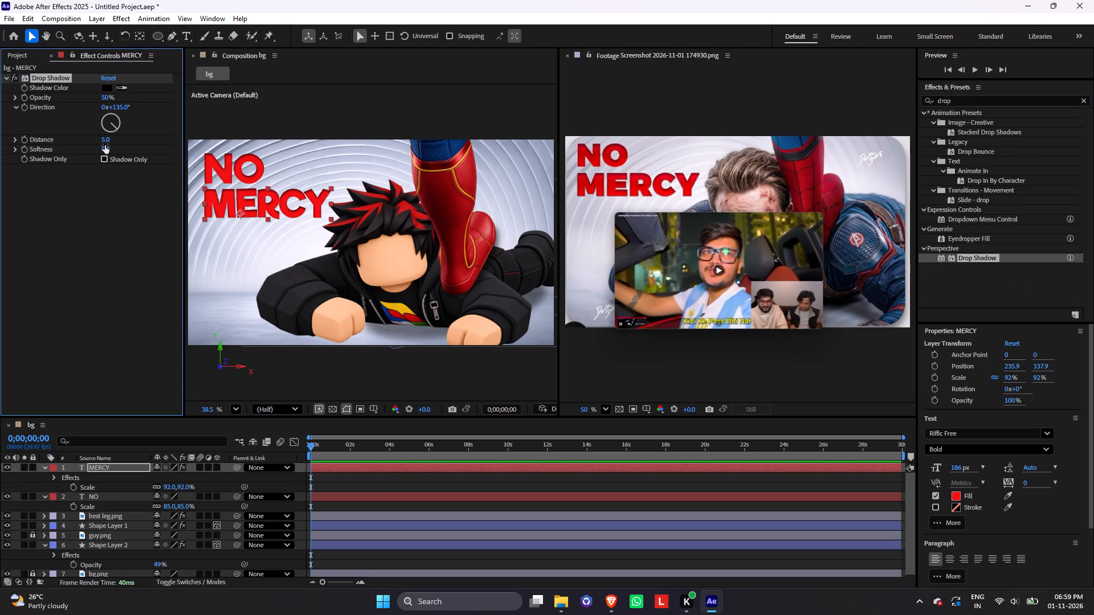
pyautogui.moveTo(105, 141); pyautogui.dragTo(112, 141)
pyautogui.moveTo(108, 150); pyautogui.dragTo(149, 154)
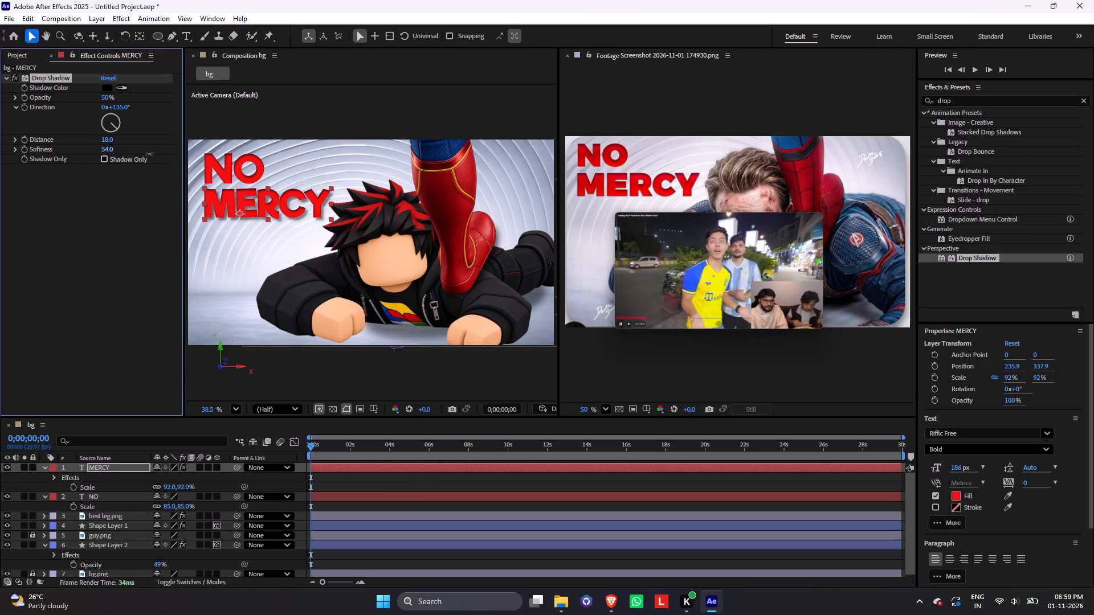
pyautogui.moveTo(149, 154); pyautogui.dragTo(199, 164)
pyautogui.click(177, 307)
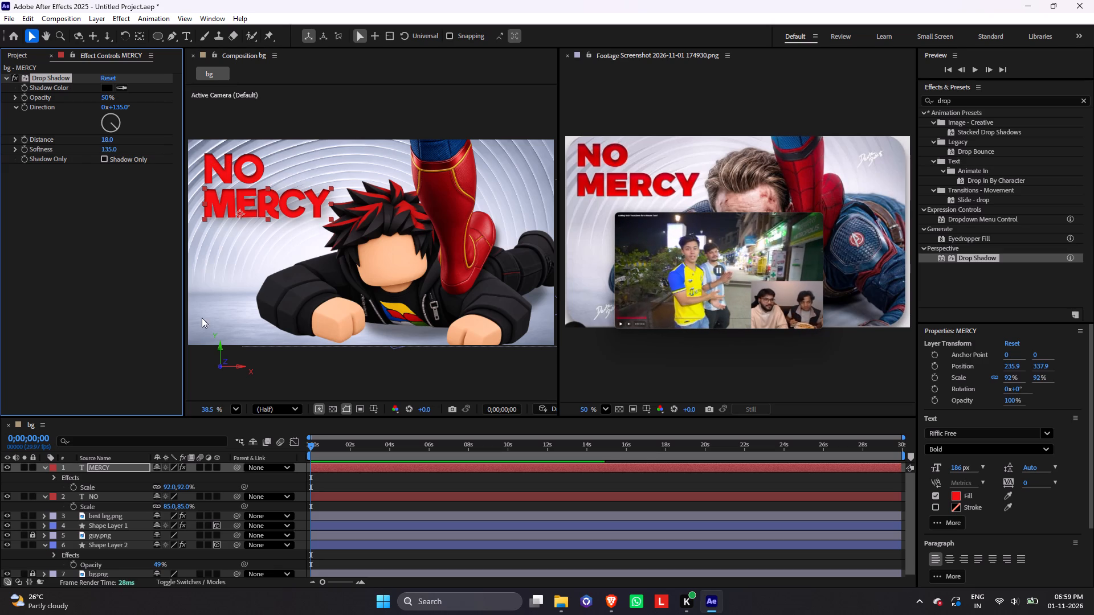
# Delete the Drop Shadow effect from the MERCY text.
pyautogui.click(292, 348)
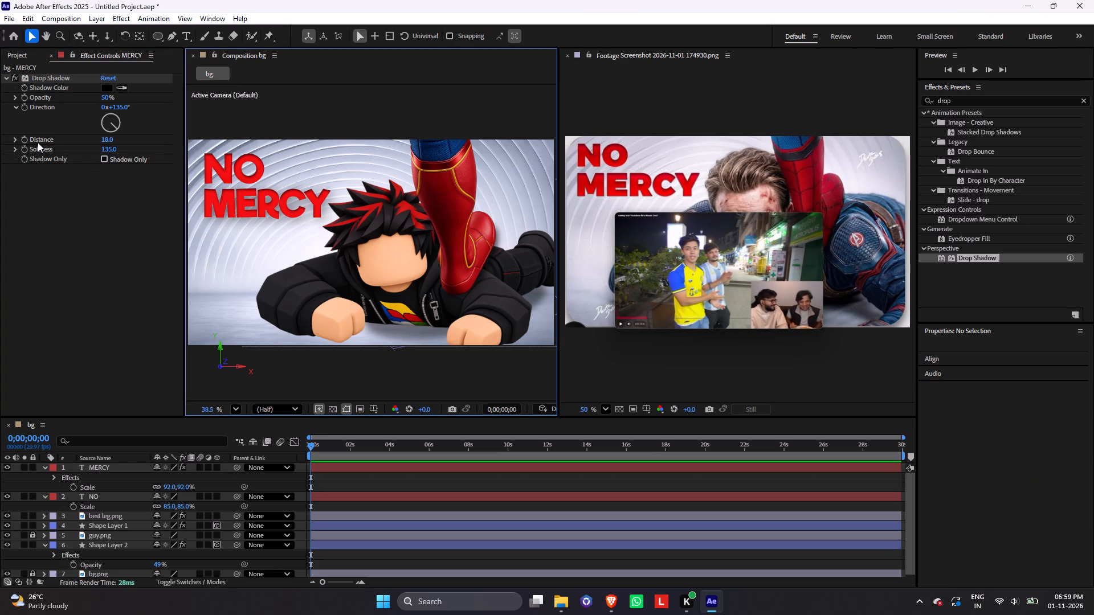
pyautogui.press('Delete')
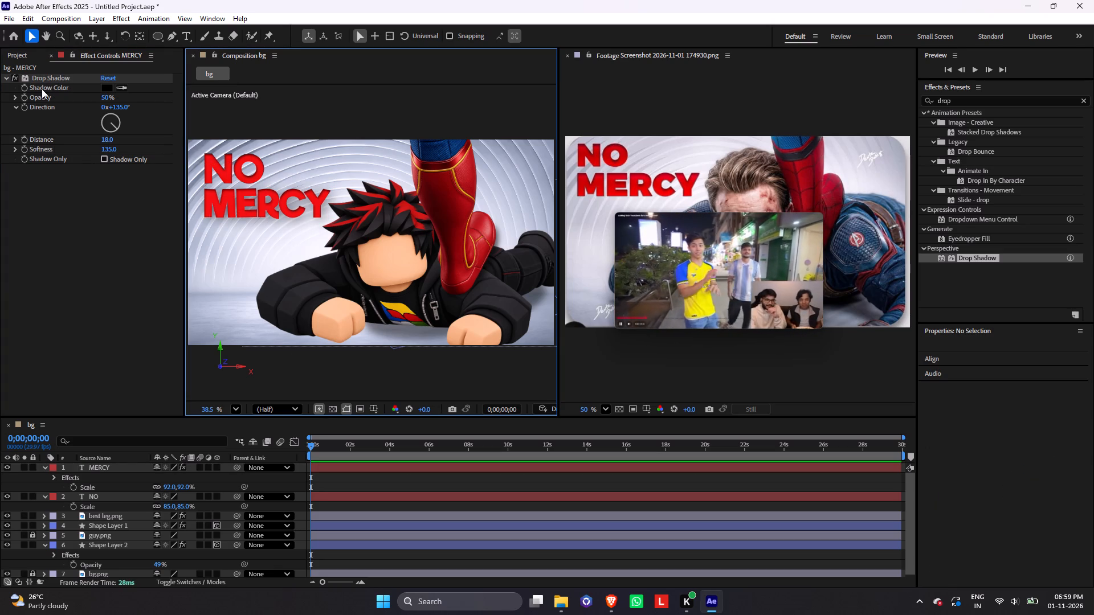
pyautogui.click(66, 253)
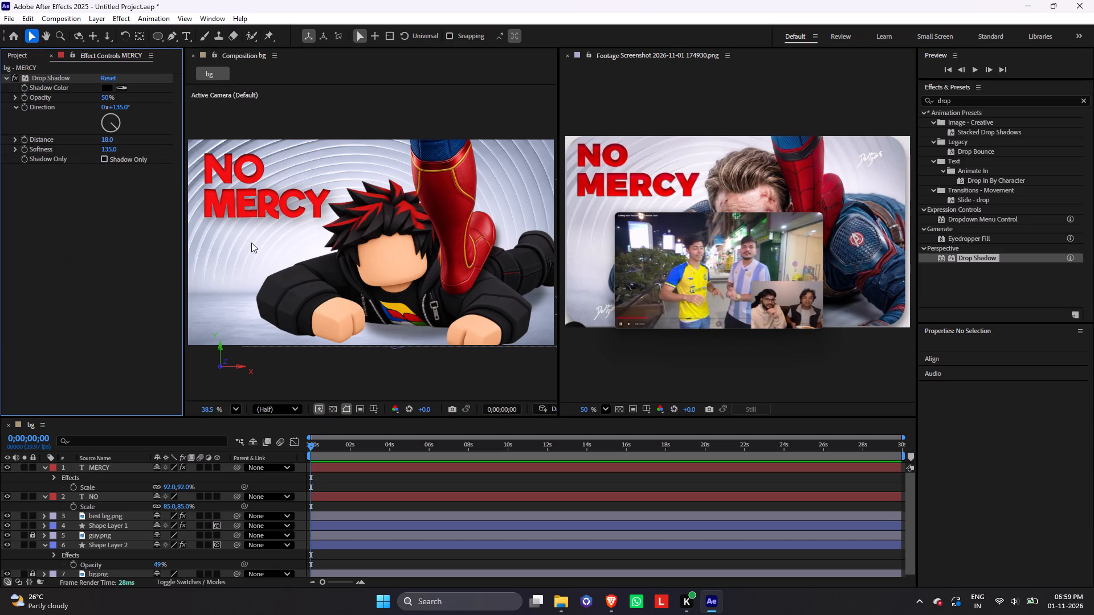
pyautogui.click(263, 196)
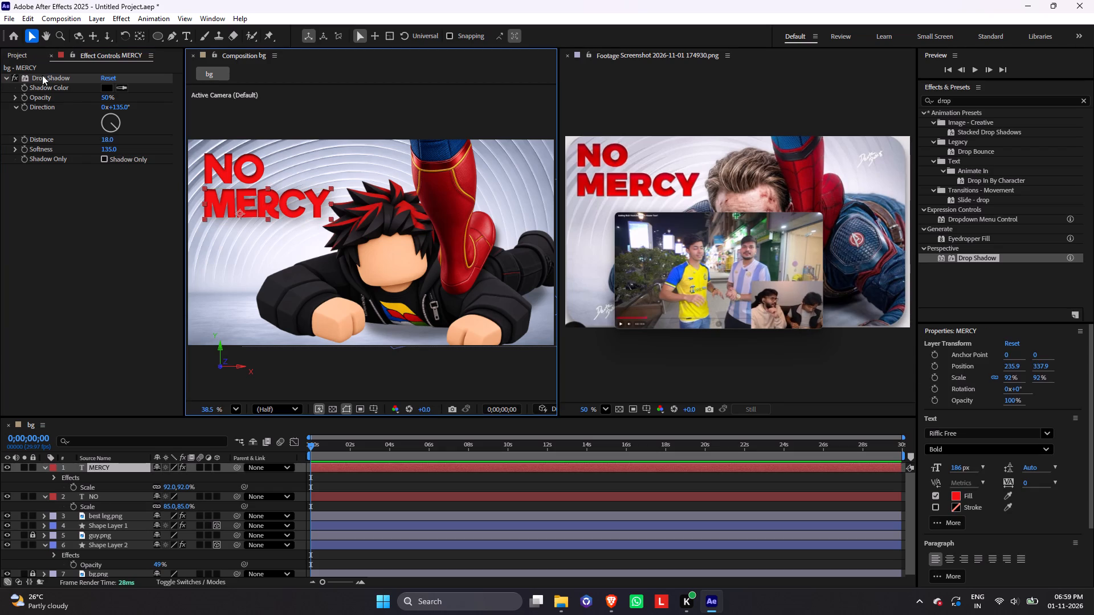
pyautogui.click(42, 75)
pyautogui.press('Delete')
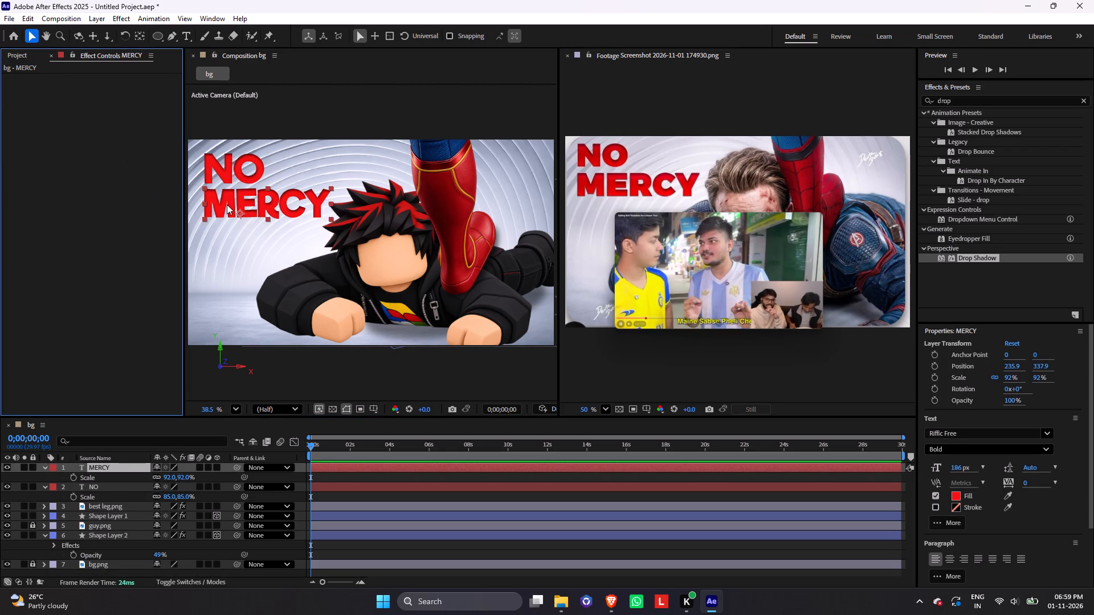
# Darken the MERCY text's fill slightly to the red E70F0F.
pyautogui.click(263, 214)
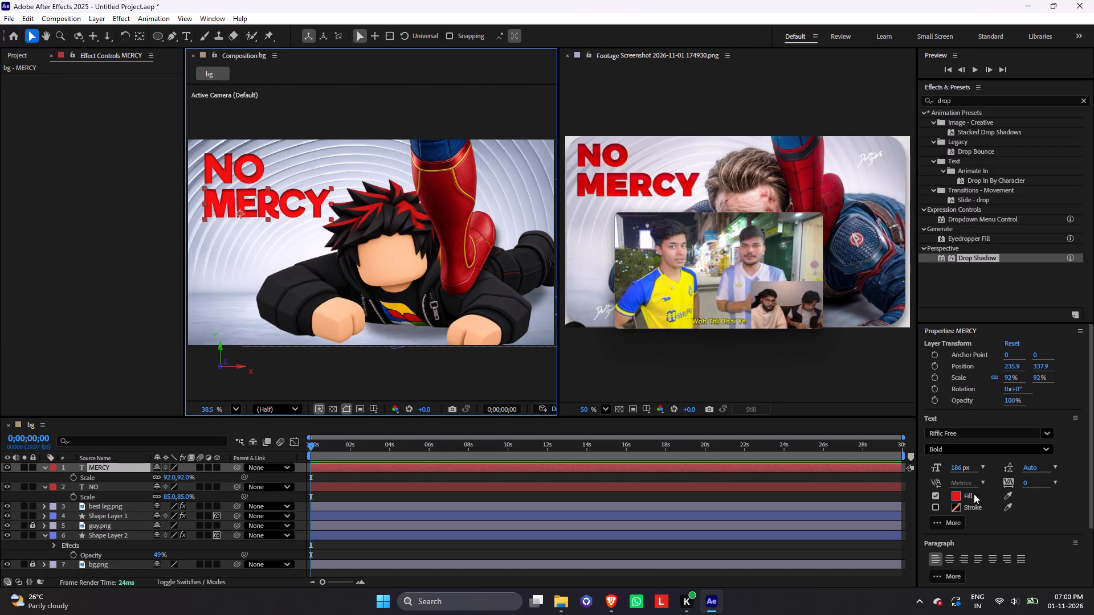
pyautogui.click(961, 494)
pyautogui.click(958, 494)
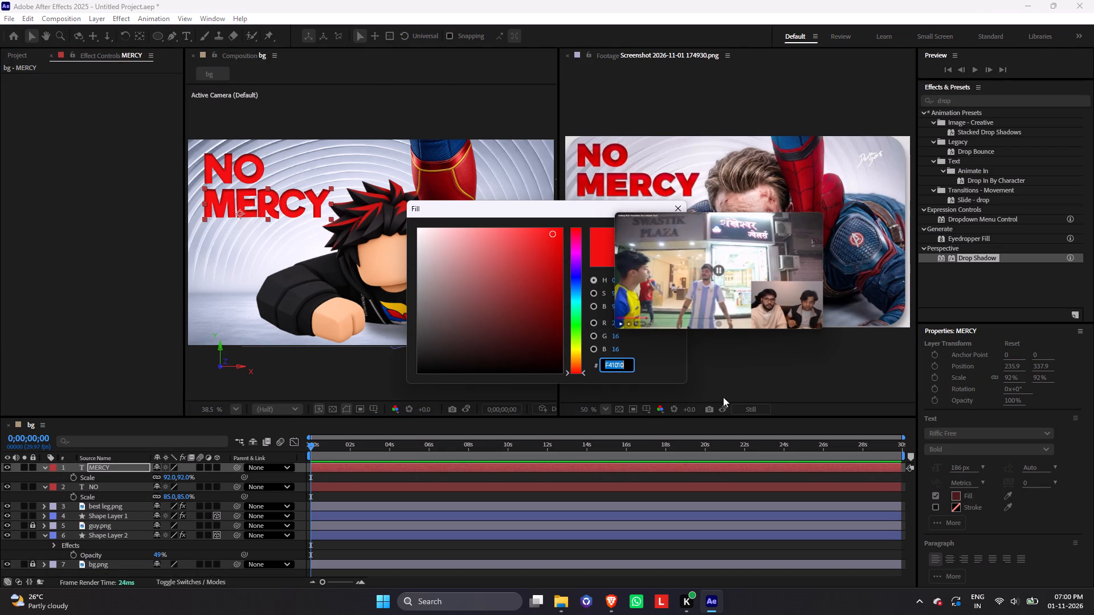
pyautogui.moveTo(553, 233); pyautogui.dragTo(553, 239)
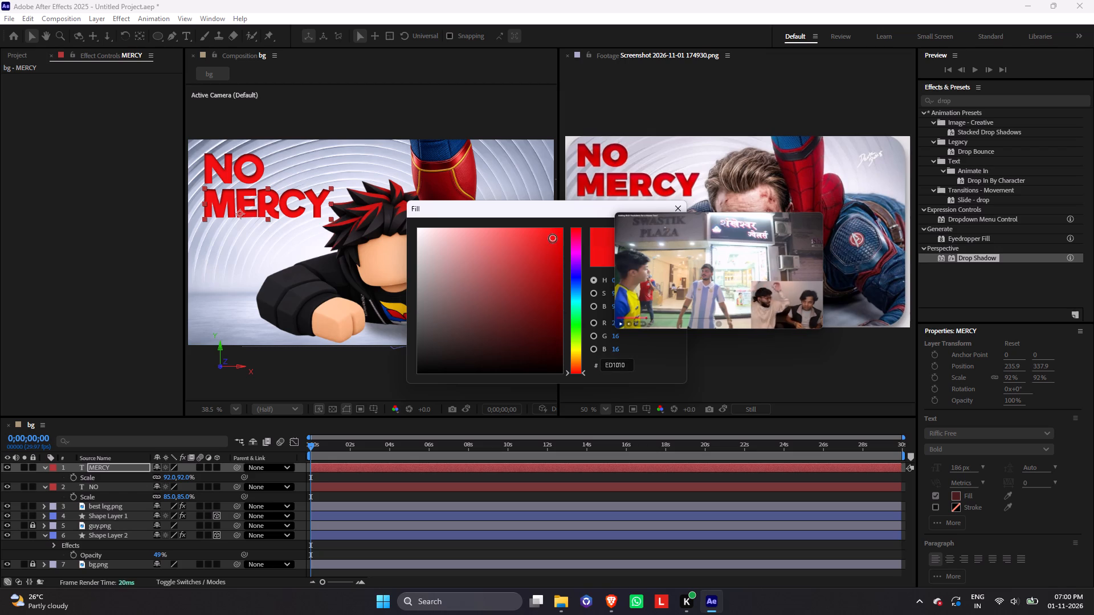
pyautogui.moveTo(553, 239); pyautogui.dragTo(553, 241)
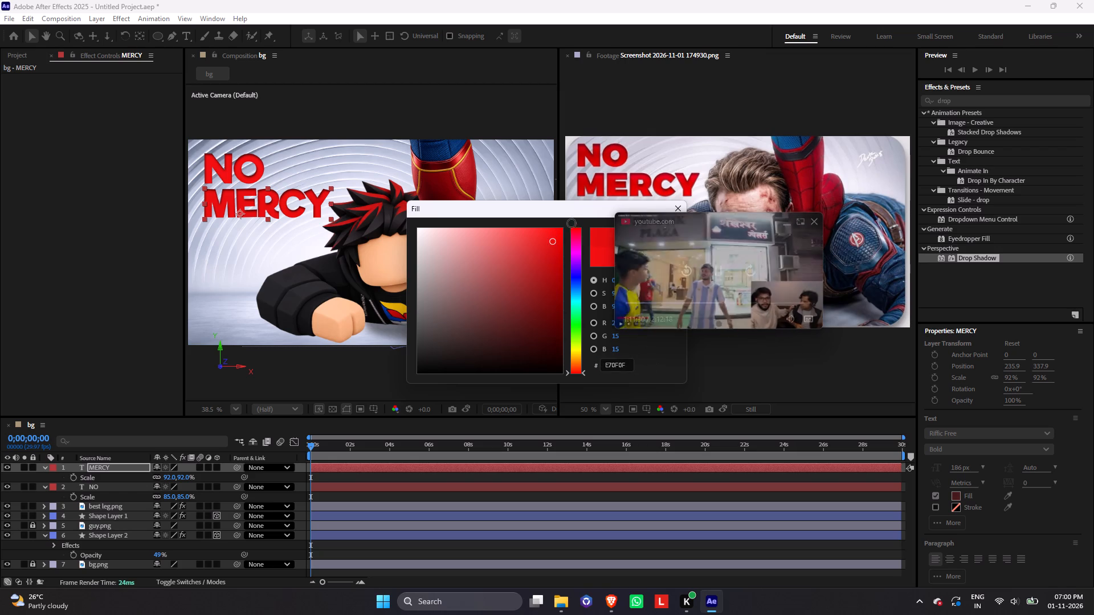
pyautogui.moveTo(562, 214); pyautogui.dragTo(494, 214)
pyautogui.click(485, 242)
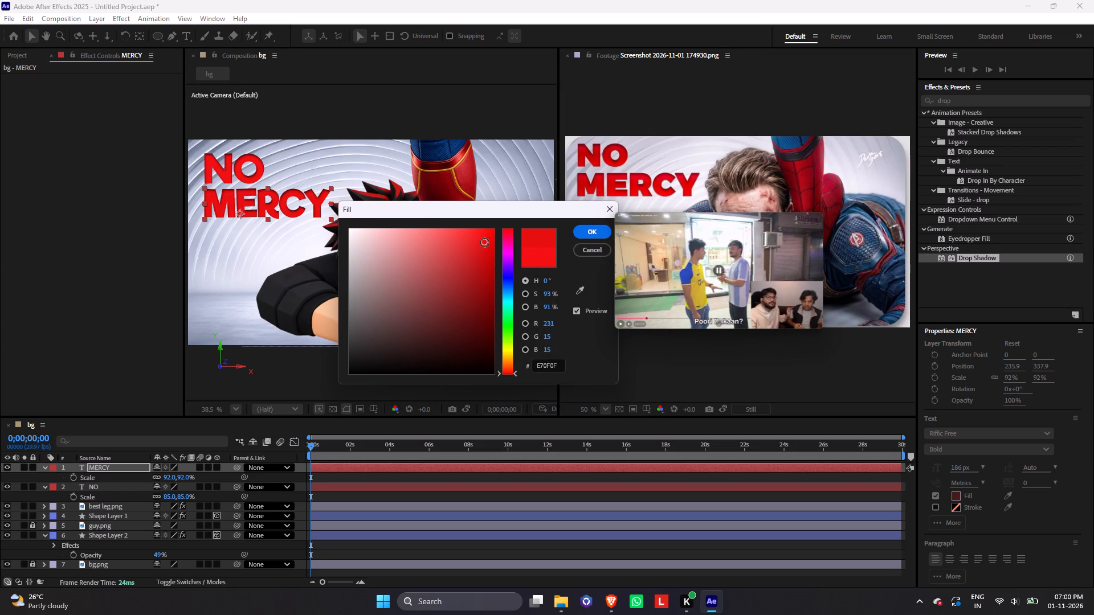
pyautogui.click(591, 235)
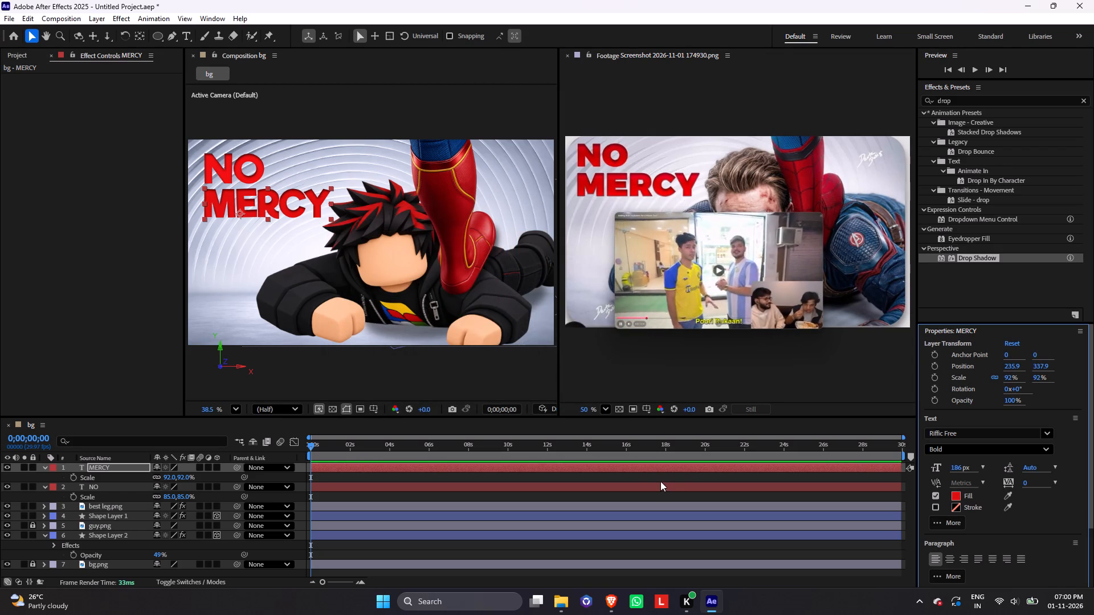
# Match the NO text's fill to MERCY's darker red by sampling it with the eyedropper.
pyautogui.click(660, 482)
pyautogui.click(643, 484)
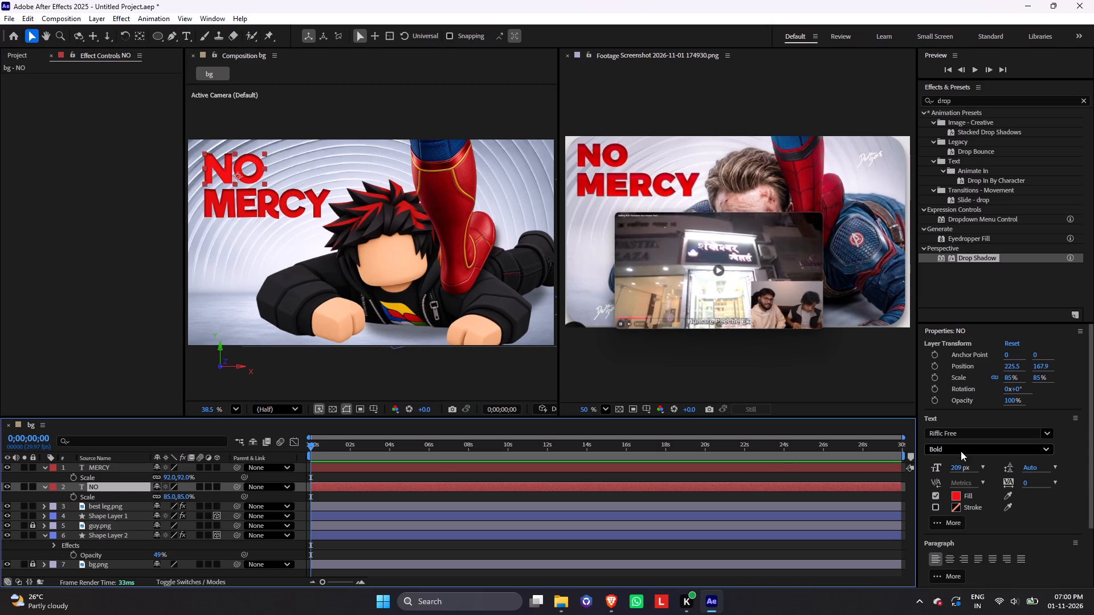
pyautogui.click(1010, 494)
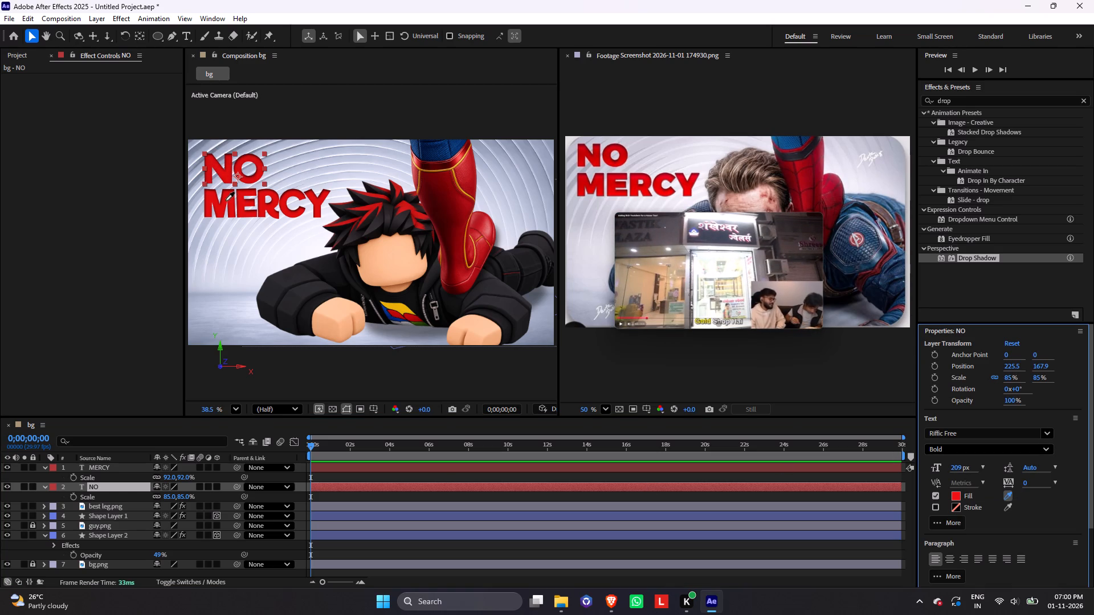
pyautogui.click(226, 200)
pyautogui.click(341, 365)
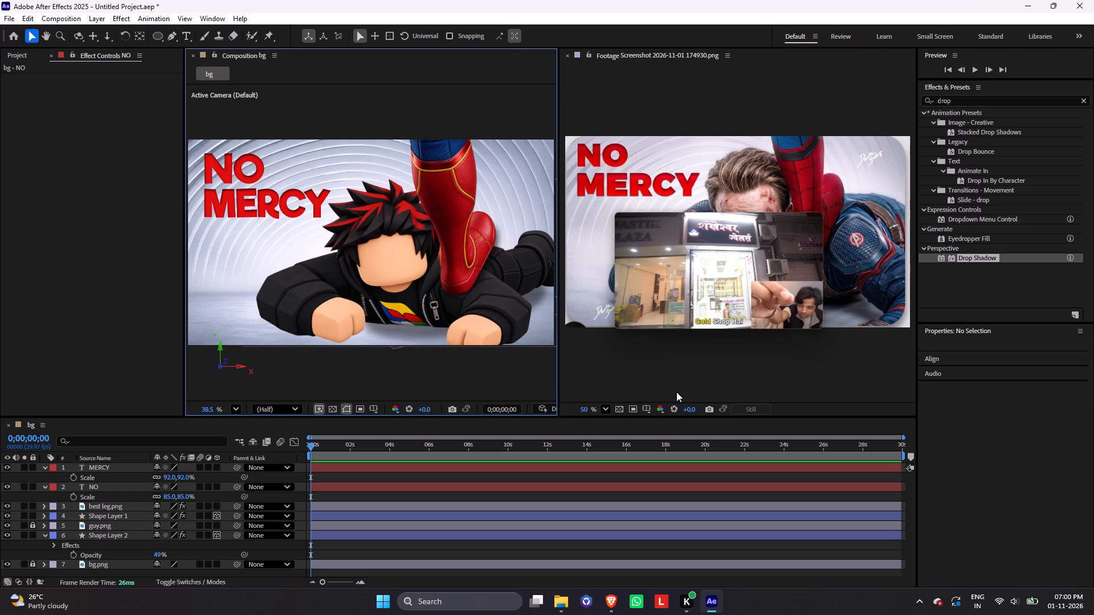
# Move the floating video window down, away from the character's face in the reference image.
pyautogui.click(758, 489)
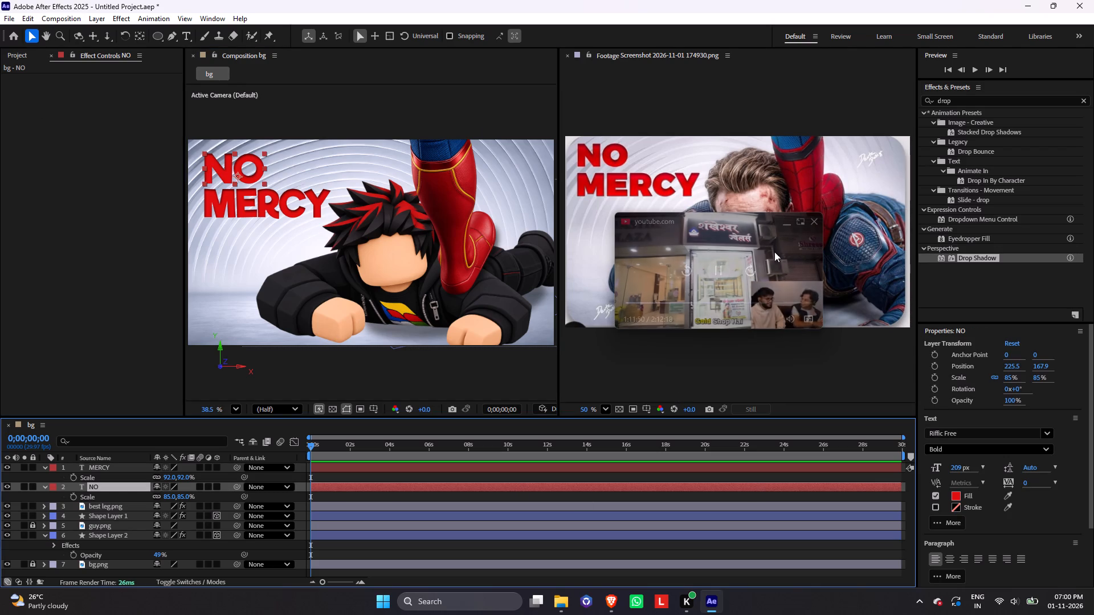
pyautogui.moveTo(774, 252); pyautogui.dragTo(766, 372)
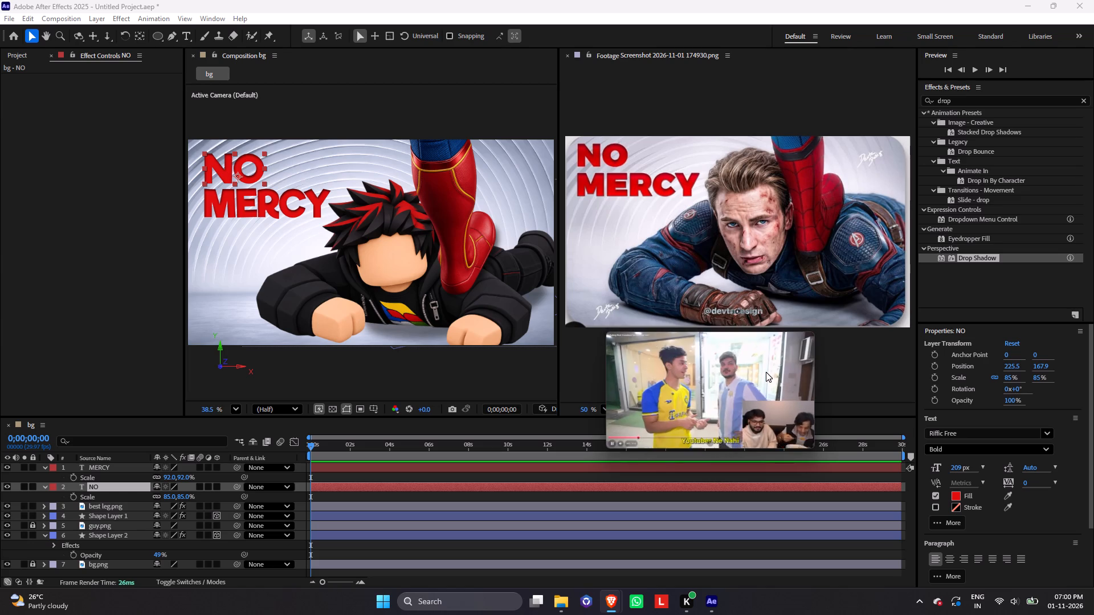
pyautogui.moveTo(766, 372); pyautogui.dragTo(769, 342)
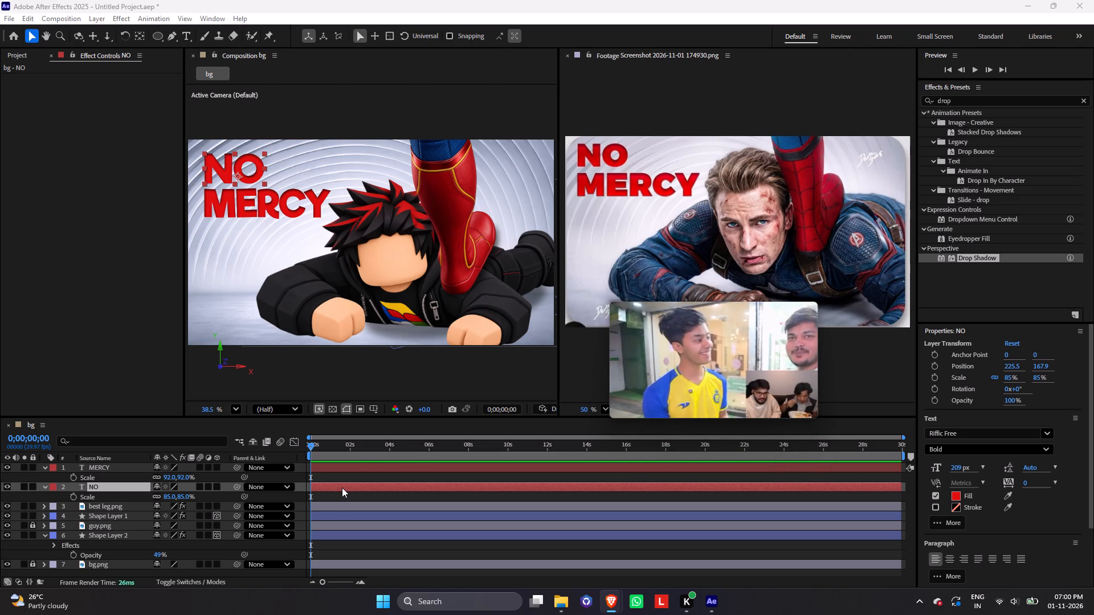
# Collapse the expanded properties of the NO, MERCY and Shape Layer 2 layers and unlock the guy.png layer.
pyautogui.click(45, 489)
pyautogui.click(46, 464)
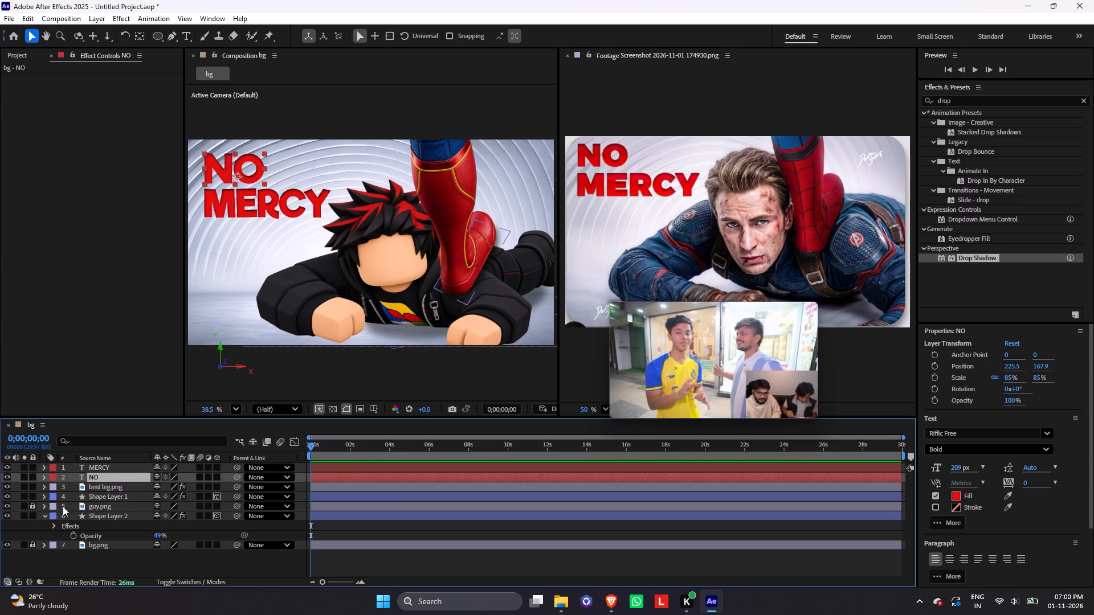
pyautogui.click(46, 517)
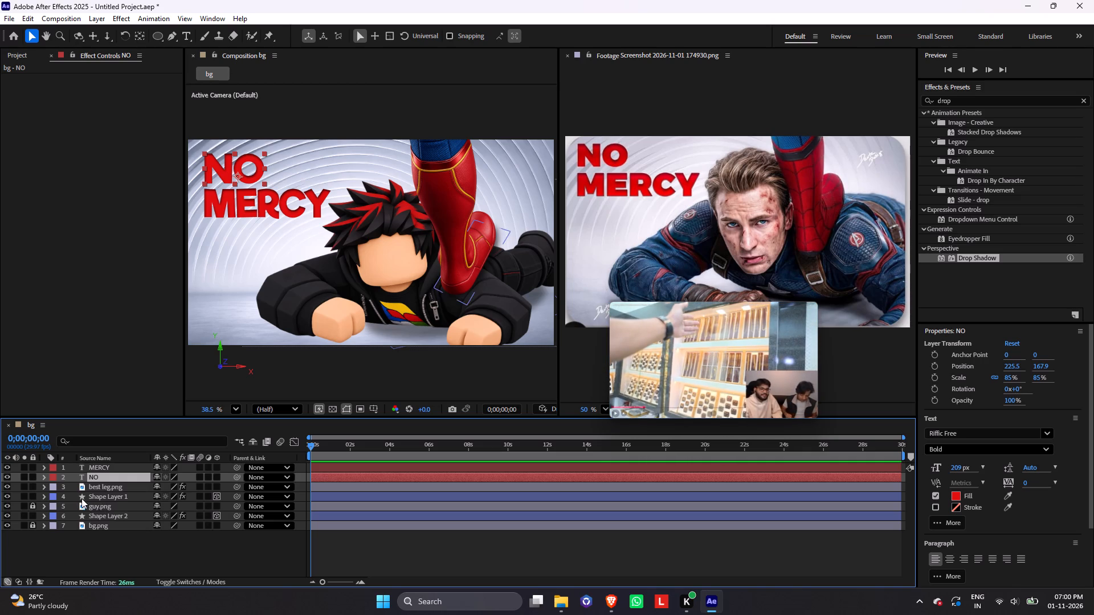
pyautogui.click(35, 503)
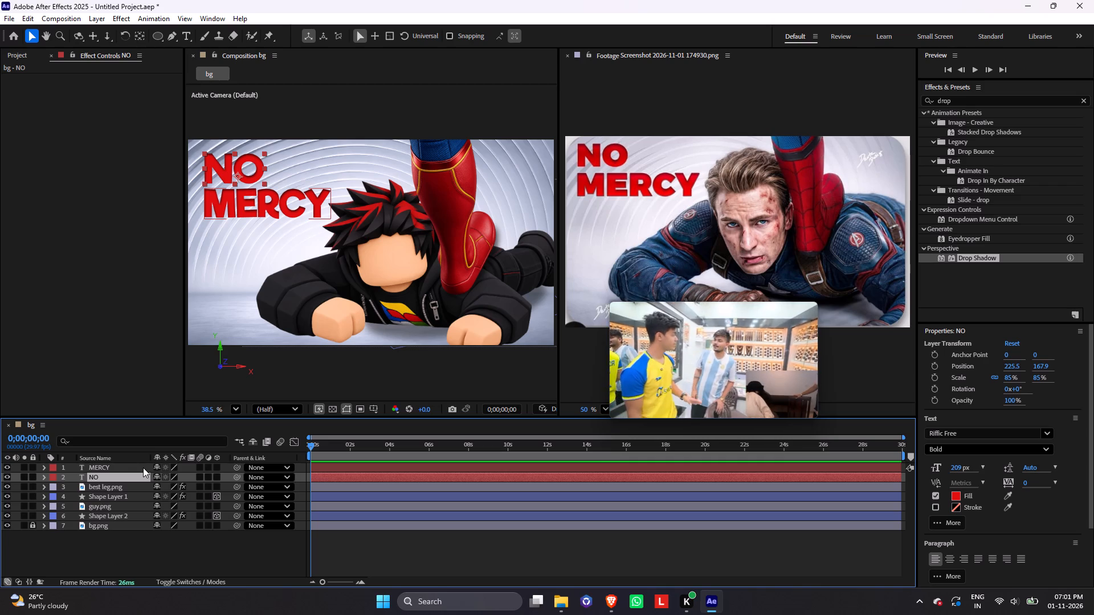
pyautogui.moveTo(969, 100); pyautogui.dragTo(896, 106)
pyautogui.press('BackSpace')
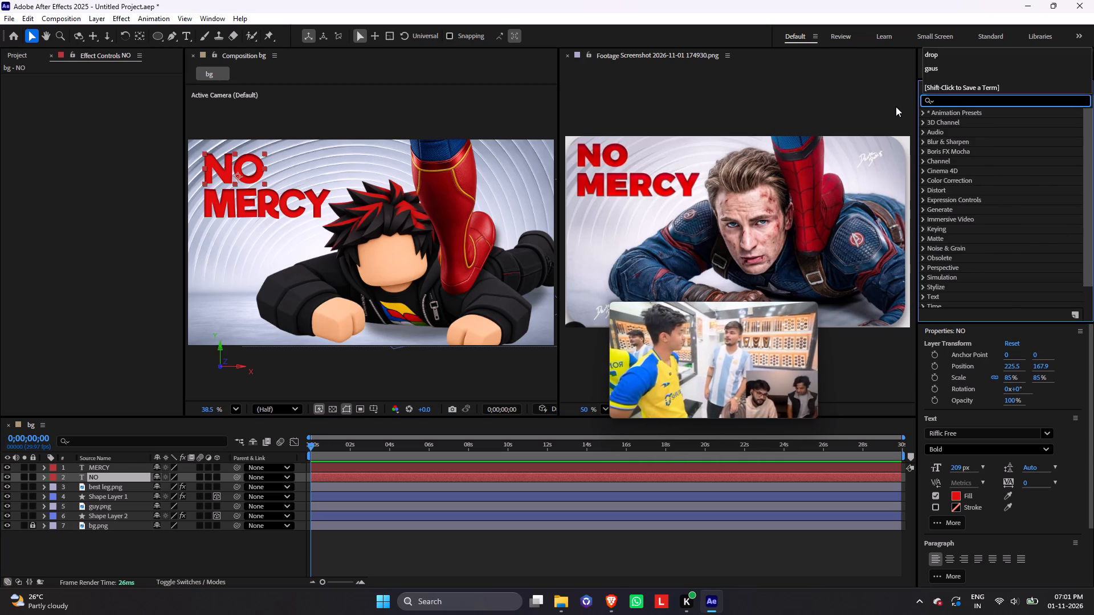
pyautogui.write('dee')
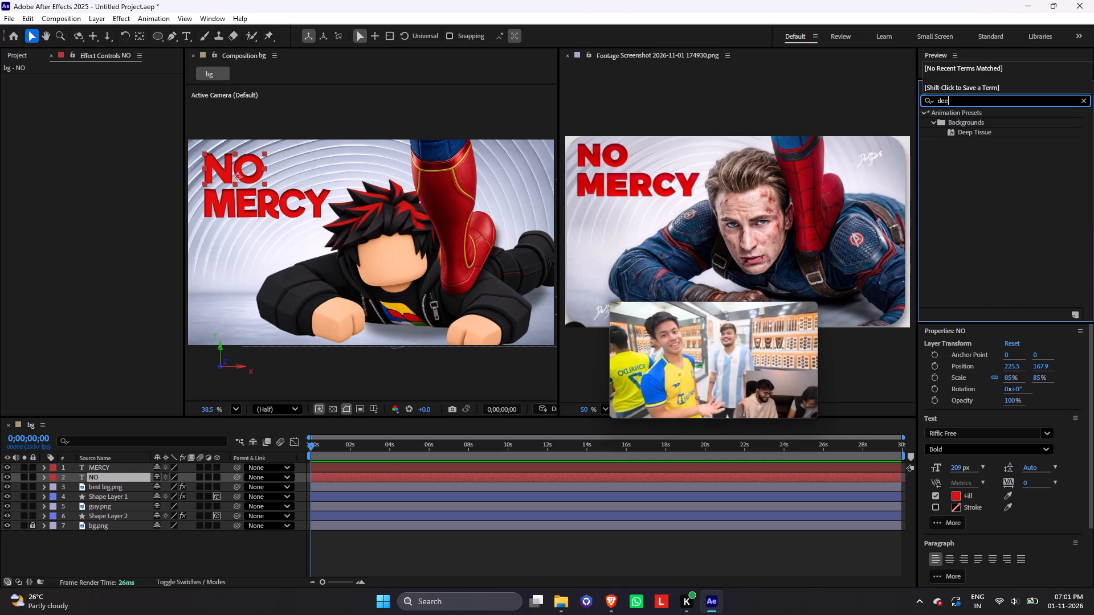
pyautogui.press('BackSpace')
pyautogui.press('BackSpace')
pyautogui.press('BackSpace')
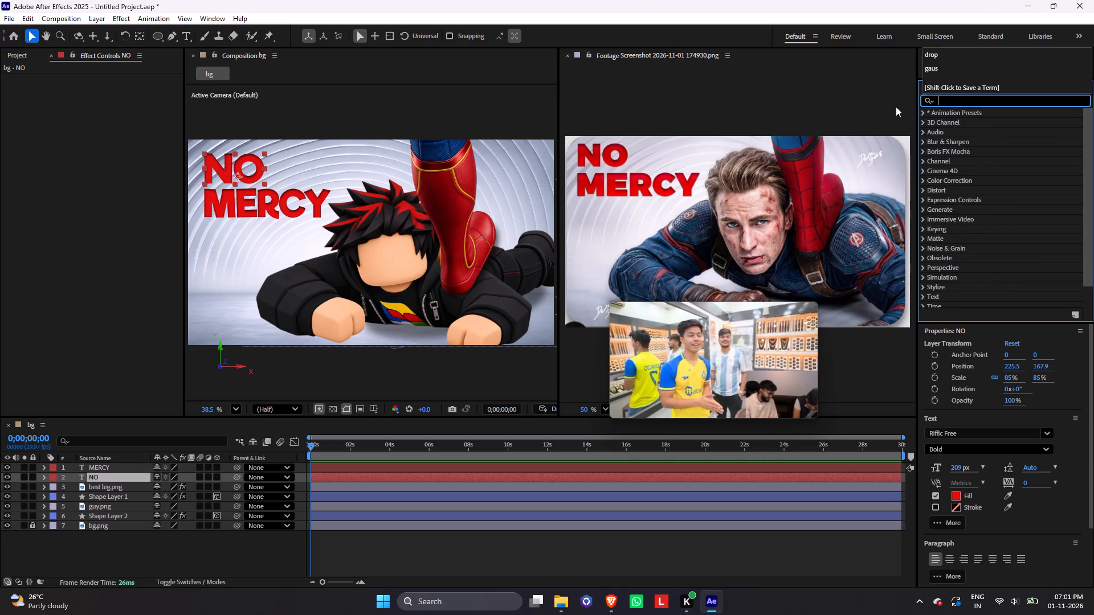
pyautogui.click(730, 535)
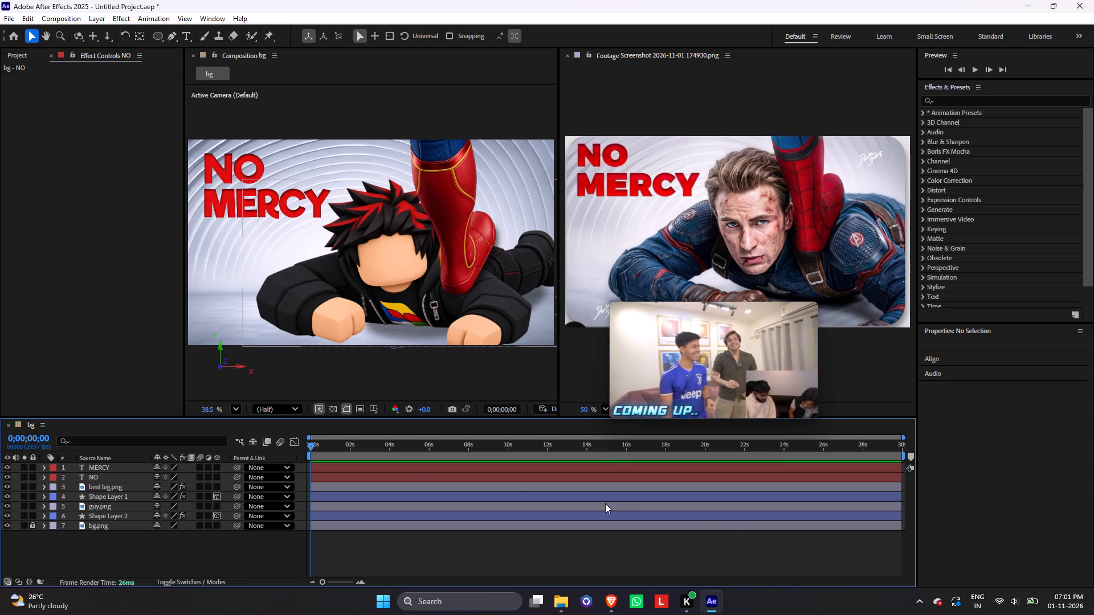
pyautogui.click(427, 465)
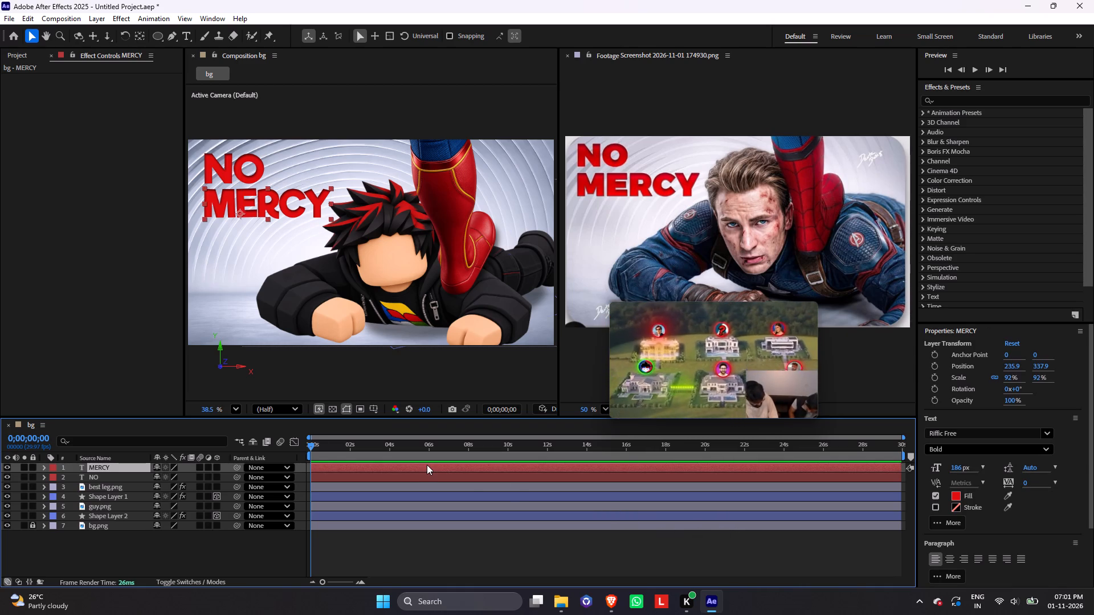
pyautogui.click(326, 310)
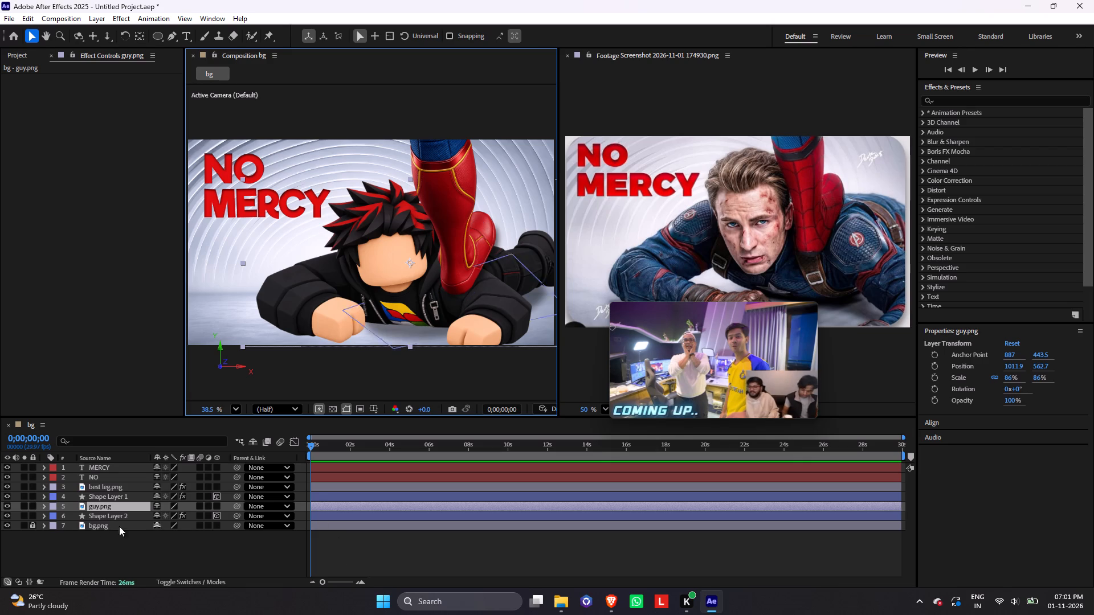
# Unlock the bg.png background layer and select it.
pyautogui.click(30, 526)
pyautogui.click(326, 531)
pyautogui.click(328, 527)
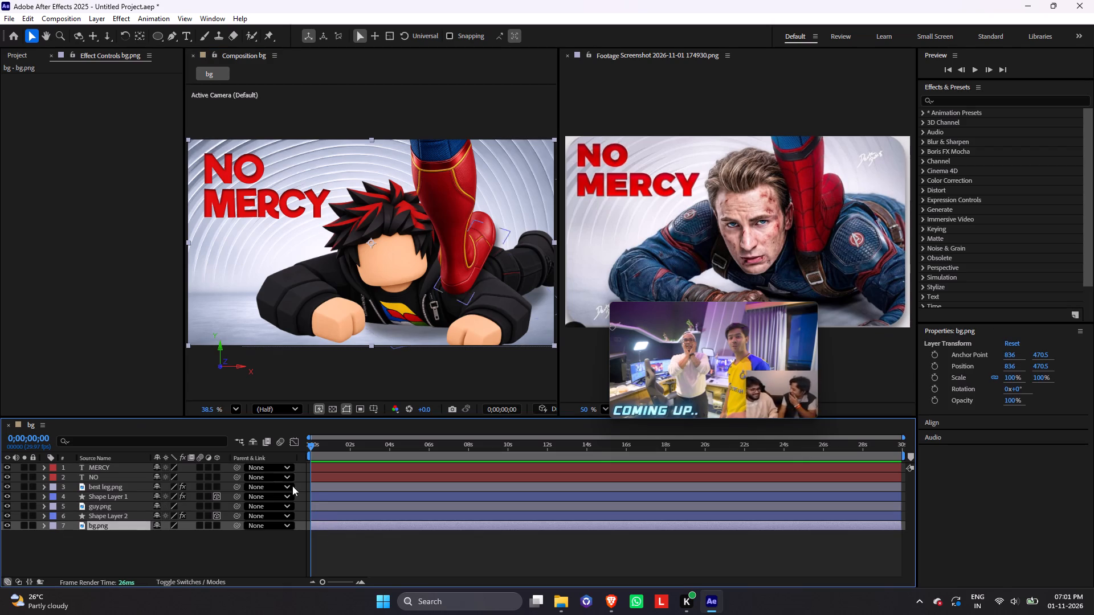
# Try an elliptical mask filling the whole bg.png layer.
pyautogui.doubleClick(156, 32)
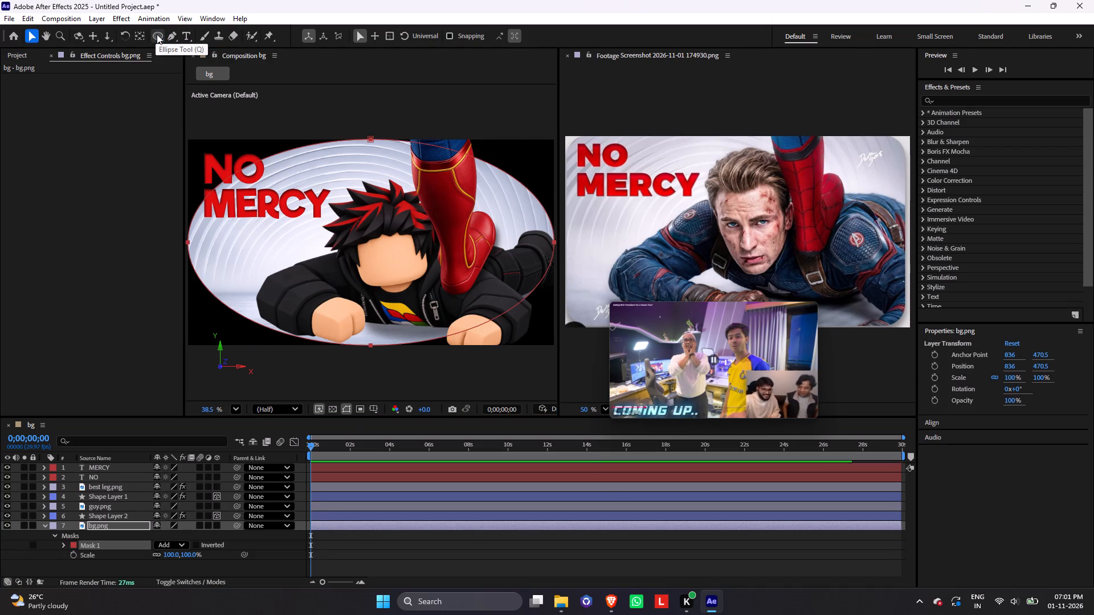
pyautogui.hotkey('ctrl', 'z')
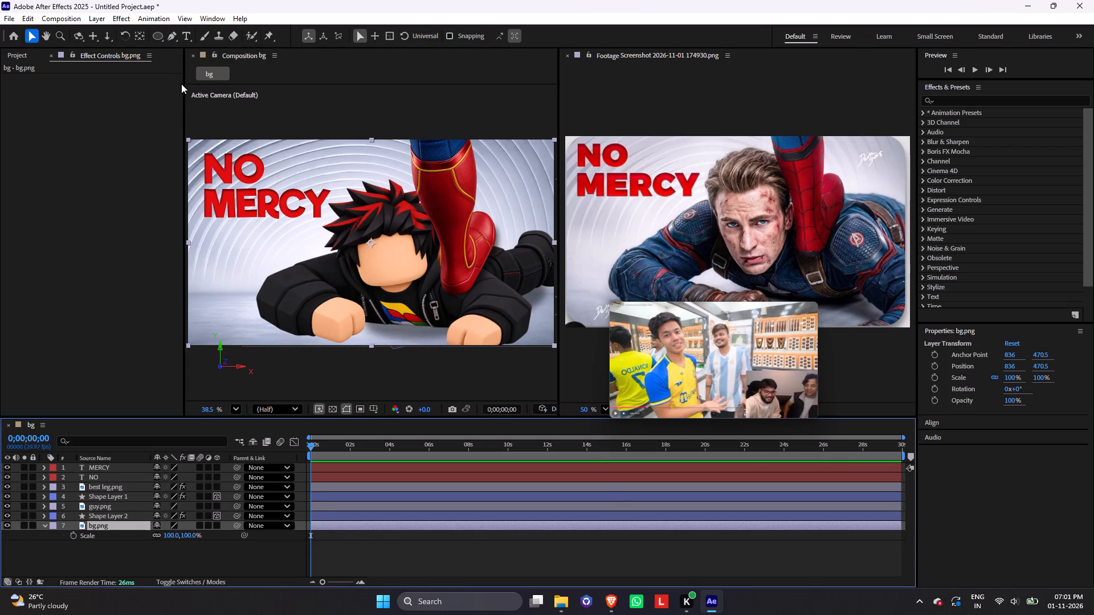
# Draw a Rounded Rectangle mask on bg.png just inside the frame edges, covering almost the whole background.
pyautogui.click(161, 38)
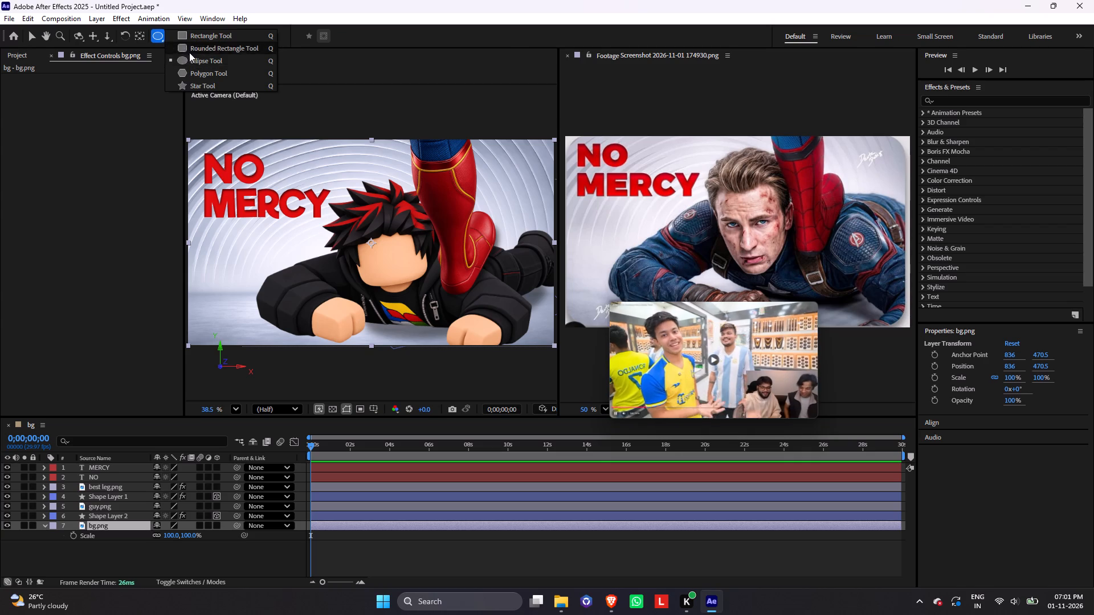
pyautogui.click(189, 52)
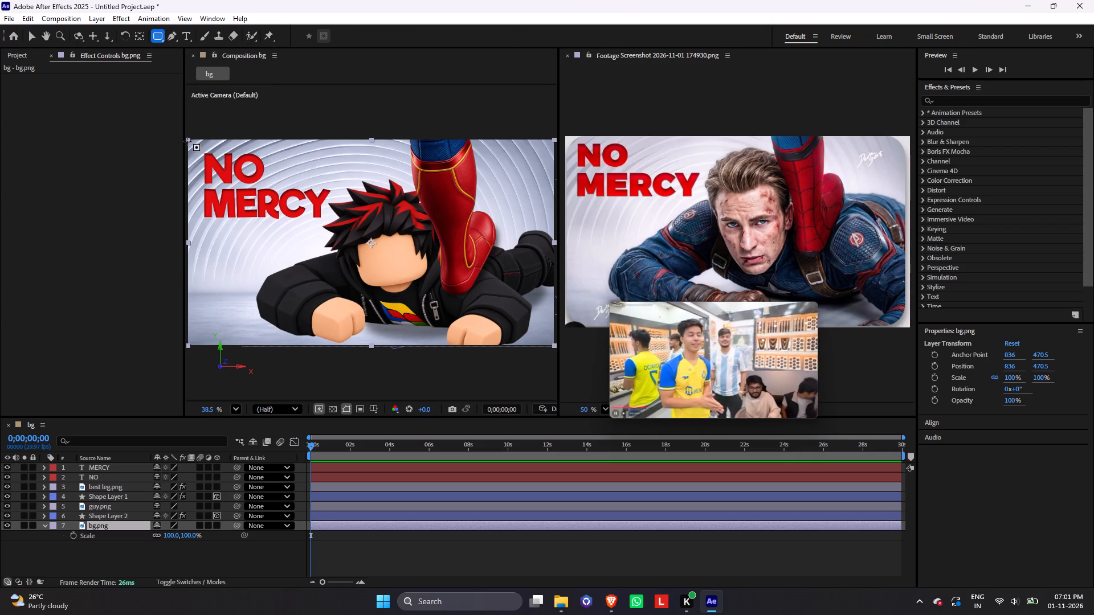
pyautogui.moveTo(190, 142); pyautogui.dragTo(468, 238)
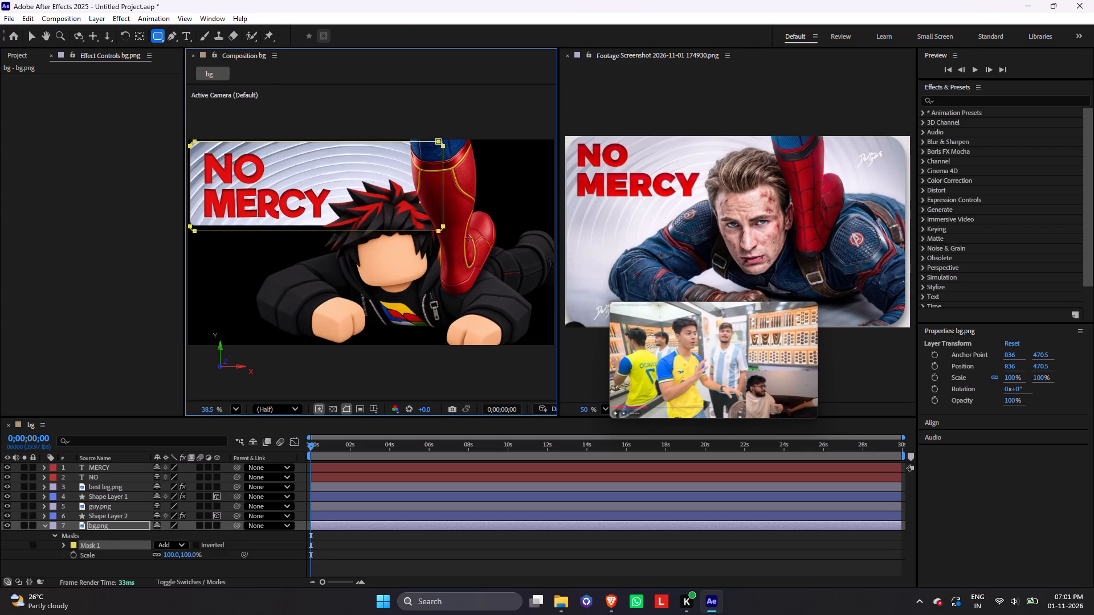
pyautogui.moveTo(468, 238); pyautogui.dragTo(550, 345)
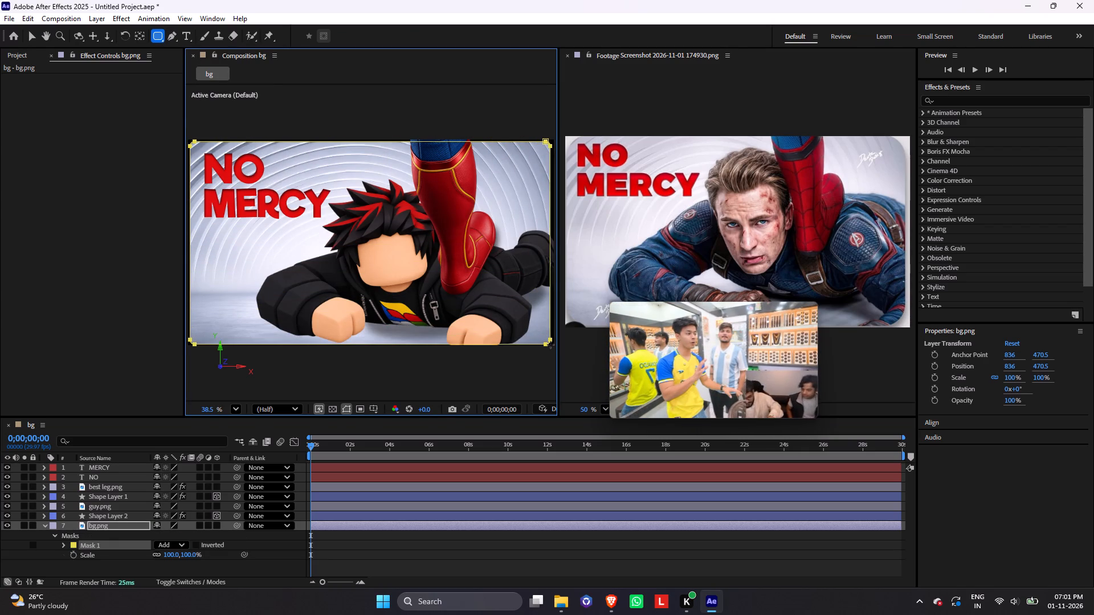
pyautogui.moveTo(550, 345); pyautogui.dragTo(552, 343)
pyautogui.click(560, 540)
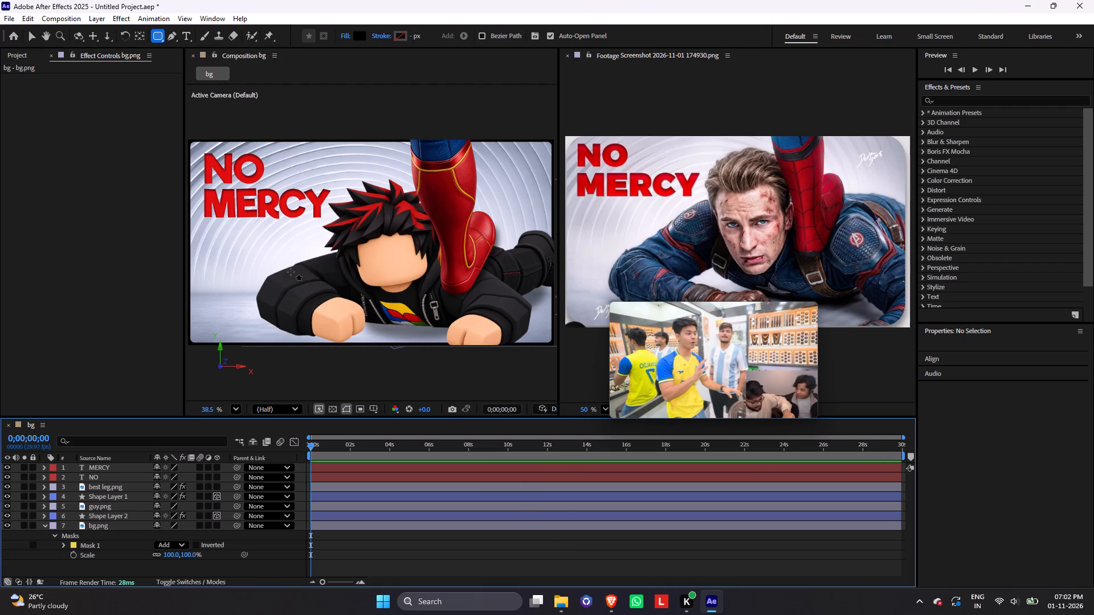
pyautogui.press('v')
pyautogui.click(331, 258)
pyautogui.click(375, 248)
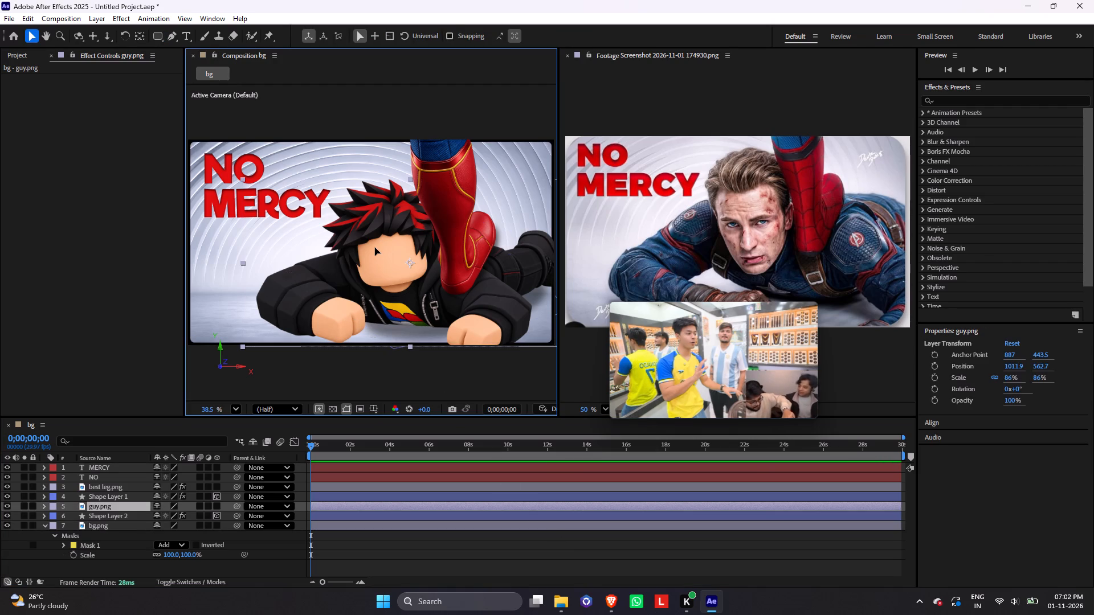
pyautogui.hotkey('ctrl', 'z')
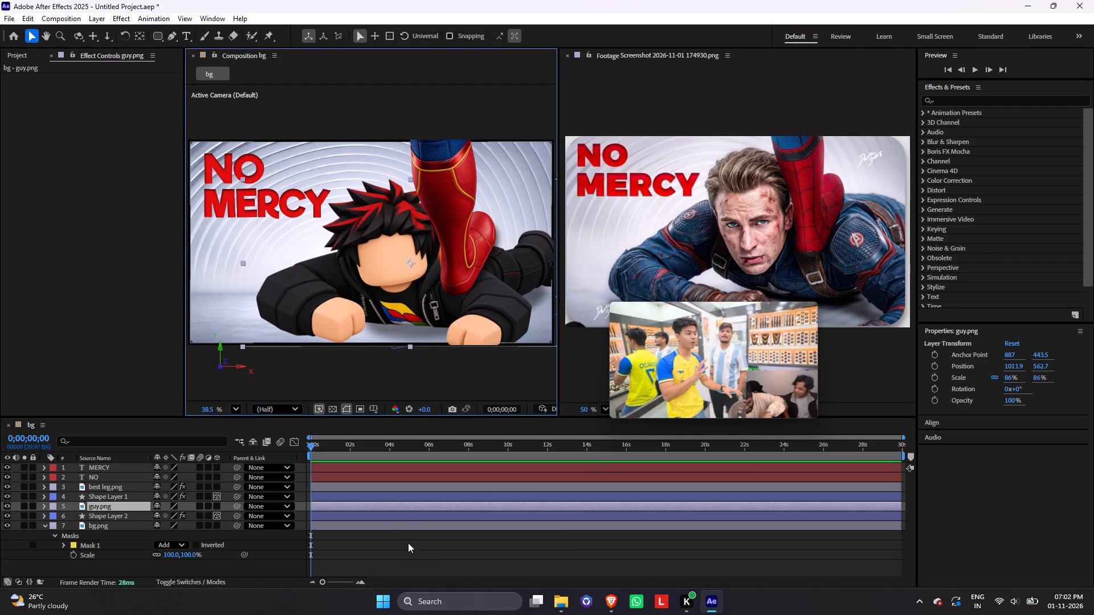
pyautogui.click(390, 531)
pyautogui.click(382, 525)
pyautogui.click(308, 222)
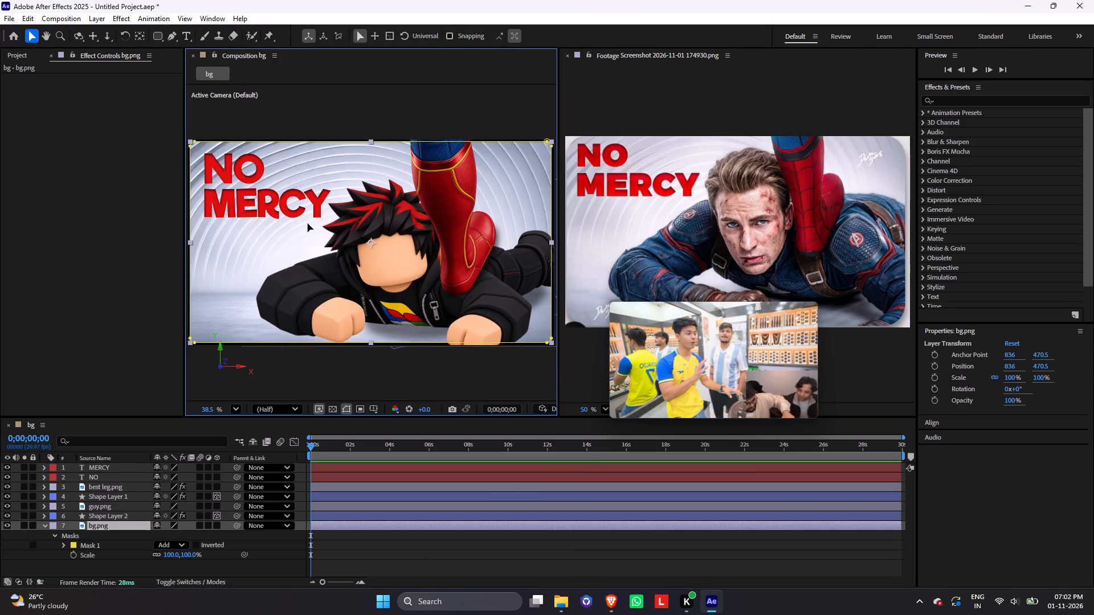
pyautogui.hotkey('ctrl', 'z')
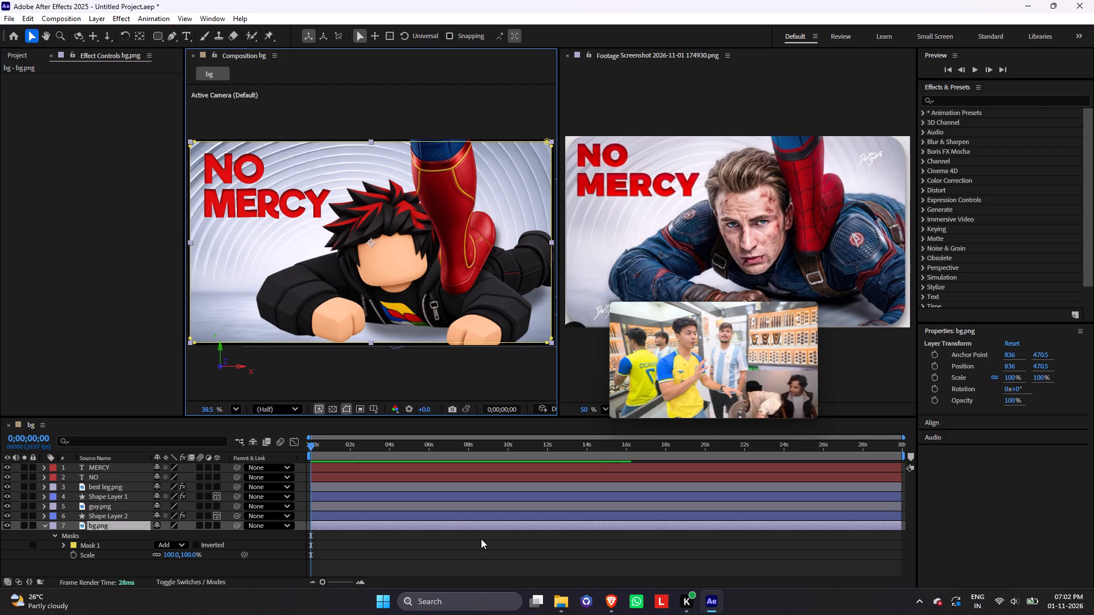
# Deselect the bg.png layer and collapse its mask and scale properties.
pyautogui.click(483, 542)
pyautogui.click(46, 527)
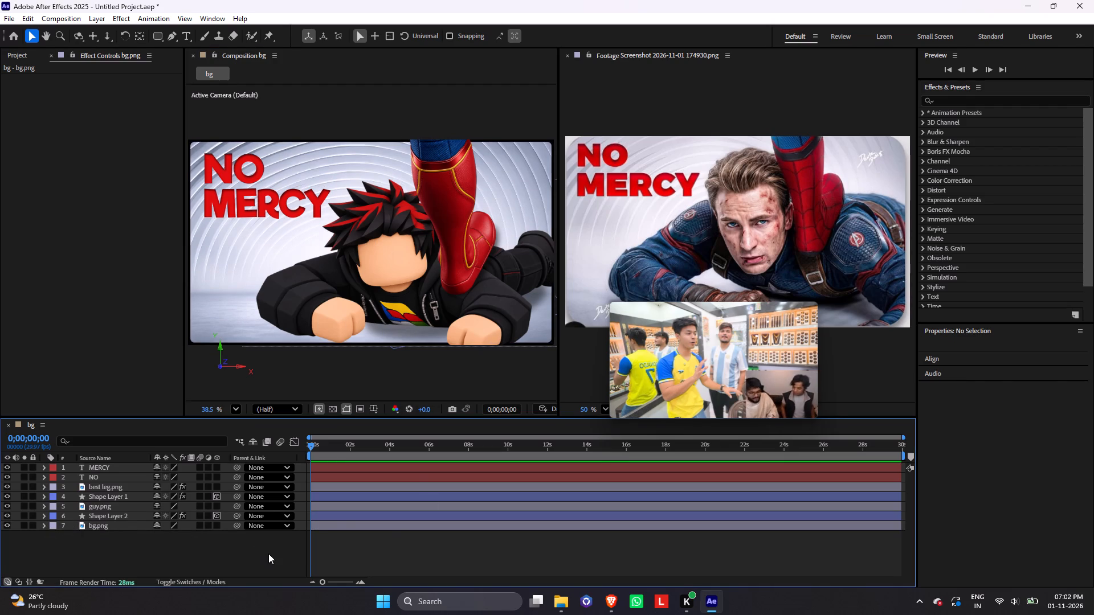
# Create a composition-sized solid layer in near-white F3F3F3.
pyautogui.click(268, 553)
pyautogui.rightClick(268, 553)
pyautogui.click(317, 418)
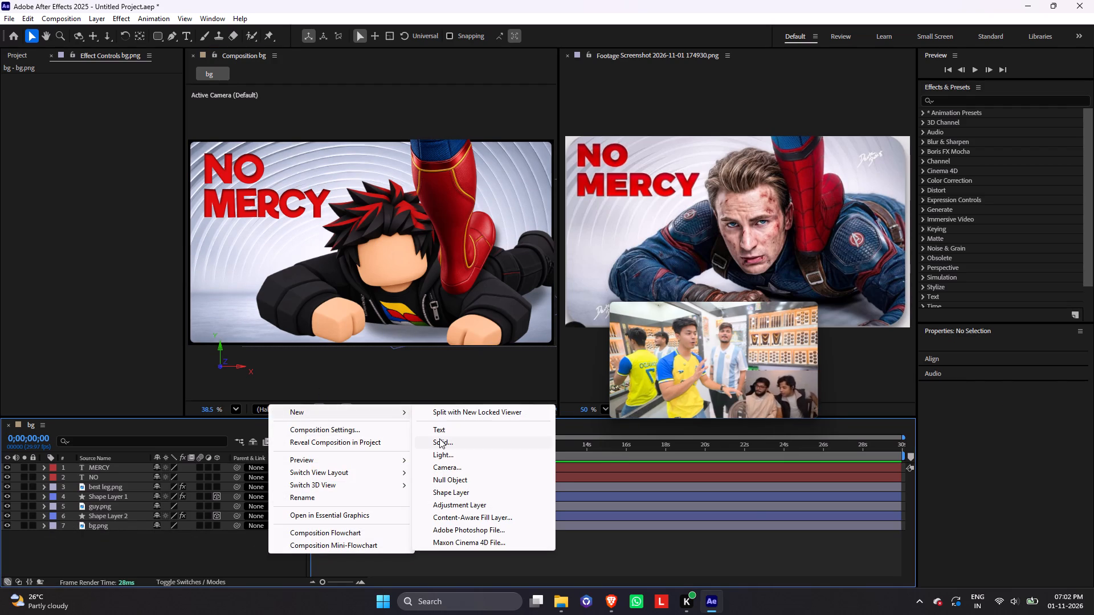
pyautogui.click(439, 438)
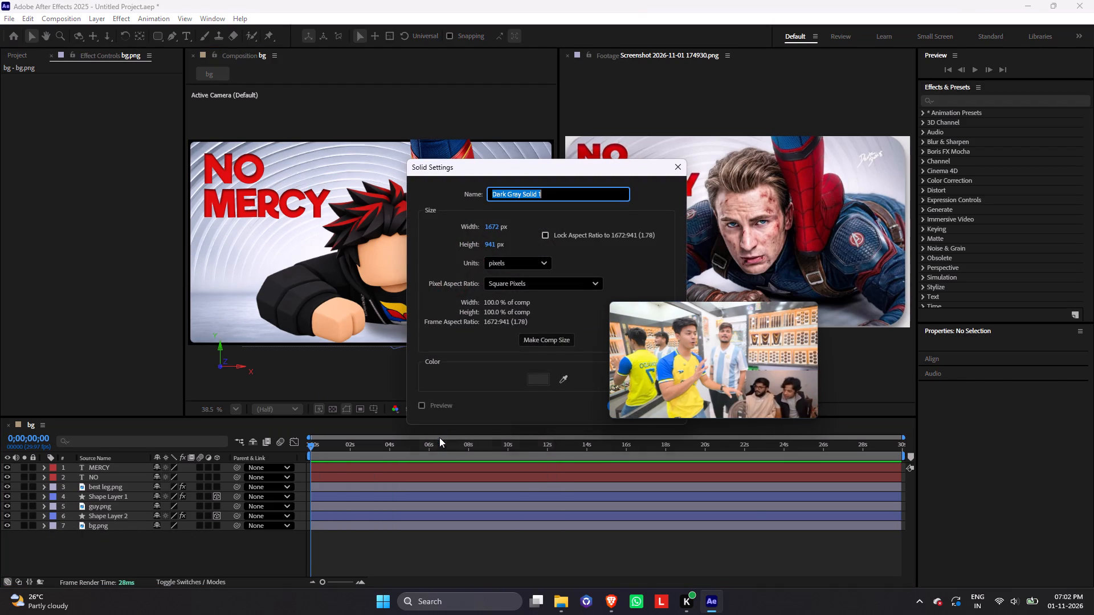
pyautogui.moveTo(583, 167); pyautogui.dragTo(473, 159)
pyautogui.click(429, 378)
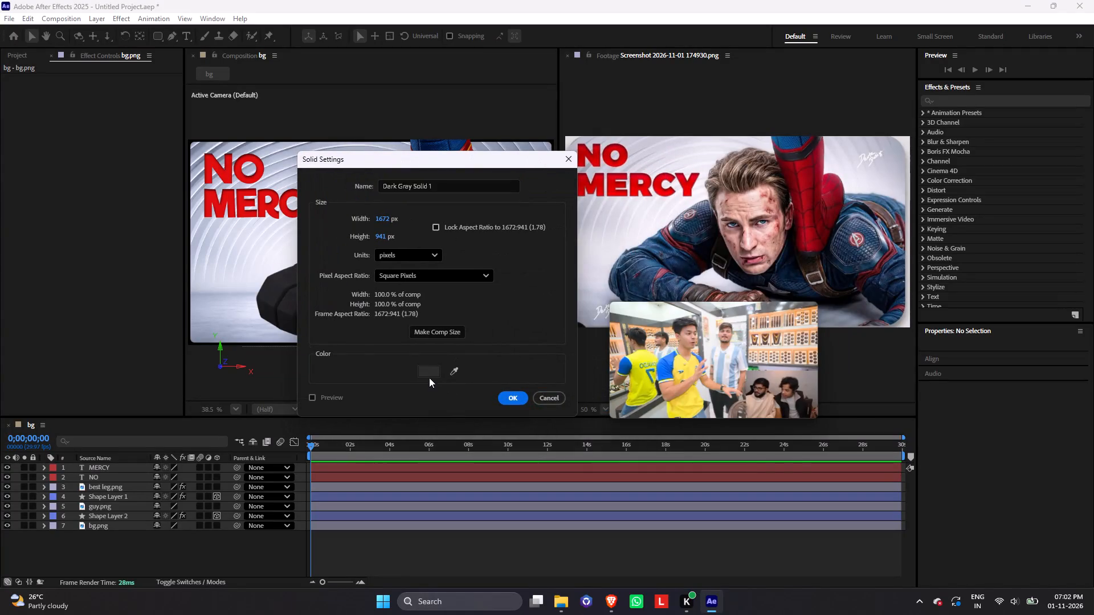
pyautogui.click(429, 372)
pyautogui.moveTo(309, 261); pyautogui.dragTo(287, 208)
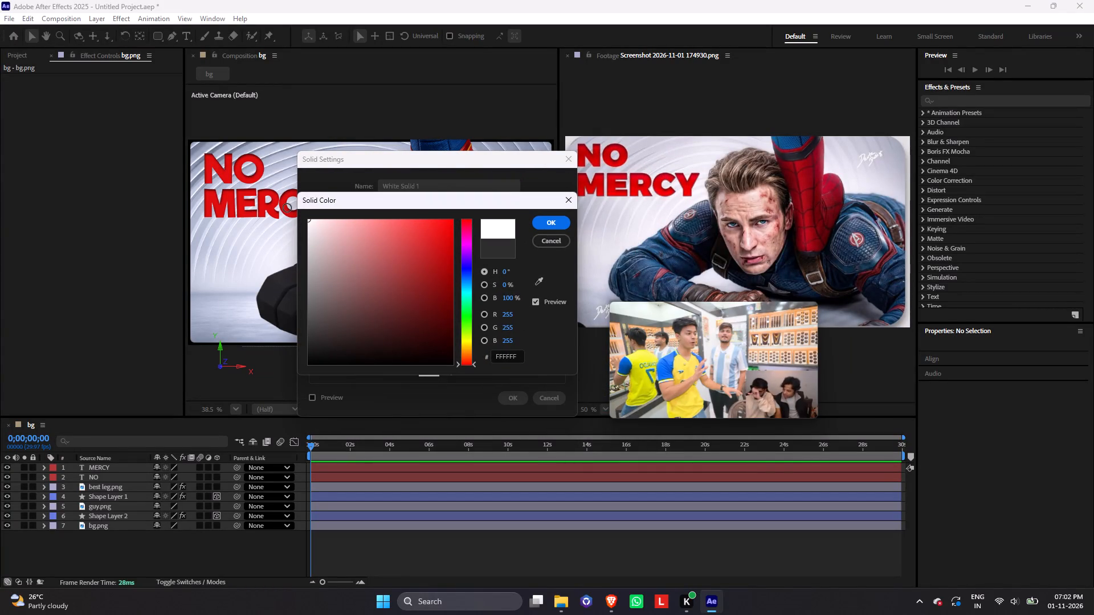
pyautogui.moveTo(287, 208); pyautogui.dragTo(284, 226)
pyautogui.click(533, 222)
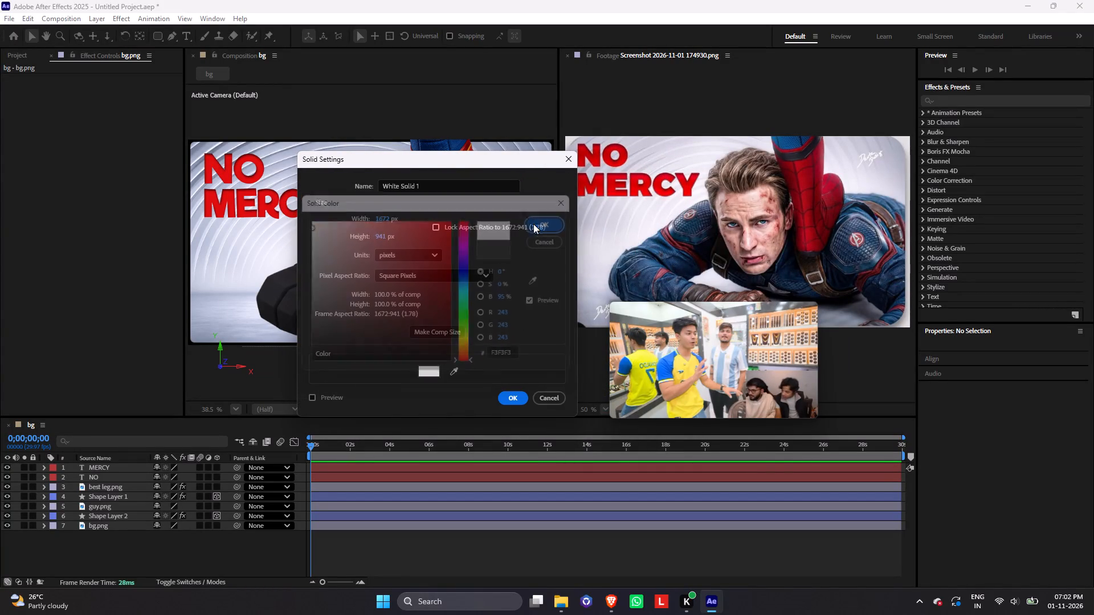
pyautogui.click(504, 390)
pyautogui.click(506, 393)
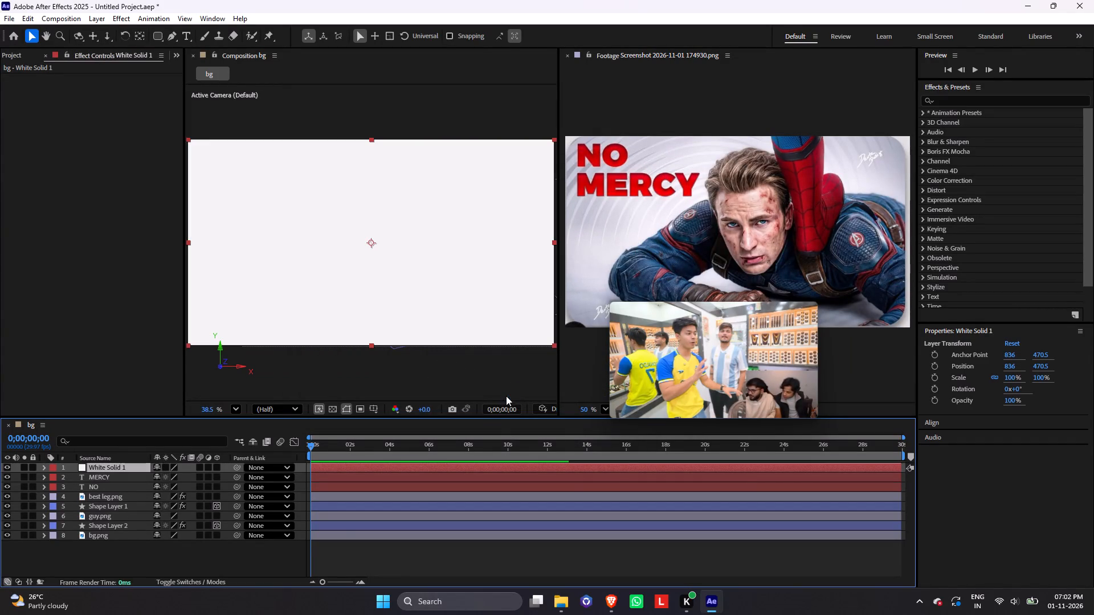
# Move the white solid to the bottom of the layer stack, beneath bg.png.
pyautogui.moveTo(117, 467); pyautogui.dragTo(112, 567)
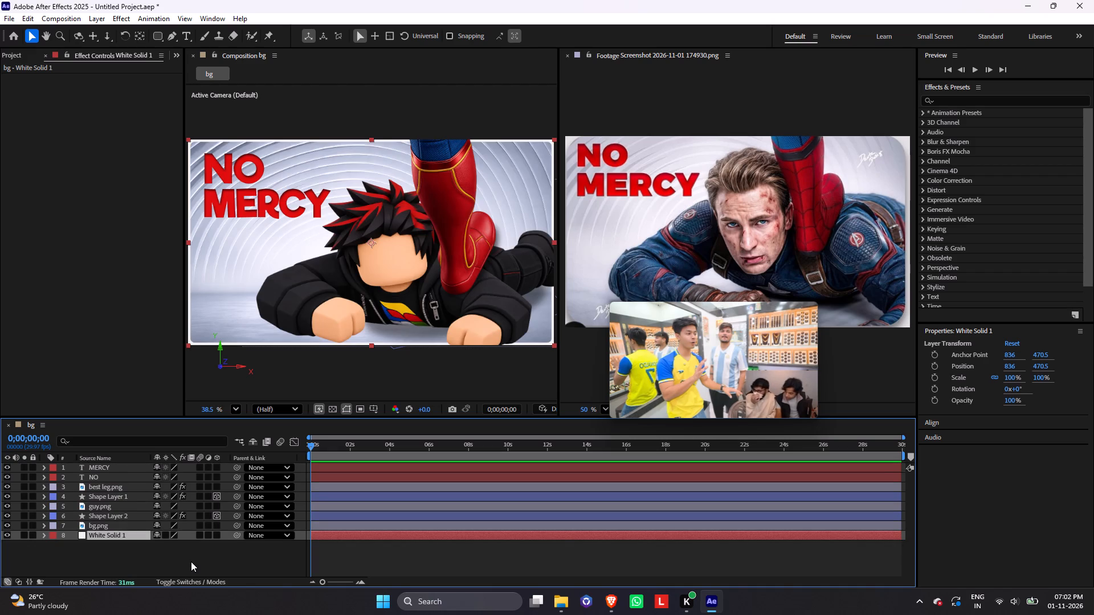
# Search the effects for "drop" and apply Drop Shadow to the bg.png layer.
pyautogui.click(355, 523)
pyautogui.click(970, 102)
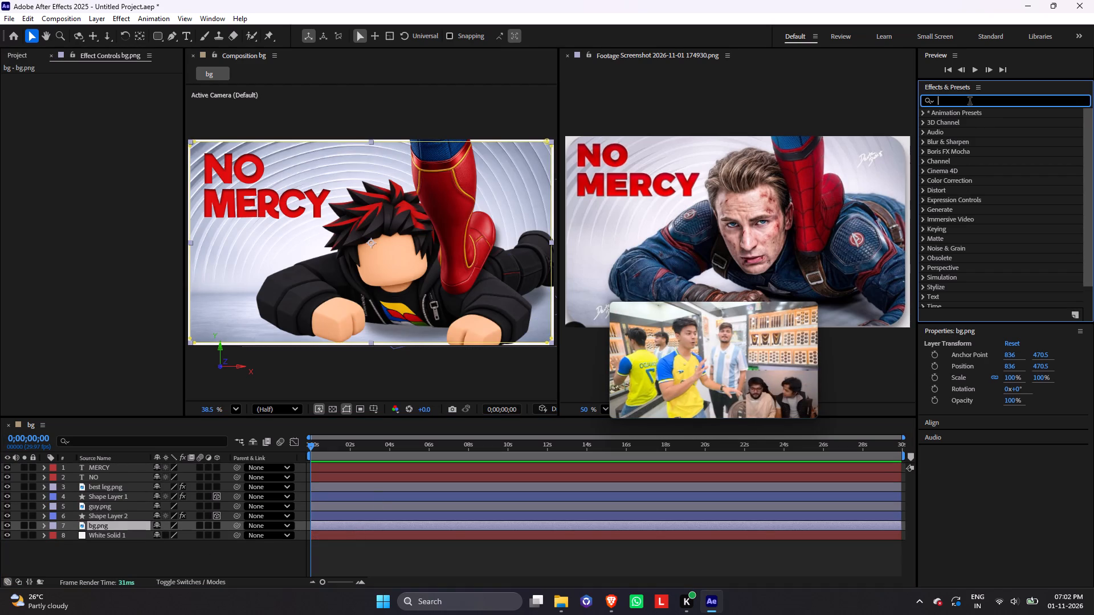
pyautogui.write('drop')
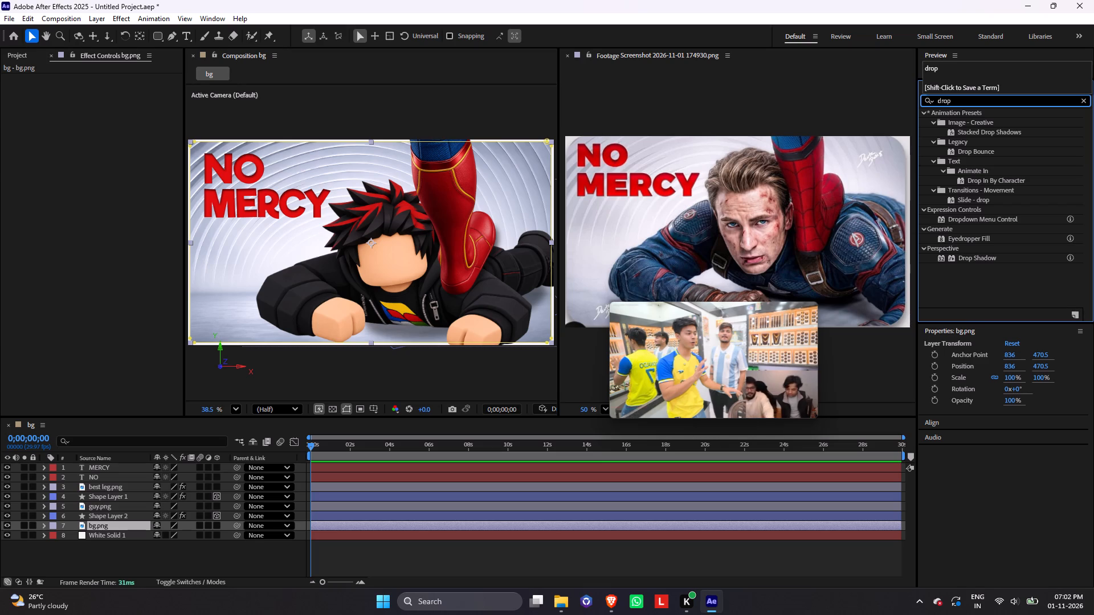
pyautogui.moveTo(990, 258); pyautogui.dragTo(442, 523)
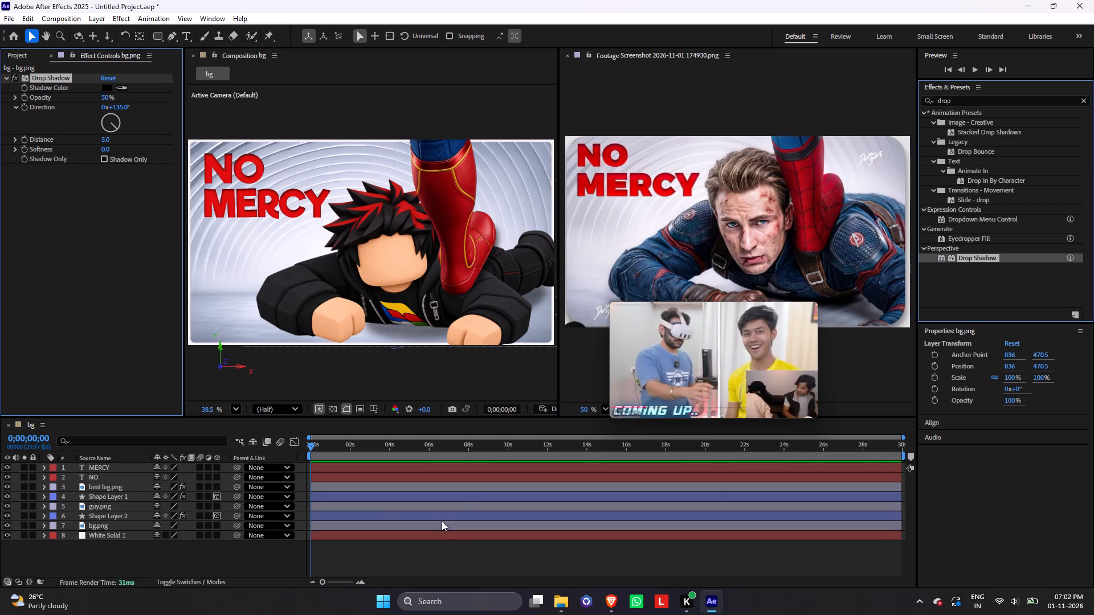
# Set the bg.png drop shadow's distance to 13, softness to 323 and opacity to 86%.
pyautogui.click(107, 141)
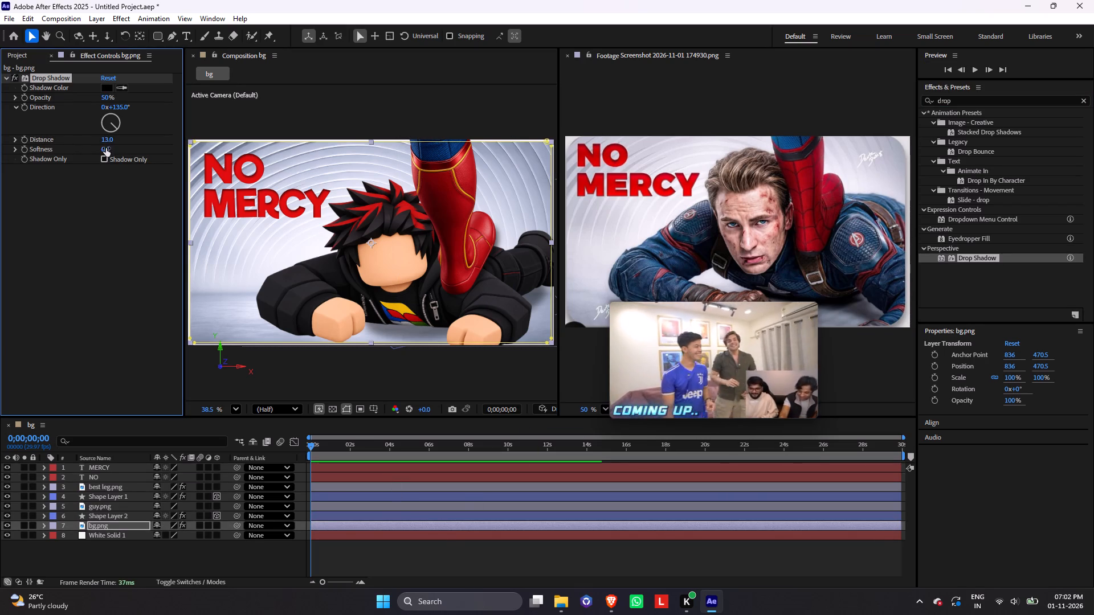
pyautogui.moveTo(106, 148); pyautogui.dragTo(305, 163)
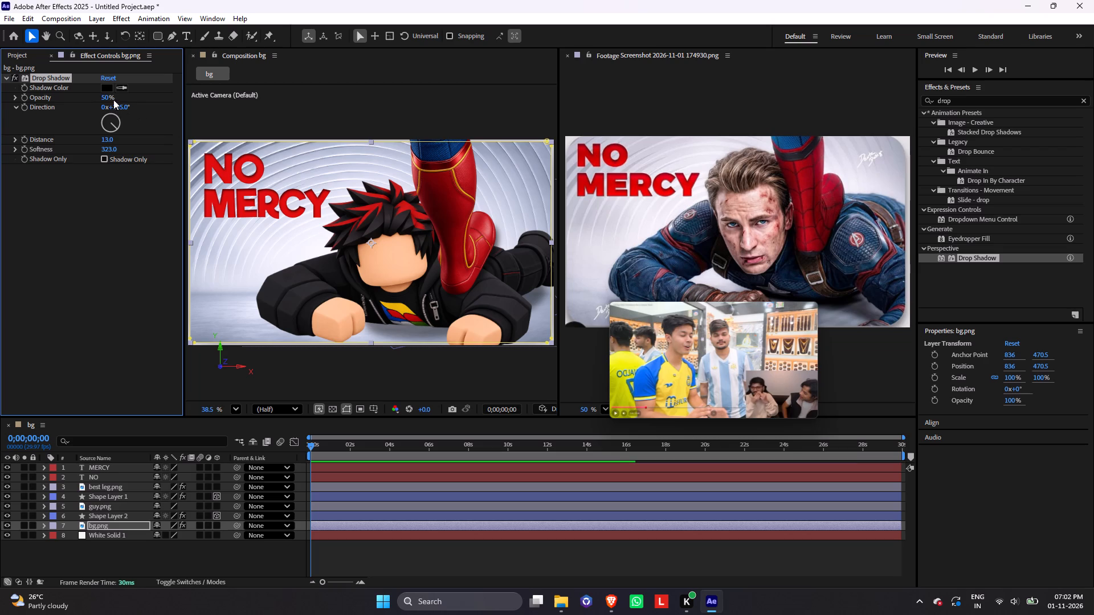
pyautogui.moveTo(107, 95); pyautogui.dragTo(158, 95)
pyautogui.click(124, 223)
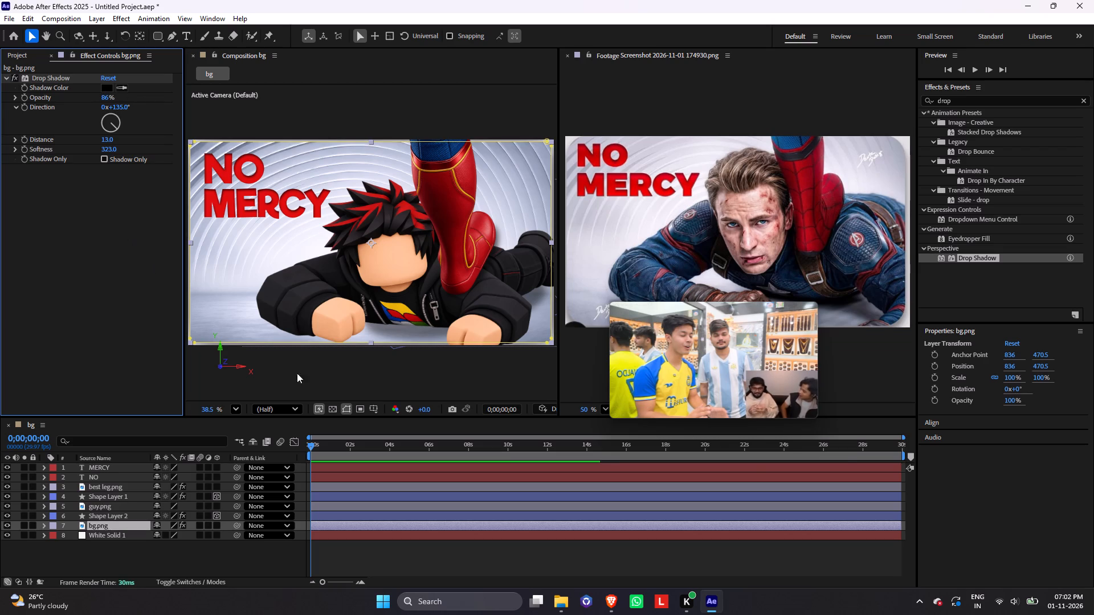
pyautogui.click(313, 384)
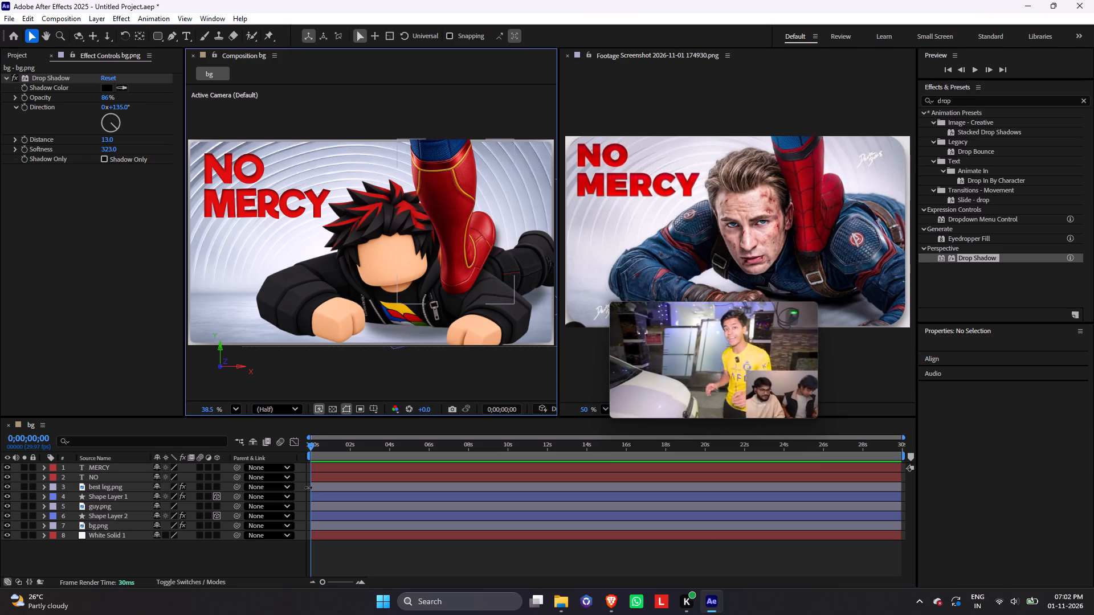
# Reduce the bg.png drop shadow's softness to 168 and deselect the layer.
pyautogui.moveTo(104, 147); pyautogui.dragTo(90, 147)
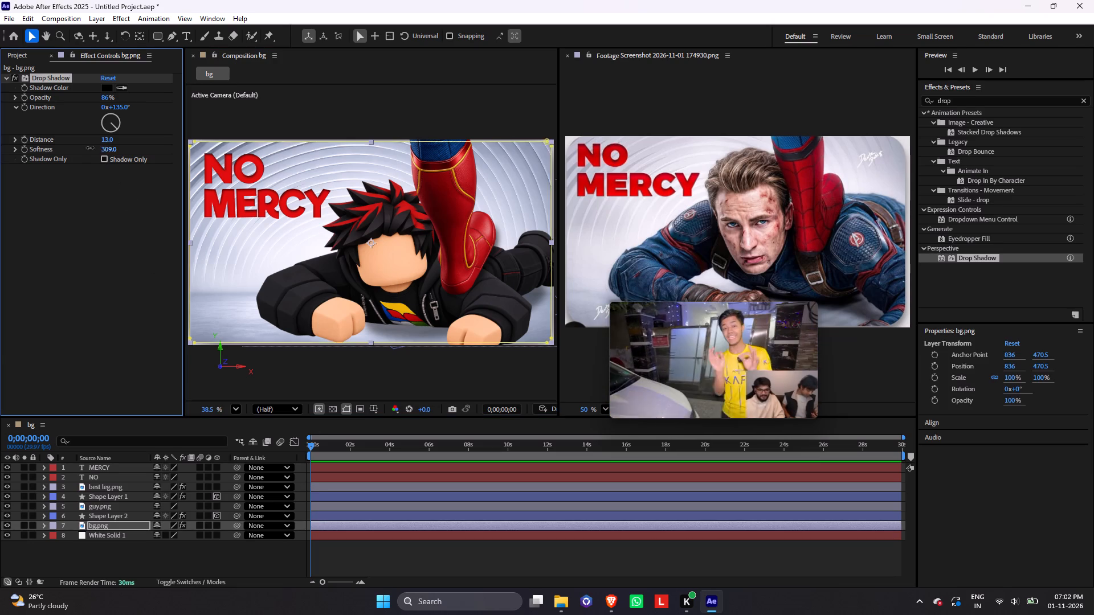
pyautogui.moveTo(90, 147); pyautogui.dragTo(28, 161)
pyautogui.click(165, 374)
pyautogui.click(215, 379)
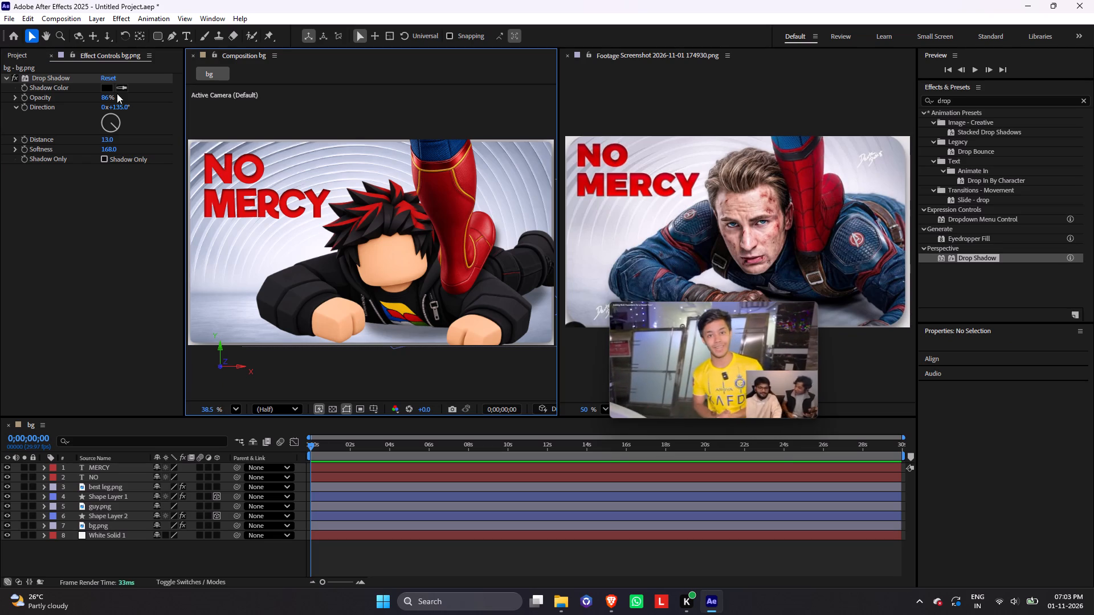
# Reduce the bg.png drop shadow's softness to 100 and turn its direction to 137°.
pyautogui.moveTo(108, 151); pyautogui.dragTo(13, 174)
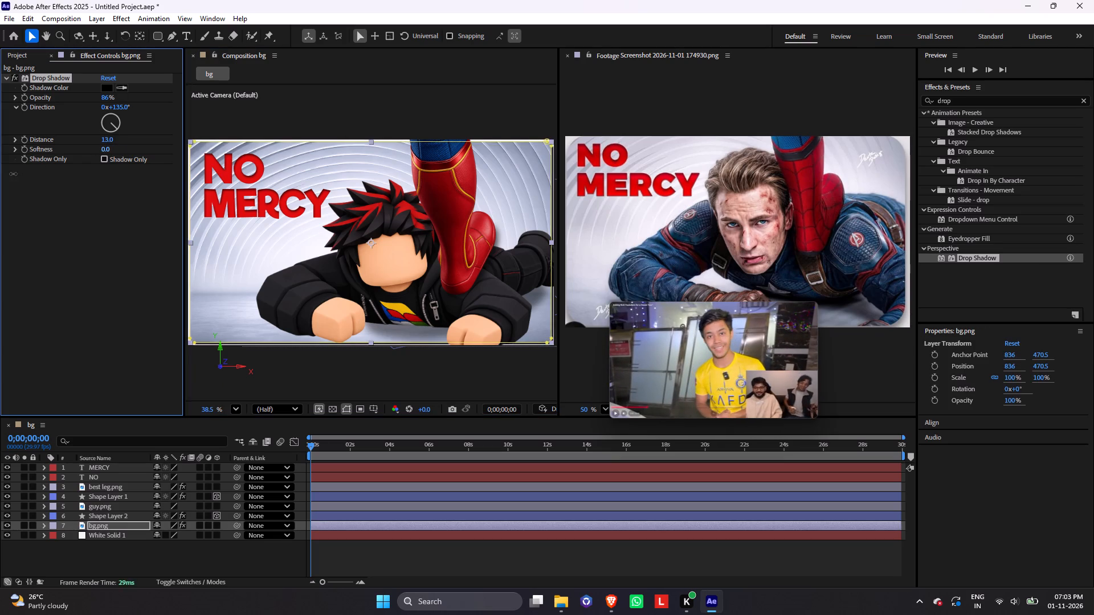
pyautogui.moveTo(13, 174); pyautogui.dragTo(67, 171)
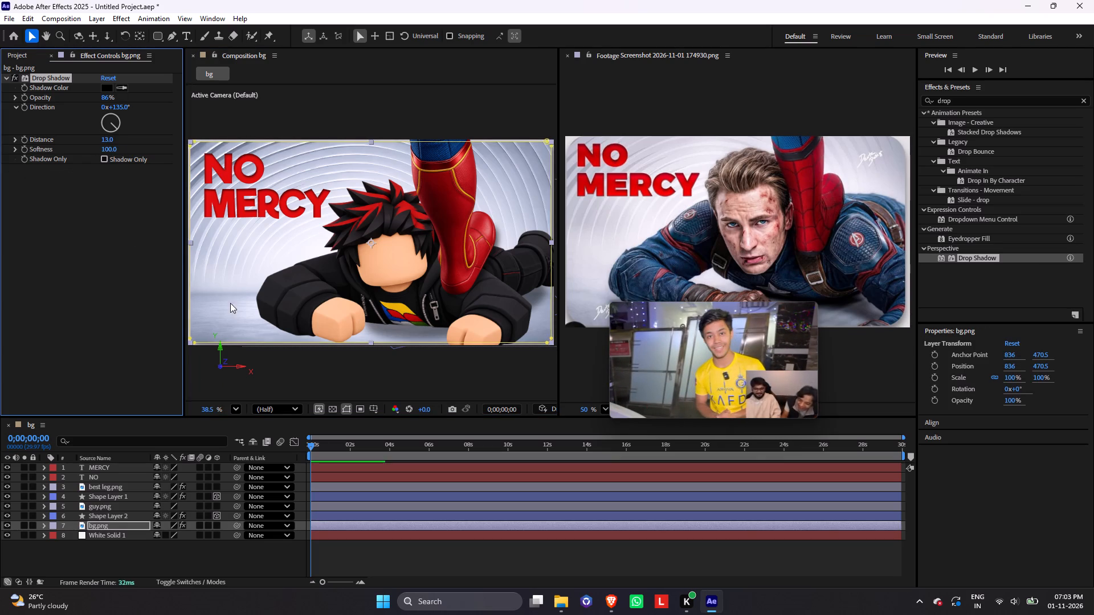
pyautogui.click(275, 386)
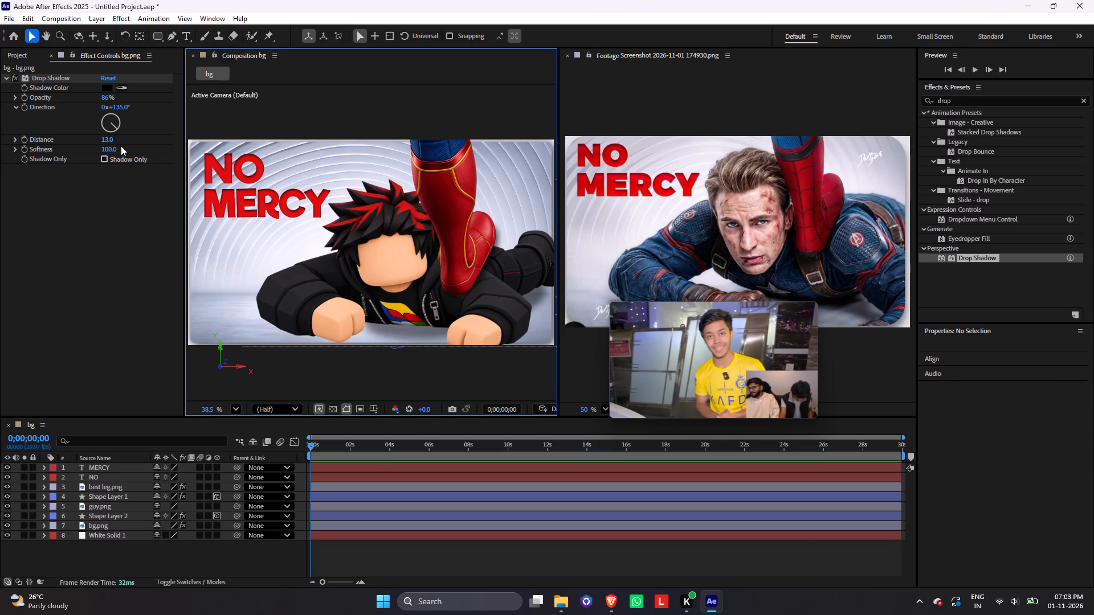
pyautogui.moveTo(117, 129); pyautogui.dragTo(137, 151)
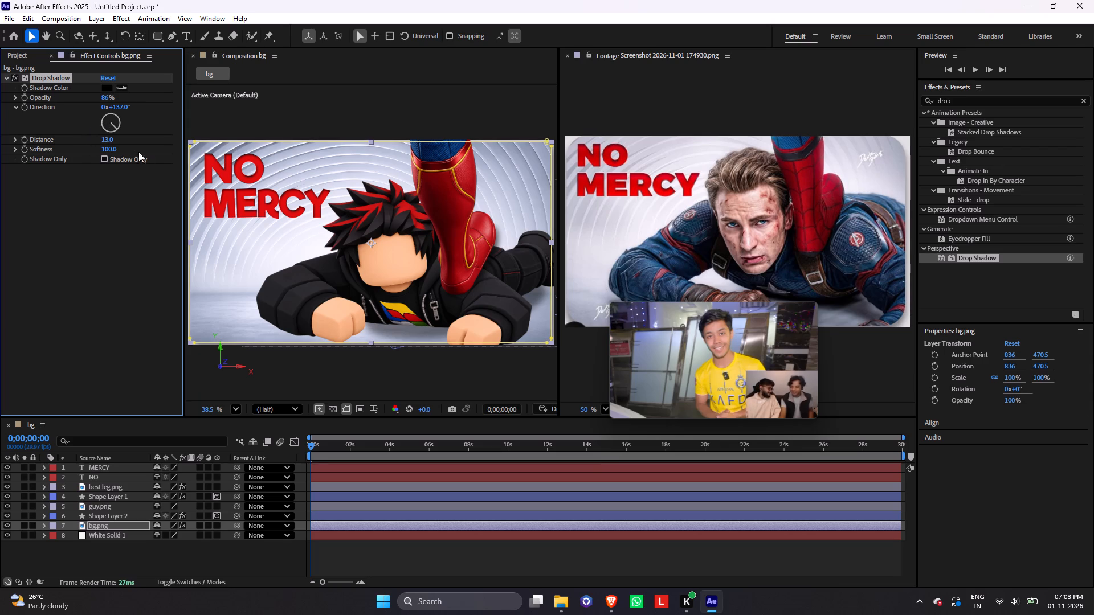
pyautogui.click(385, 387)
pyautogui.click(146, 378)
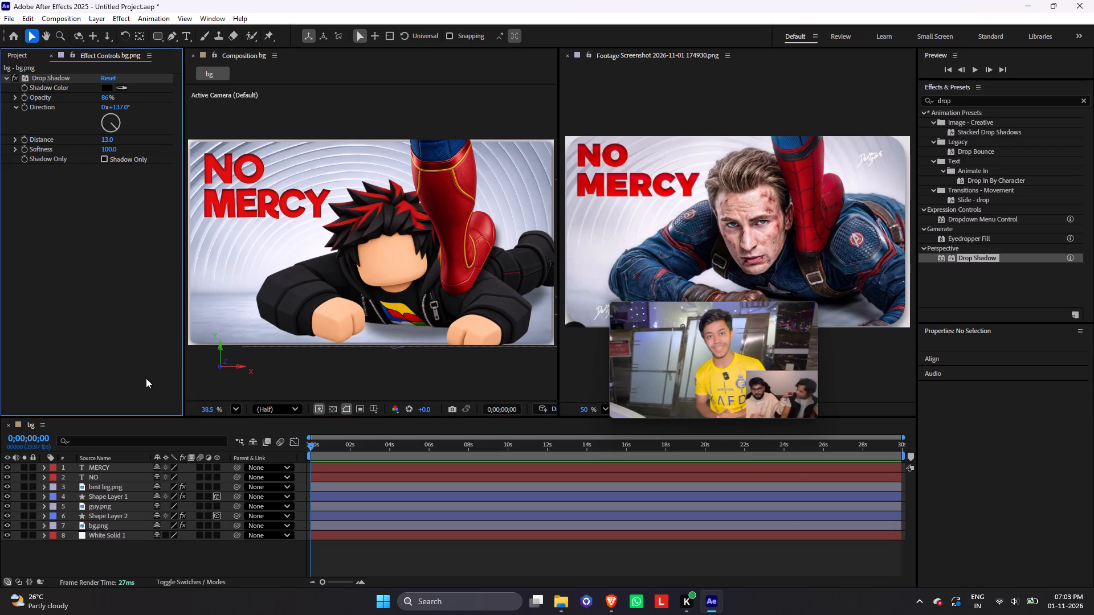
# Undo the recent background edits back past the bg.png drop shadow and the white solid, to the full-frame background.
pyautogui.hotkey('ctrl', 'z')
pyautogui.hotkey('ctrl', 'z')
pyautogui.hotkey('ctrl', 'z')
pyautogui.hotkey('ctrl', 'z')
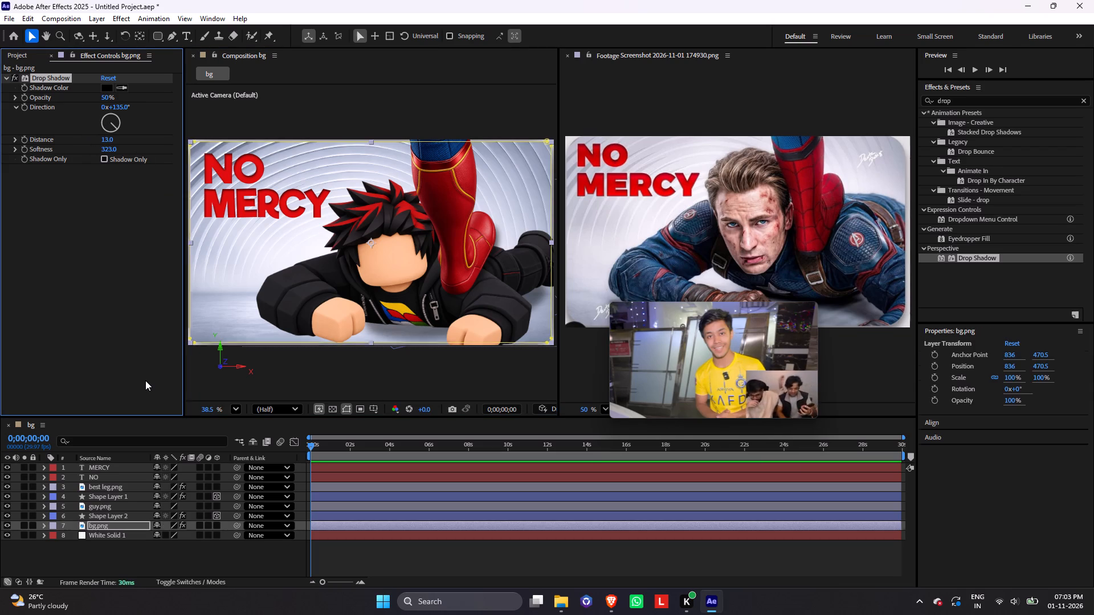
pyautogui.hotkey('ctrl', 'z')
pyautogui.hotkey('ctrl', 'z')
pyautogui.hotkey('ctrl', 'z')
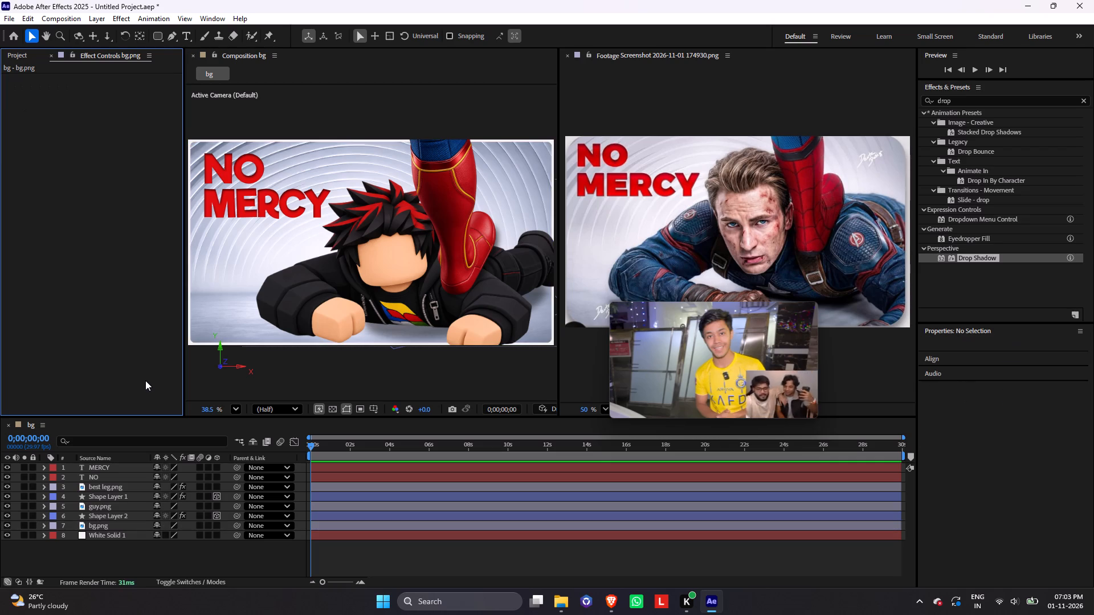
pyautogui.hotkey('ctrl', 'z')
pyautogui.hotkey('ctrl', 'z')
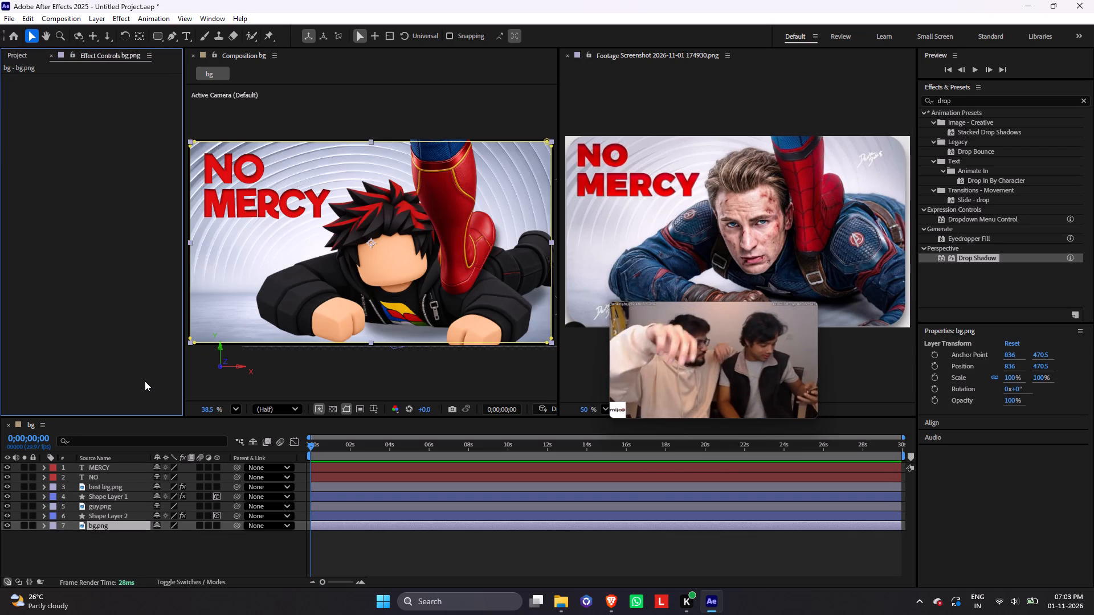
pyautogui.hotkey('ctrl', 'z')
pyautogui.click(397, 565)
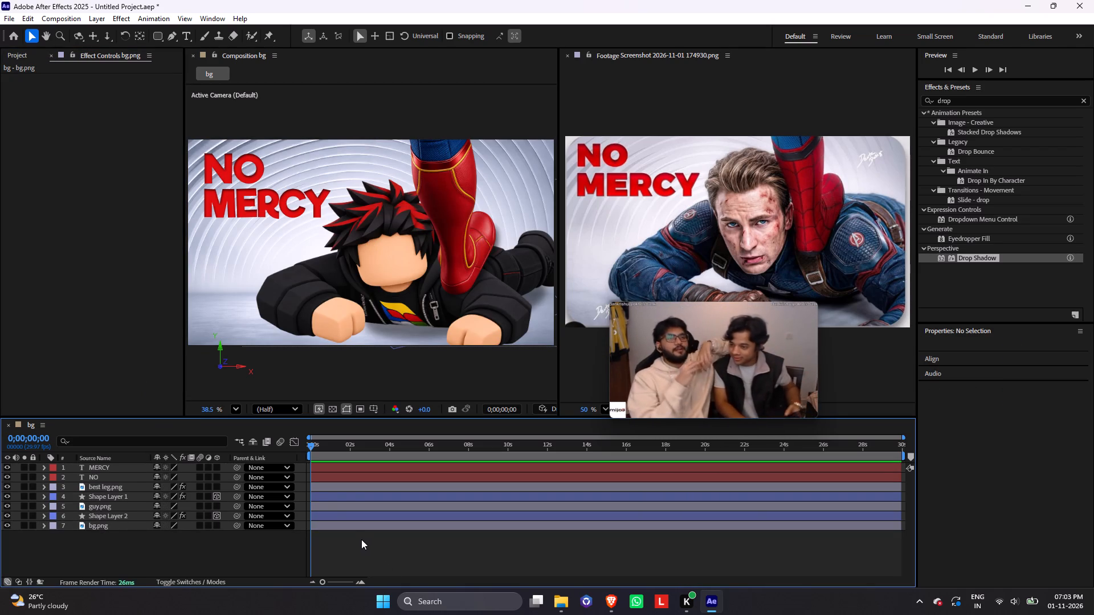
# Add a Stroke layer style to guy.png, coloured black with size 7.1.
pyautogui.click(100, 503)
pyautogui.rightClick(100, 504)
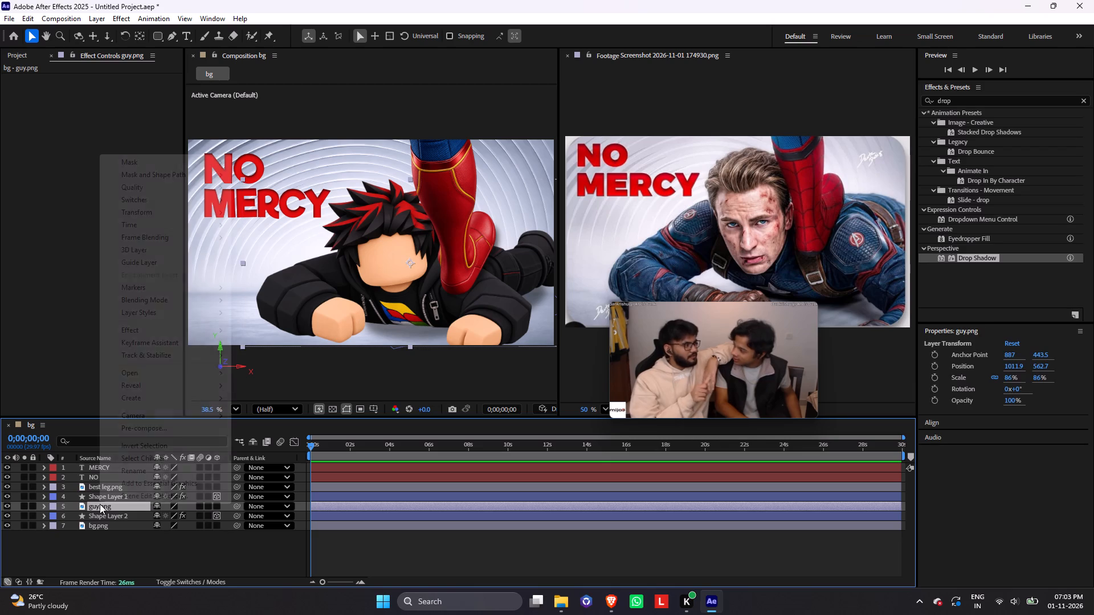
pyautogui.click(142, 313)
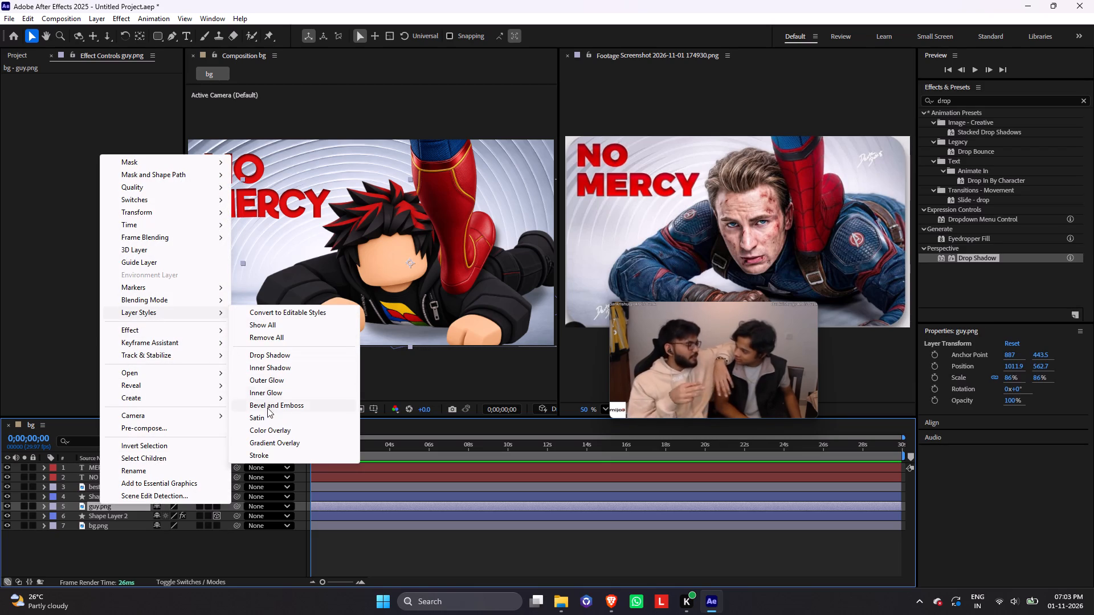
pyautogui.click(267, 456)
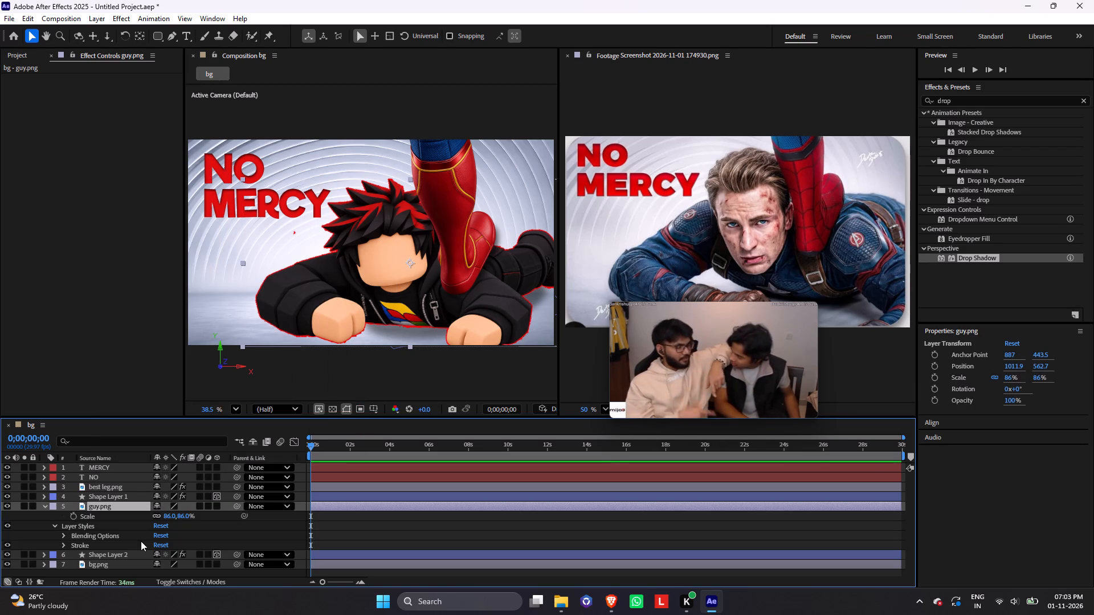
pyautogui.click(65, 545)
pyautogui.scroll(-1, 157, 534)
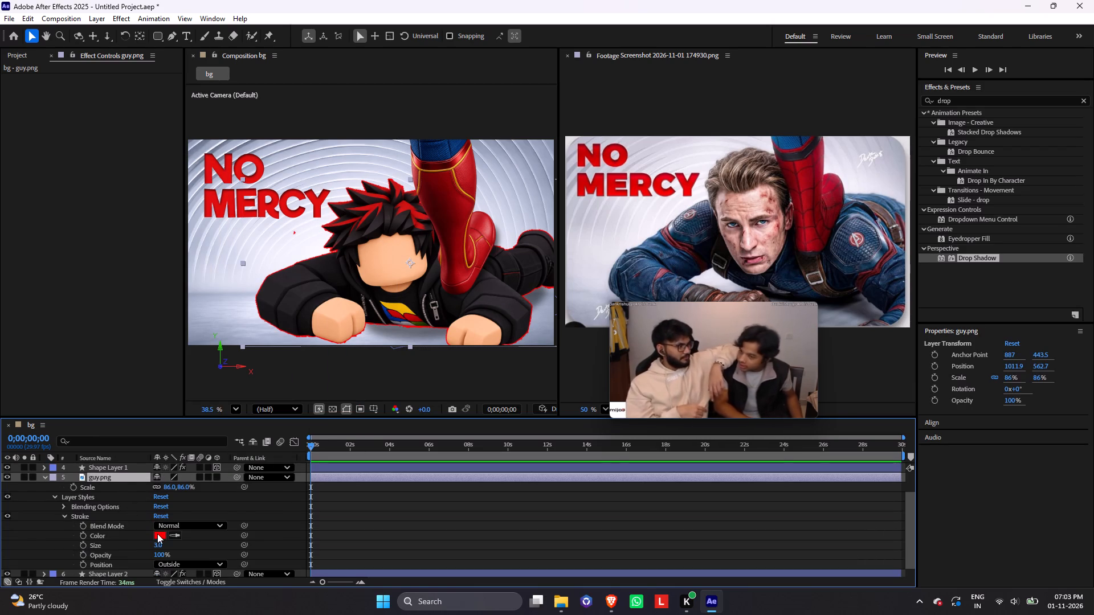
pyautogui.click(161, 538)
pyautogui.moveTo(448, 281); pyautogui.dragTo(377, 232)
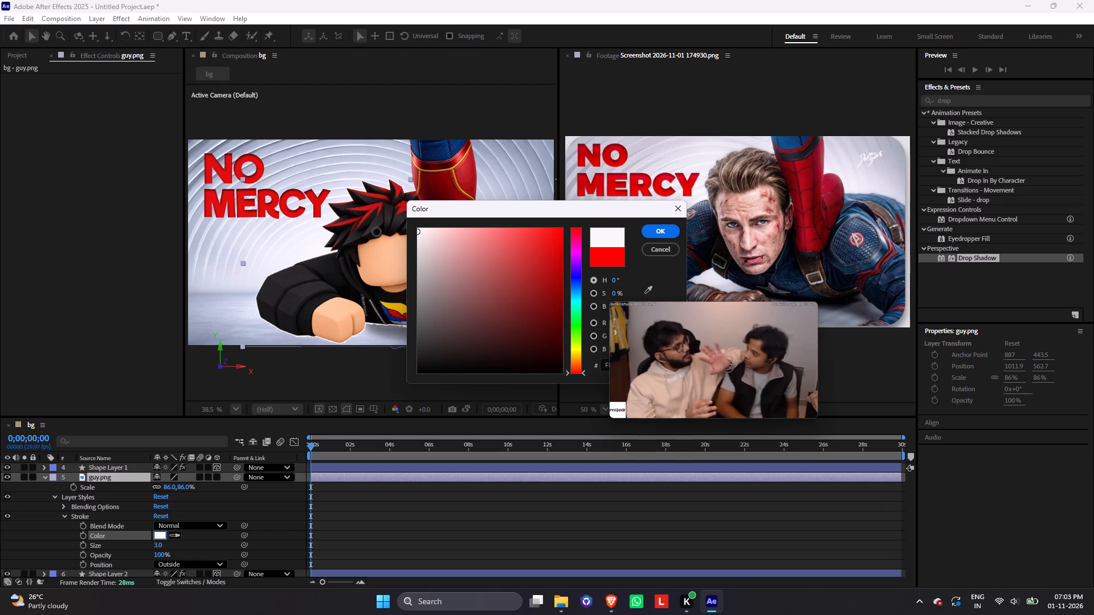
pyautogui.moveTo(377, 232); pyautogui.dragTo(344, 493)
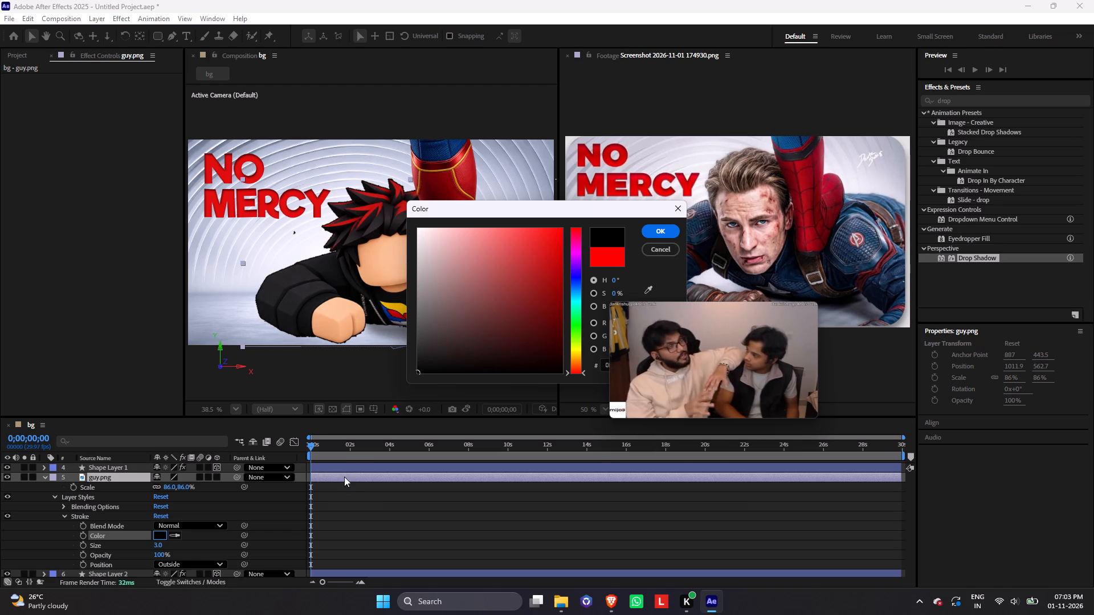
pyautogui.click(667, 234)
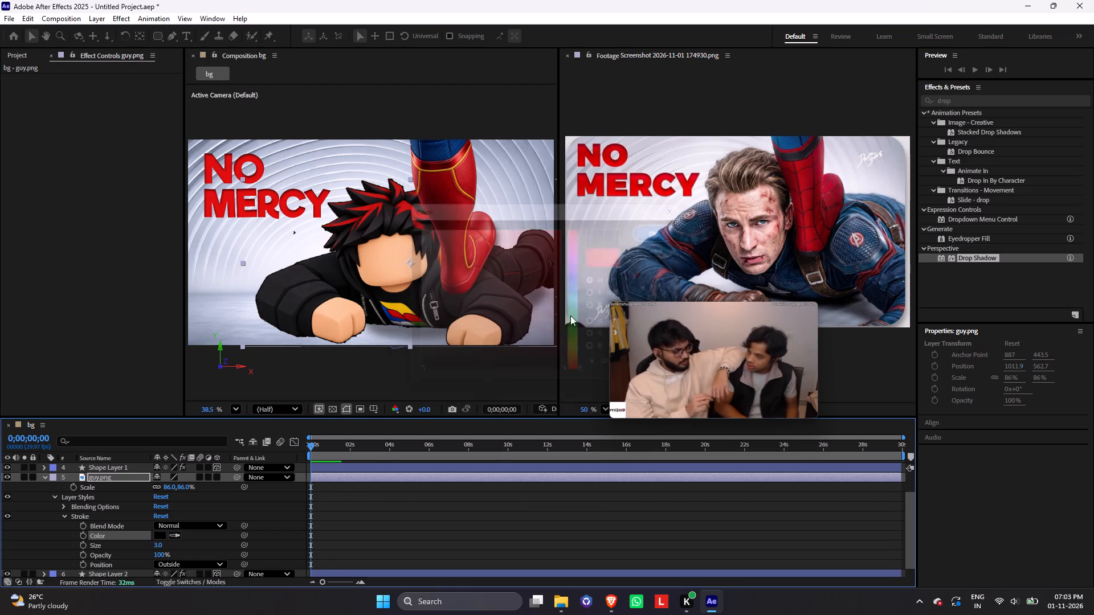
pyautogui.moveTo(159, 546); pyautogui.dragTo(181, 544)
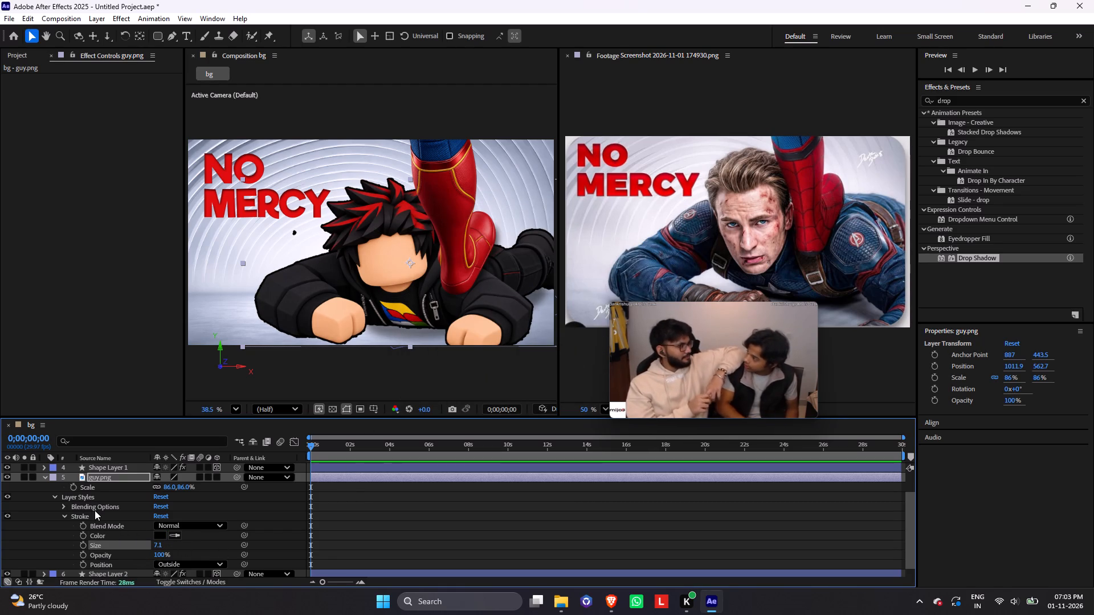
pyautogui.click(91, 514)
pyautogui.rightClick(91, 514)
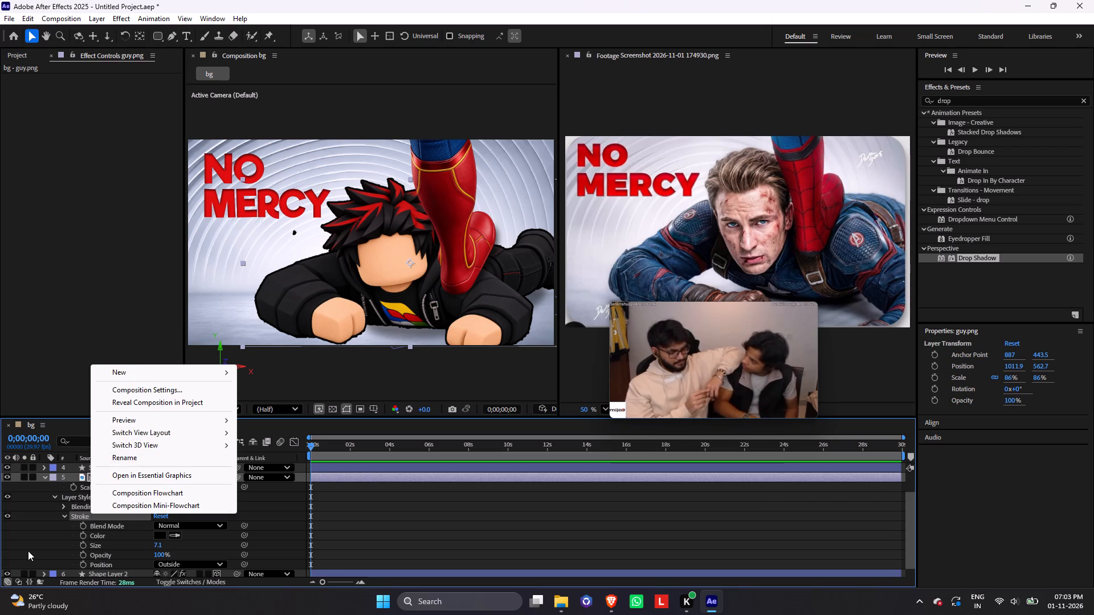
pyautogui.click(28, 551)
# Duplicate the guy.png layer and change the lower copy's stroke colour to white.
pyautogui.click(105, 479)
pyautogui.hotkey('ctrl', 'd')
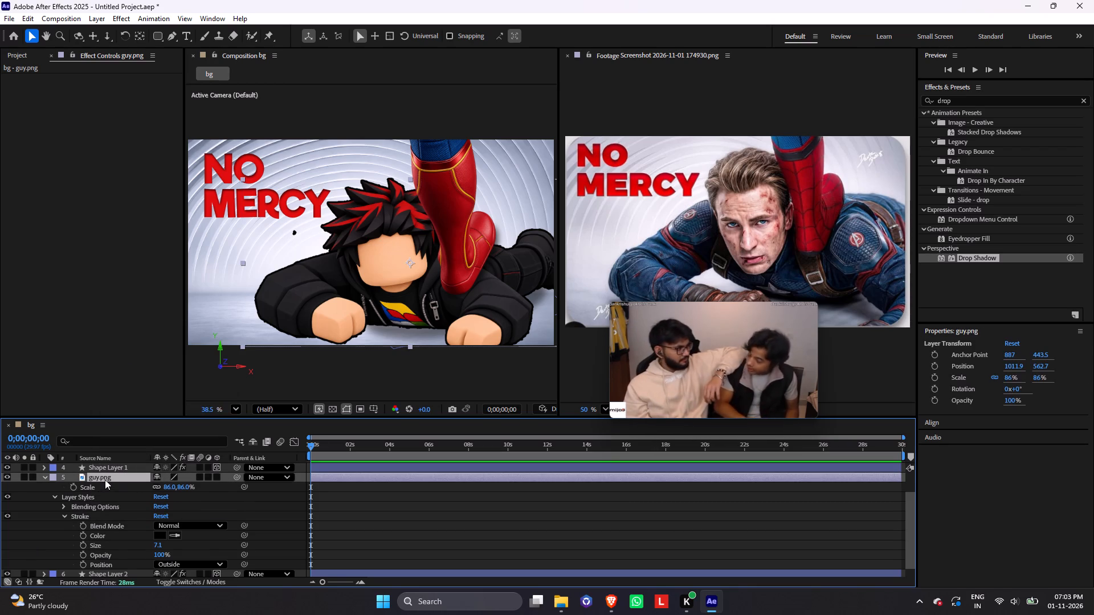
pyautogui.scroll(-1, 145, 536)
pyautogui.click(165, 519)
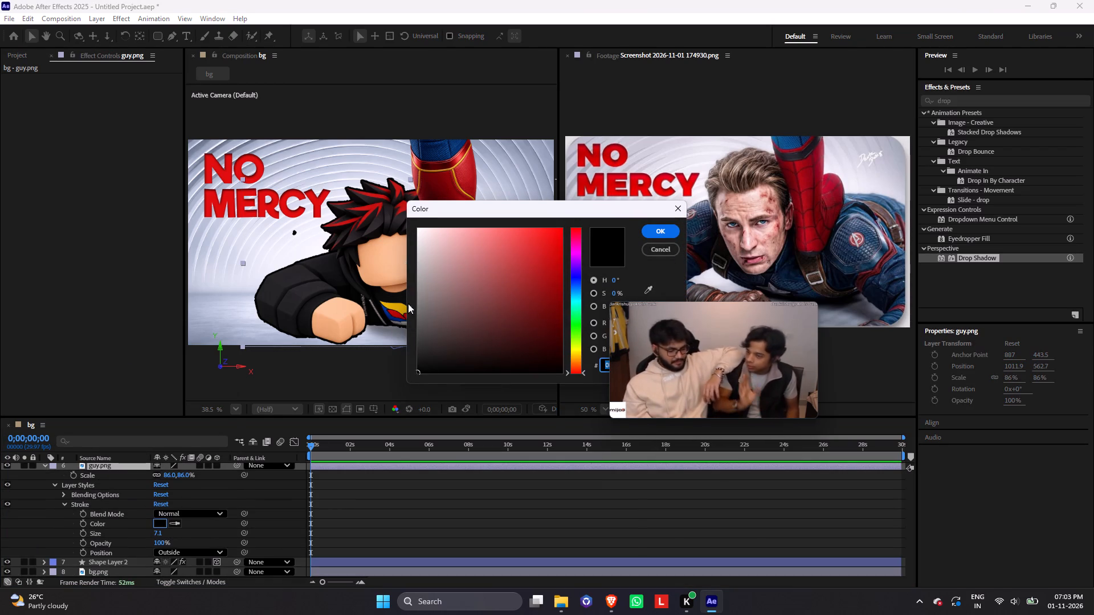
pyautogui.moveTo(443, 282); pyautogui.dragTo(374, 229)
pyautogui.click(670, 232)
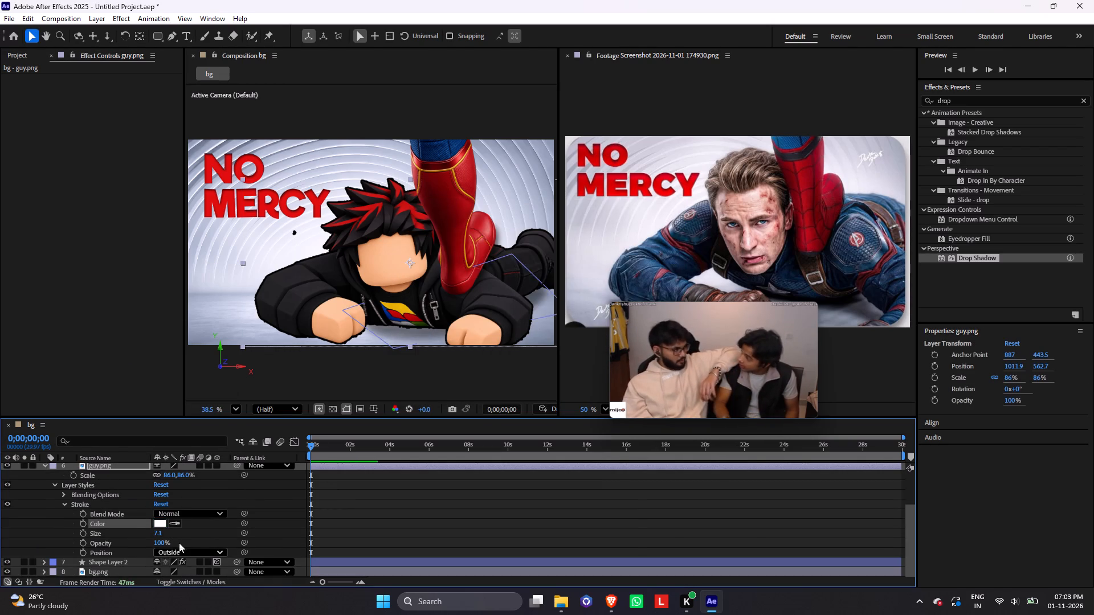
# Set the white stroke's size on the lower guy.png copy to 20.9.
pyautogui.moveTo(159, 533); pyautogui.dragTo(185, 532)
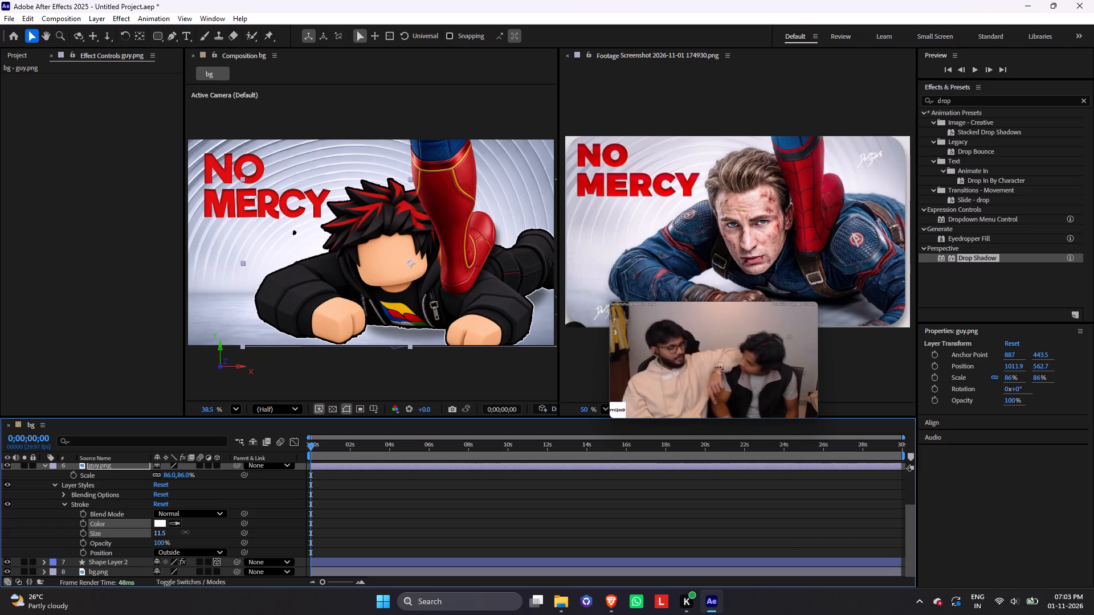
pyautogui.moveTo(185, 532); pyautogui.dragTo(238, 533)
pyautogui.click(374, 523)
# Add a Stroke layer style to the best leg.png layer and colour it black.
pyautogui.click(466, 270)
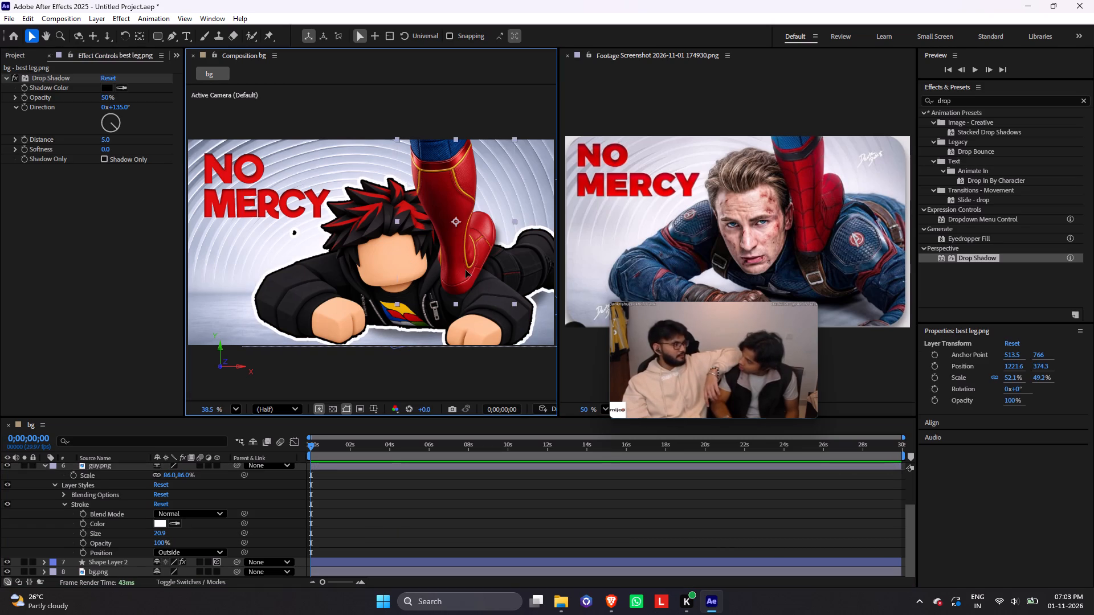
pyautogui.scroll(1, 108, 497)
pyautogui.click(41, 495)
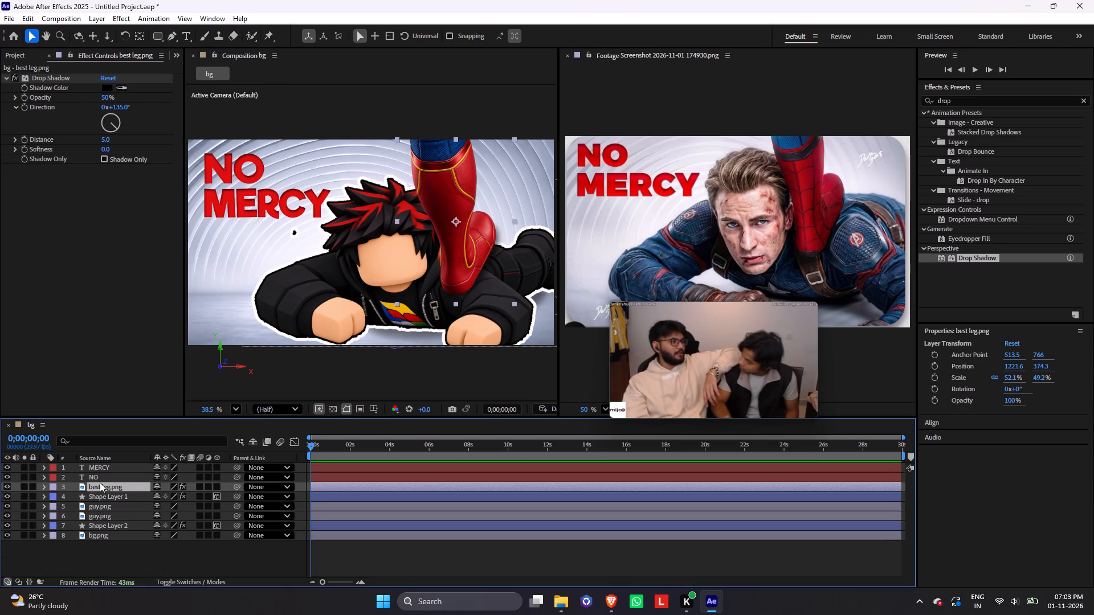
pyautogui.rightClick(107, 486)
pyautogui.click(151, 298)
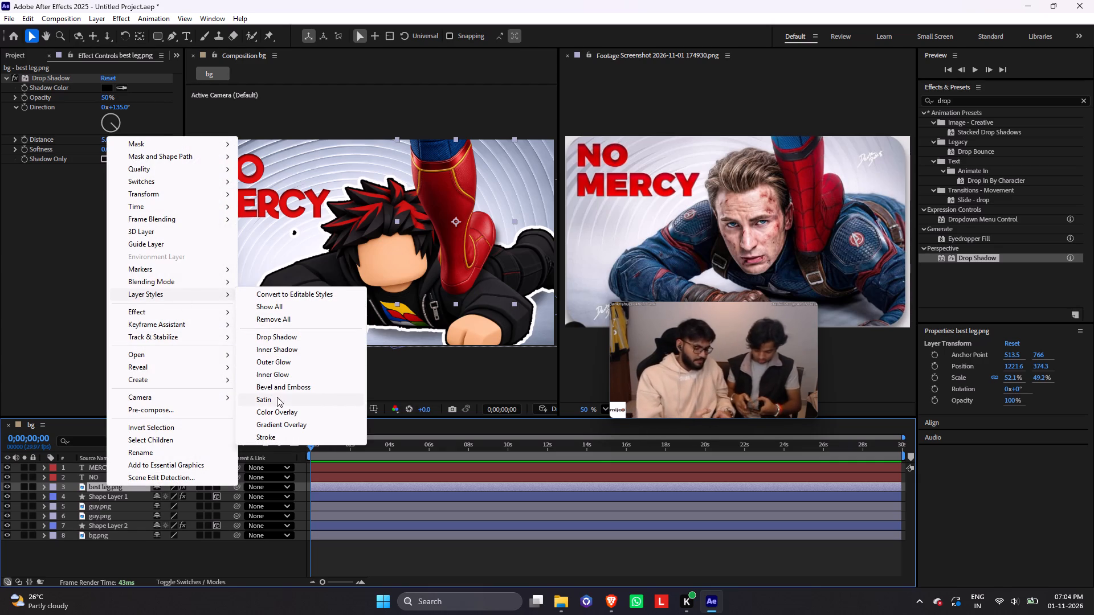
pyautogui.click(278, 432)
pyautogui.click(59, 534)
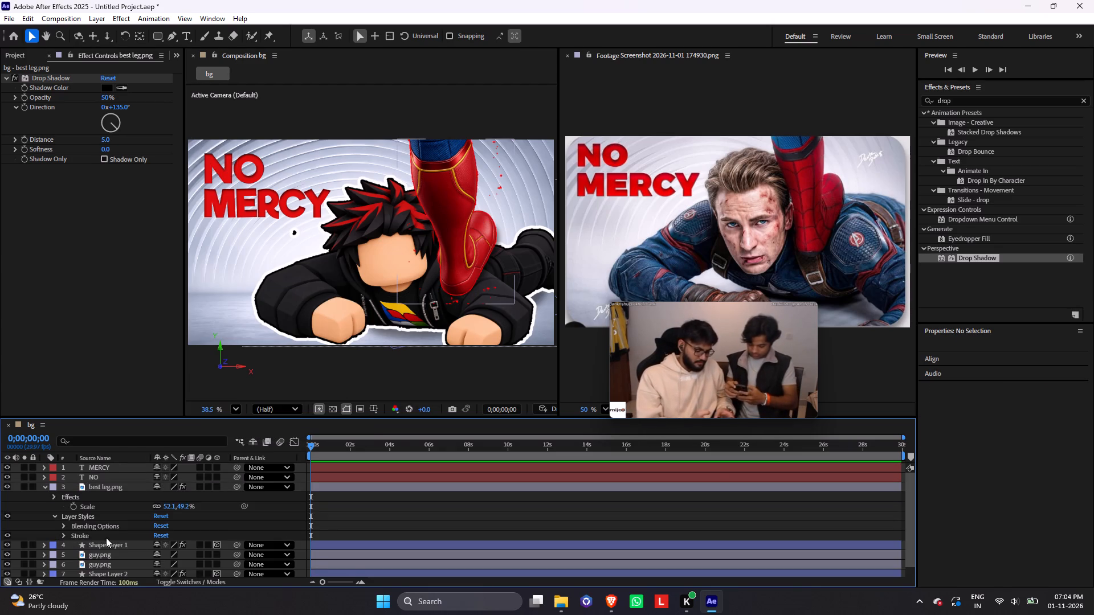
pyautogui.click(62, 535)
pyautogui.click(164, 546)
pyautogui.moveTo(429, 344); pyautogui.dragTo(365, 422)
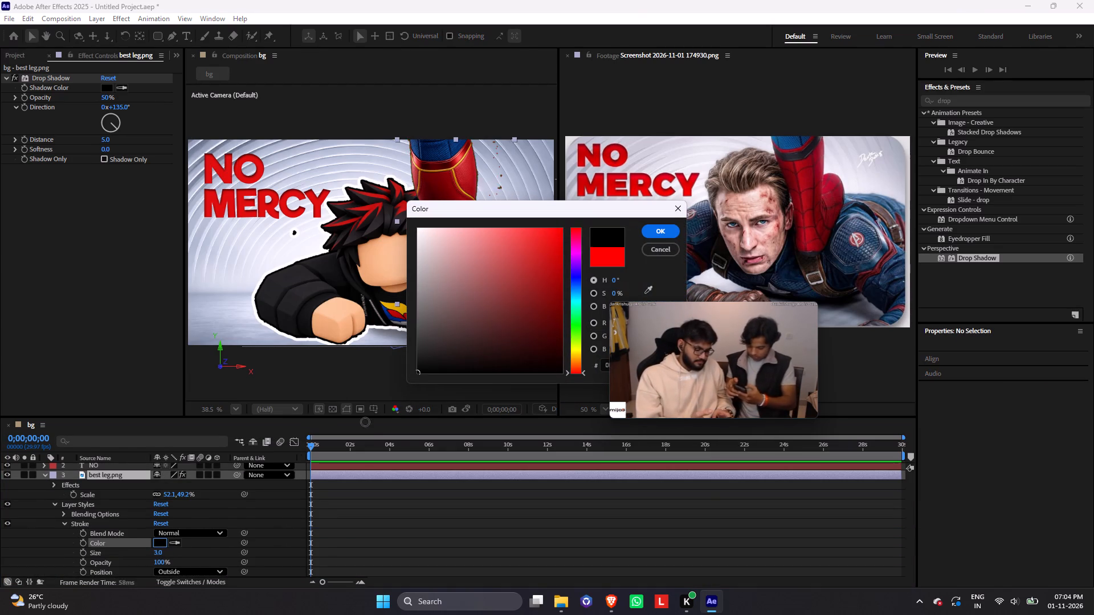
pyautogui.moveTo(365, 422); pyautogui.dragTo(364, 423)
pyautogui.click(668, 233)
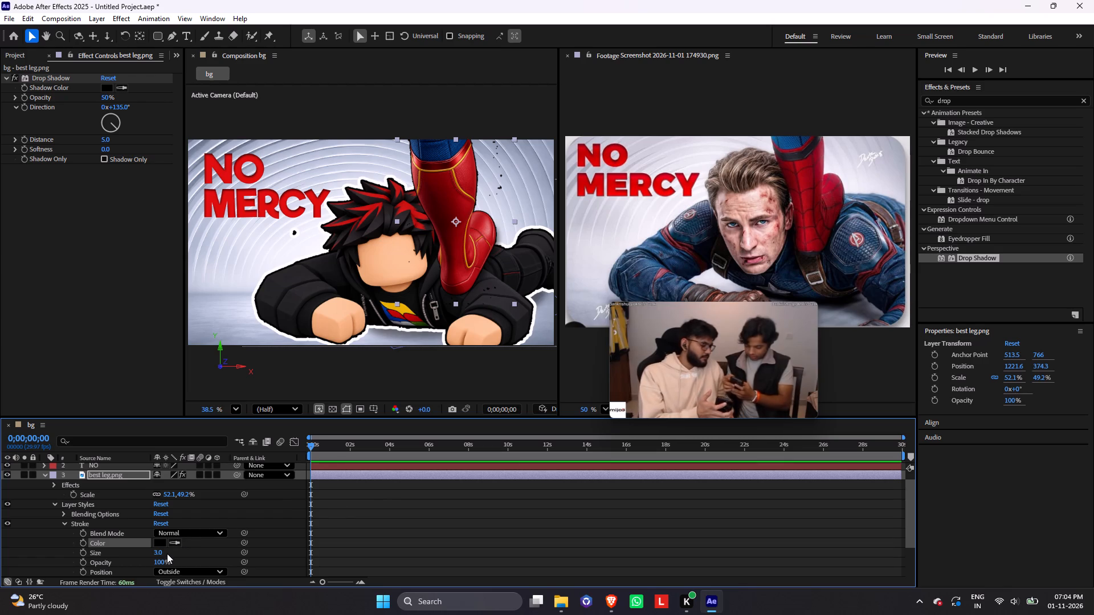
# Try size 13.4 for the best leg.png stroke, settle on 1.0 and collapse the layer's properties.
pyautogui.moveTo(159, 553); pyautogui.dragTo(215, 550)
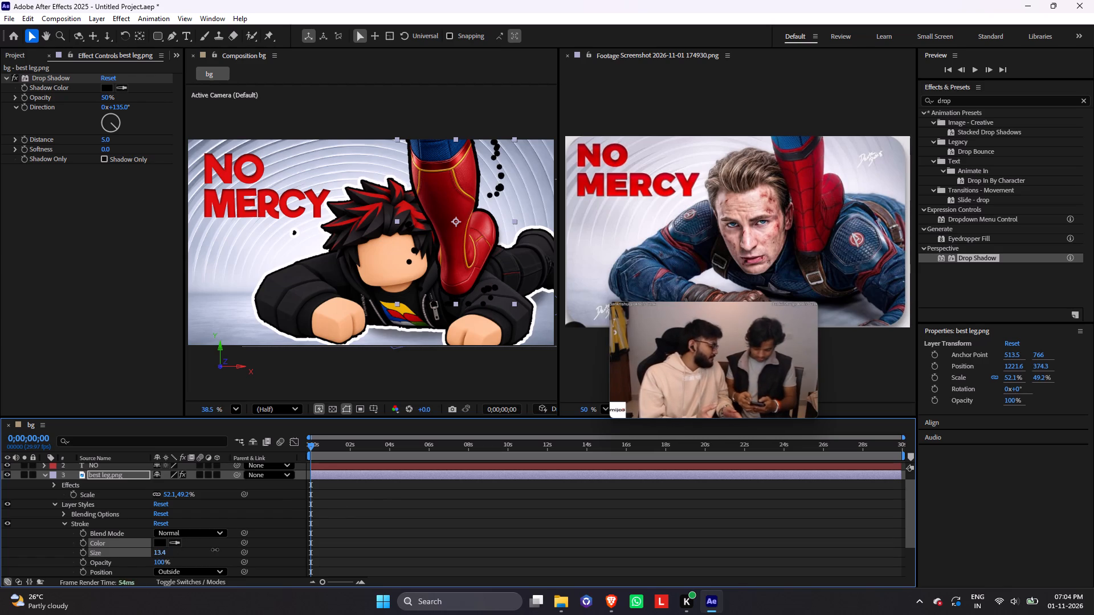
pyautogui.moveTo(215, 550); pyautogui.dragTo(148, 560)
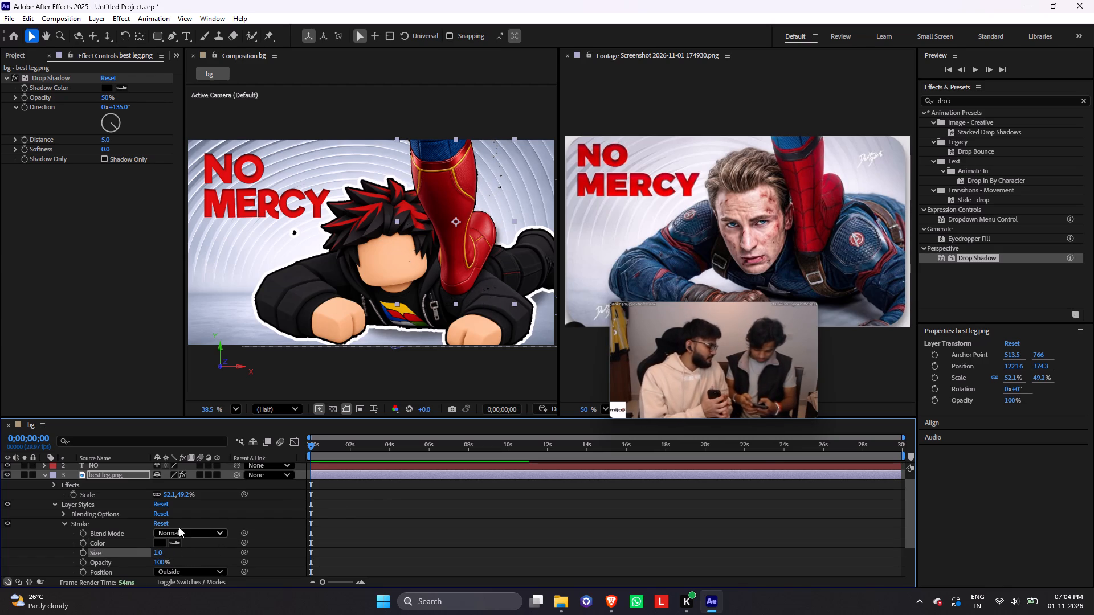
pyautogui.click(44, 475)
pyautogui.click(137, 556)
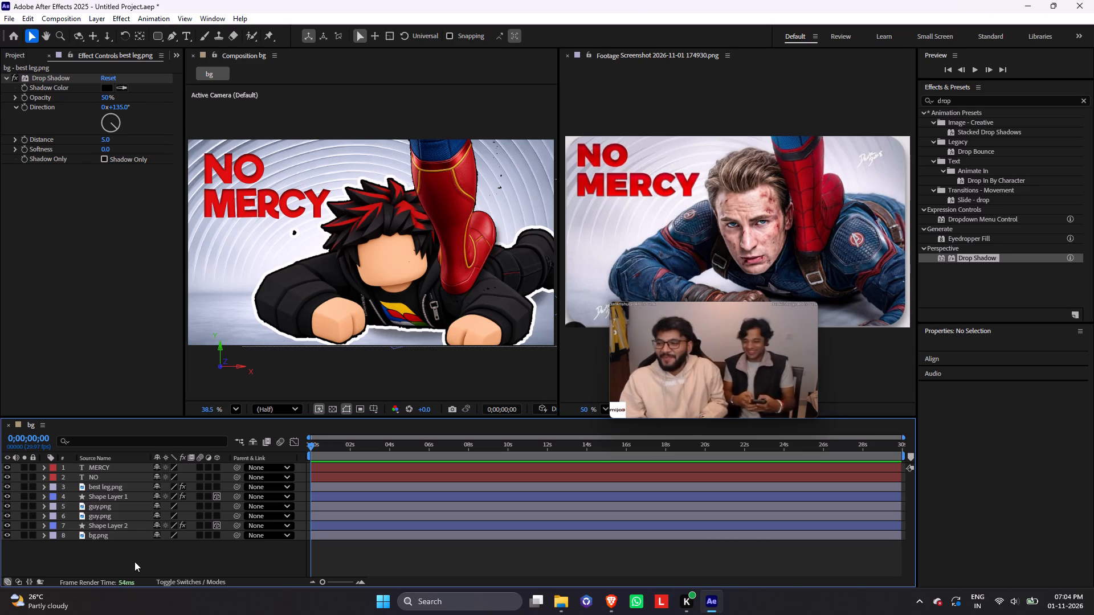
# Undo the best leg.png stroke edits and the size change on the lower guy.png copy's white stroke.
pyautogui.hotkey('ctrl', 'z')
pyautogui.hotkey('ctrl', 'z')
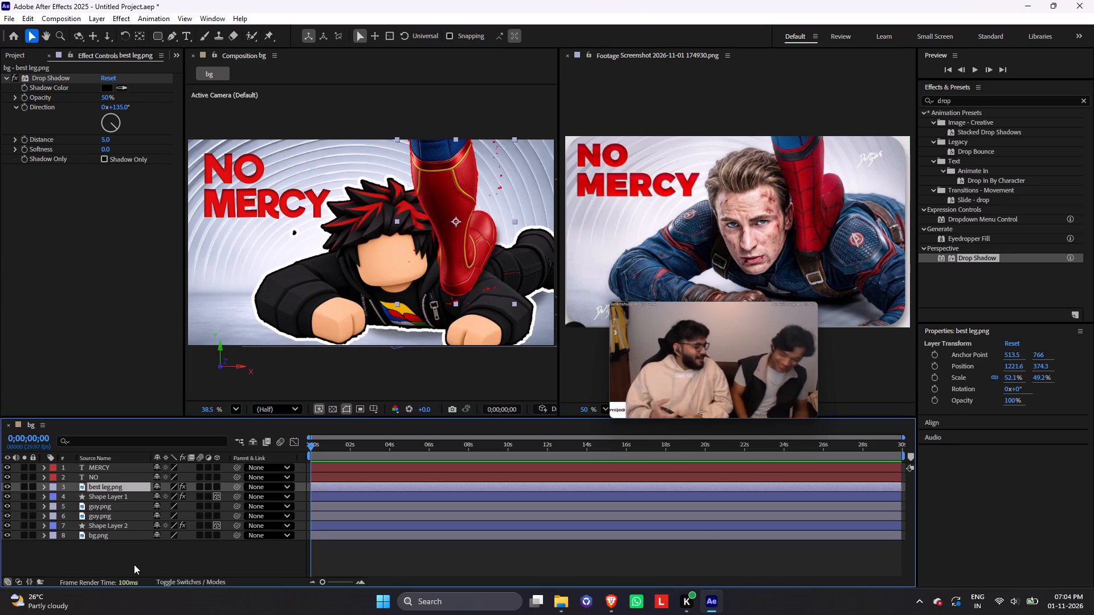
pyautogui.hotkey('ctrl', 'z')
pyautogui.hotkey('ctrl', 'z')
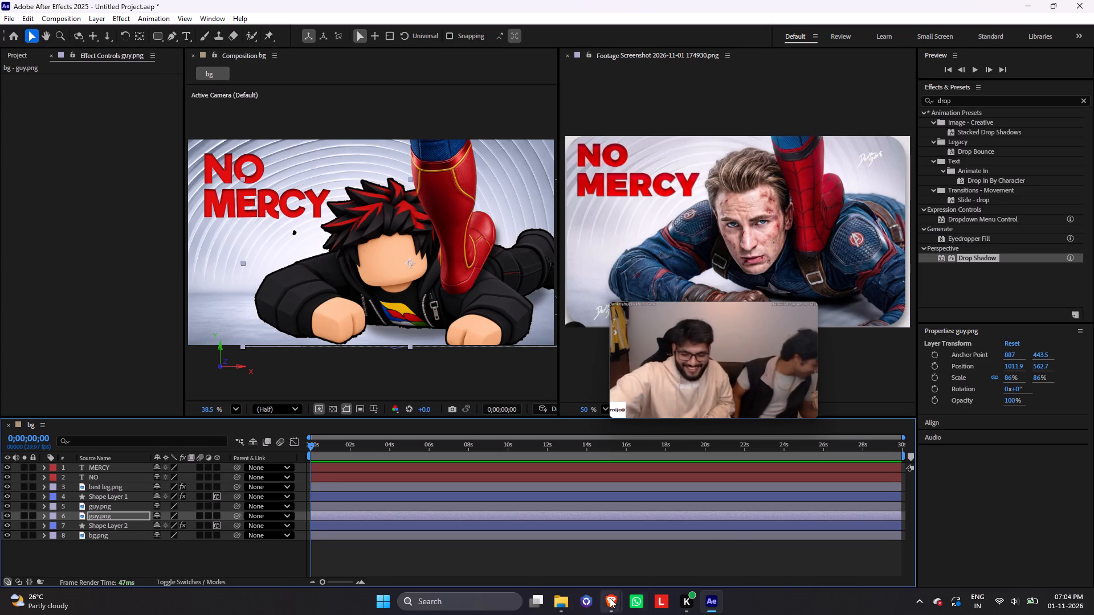
# Switch to the ChatGPT conversation in the Brave browser and dismiss the background image's share dialog.
pyautogui.click(610, 598)
pyautogui.click(547, 522)
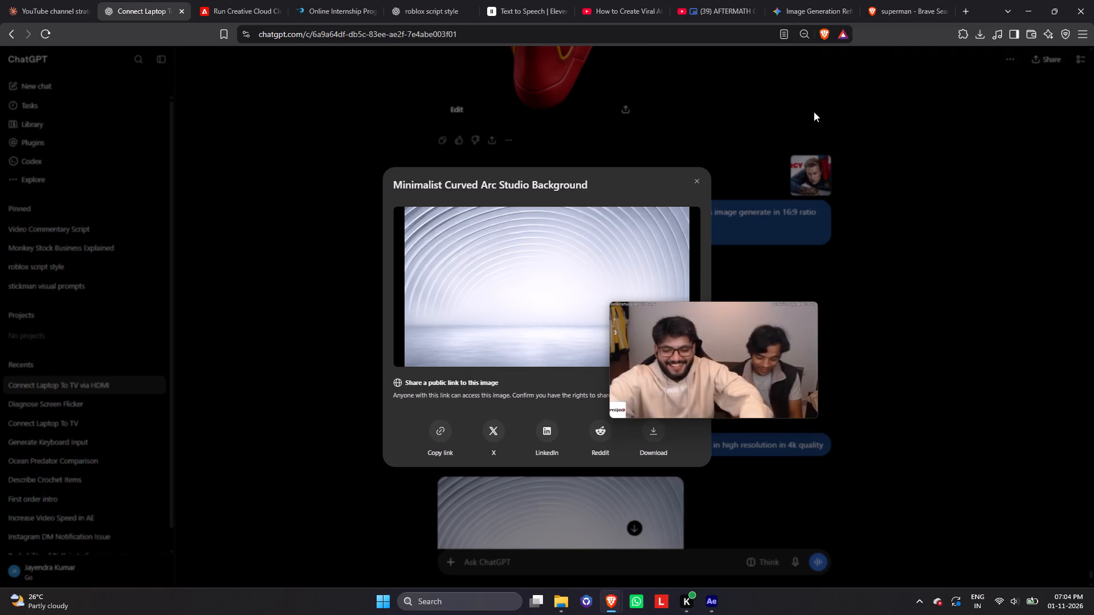
pyautogui.click(701, 179)
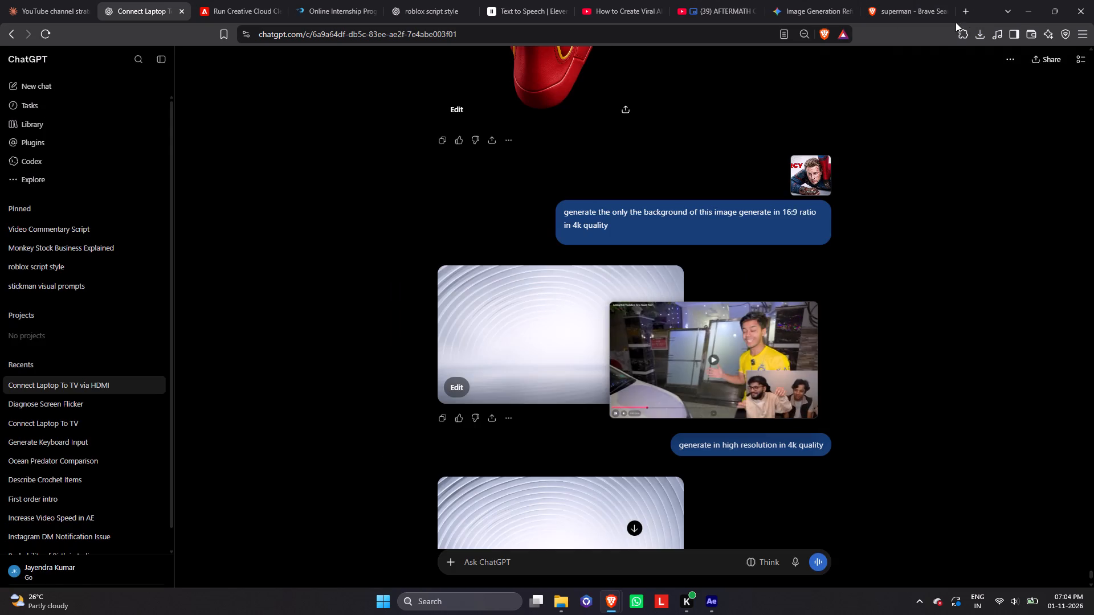
# Search the web for remove background in a new tab and look through the results for a background remover.
pyautogui.click(961, 9)
pyautogui.moveTo(741, 338); pyautogui.dragTo(221, 231)
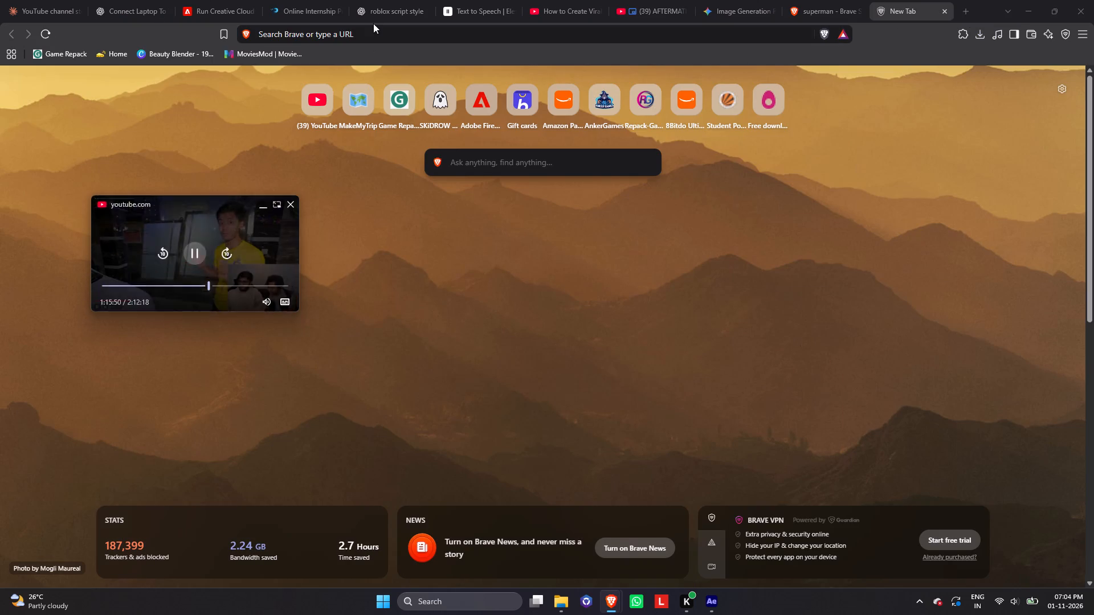
pyautogui.click(373, 23)
pyautogui.write('re')
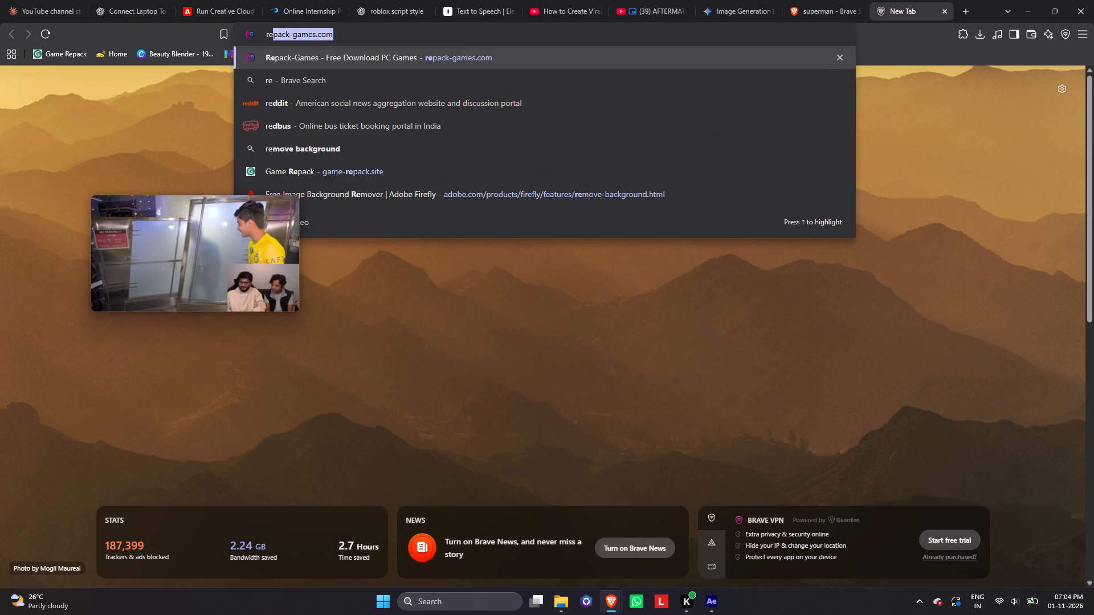
pyautogui.write('mobe')
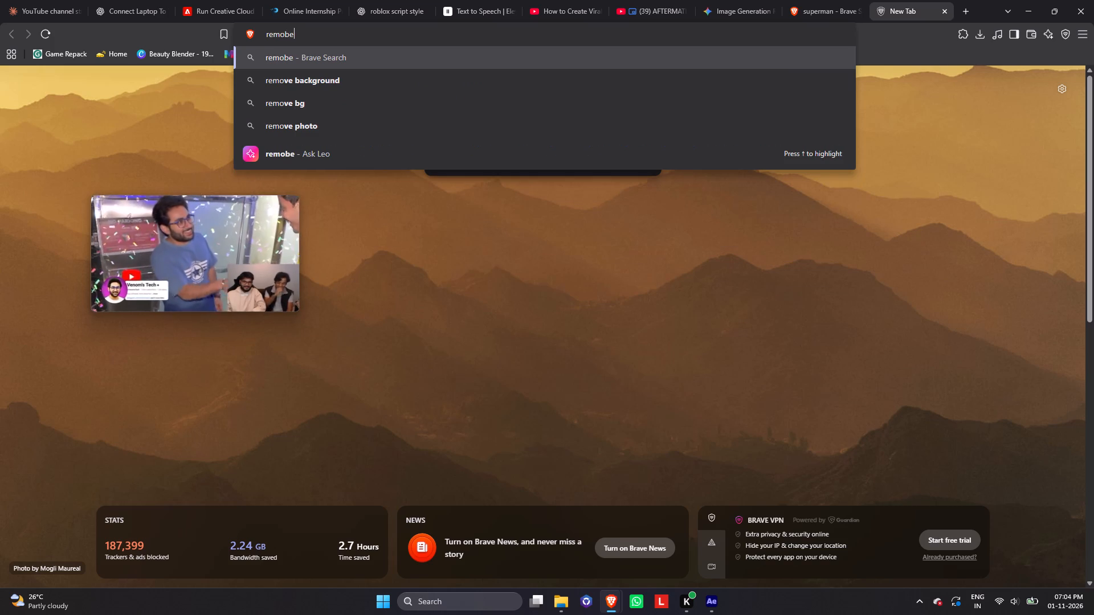
pyautogui.click(284, 92)
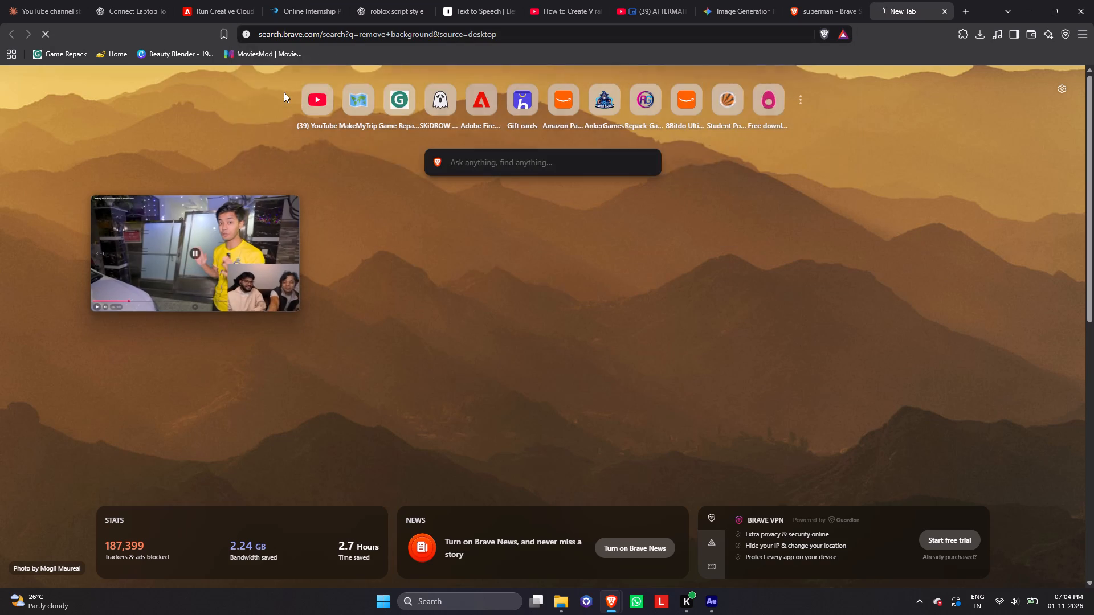
pyautogui.moveTo(252, 257); pyautogui.dragTo(504, 356)
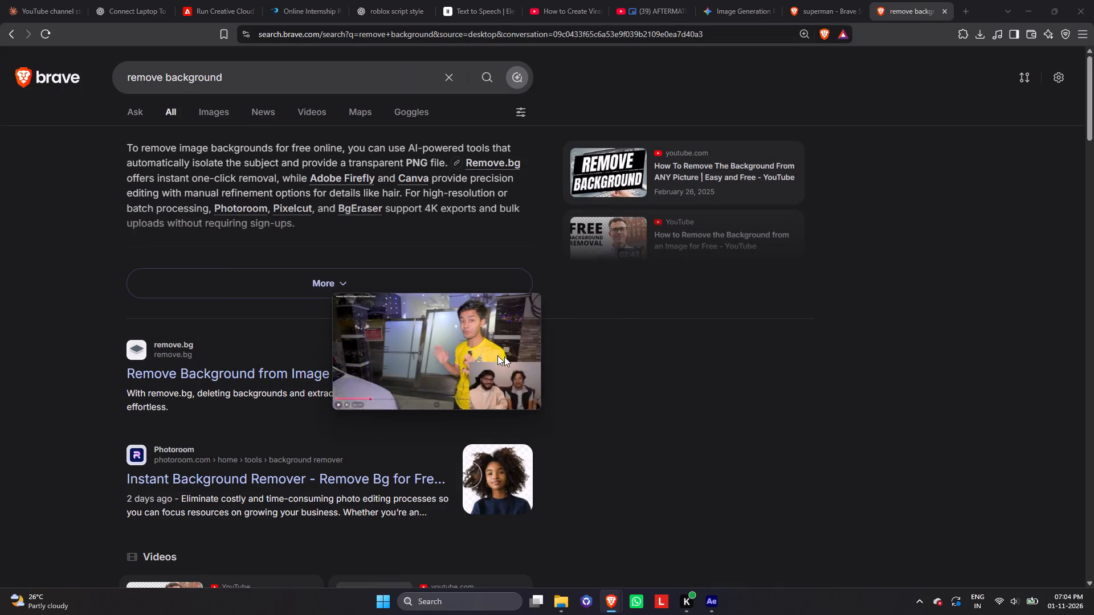
pyautogui.moveTo(504, 356); pyautogui.dragTo(646, 319)
pyautogui.scroll(-10, 304, 447)
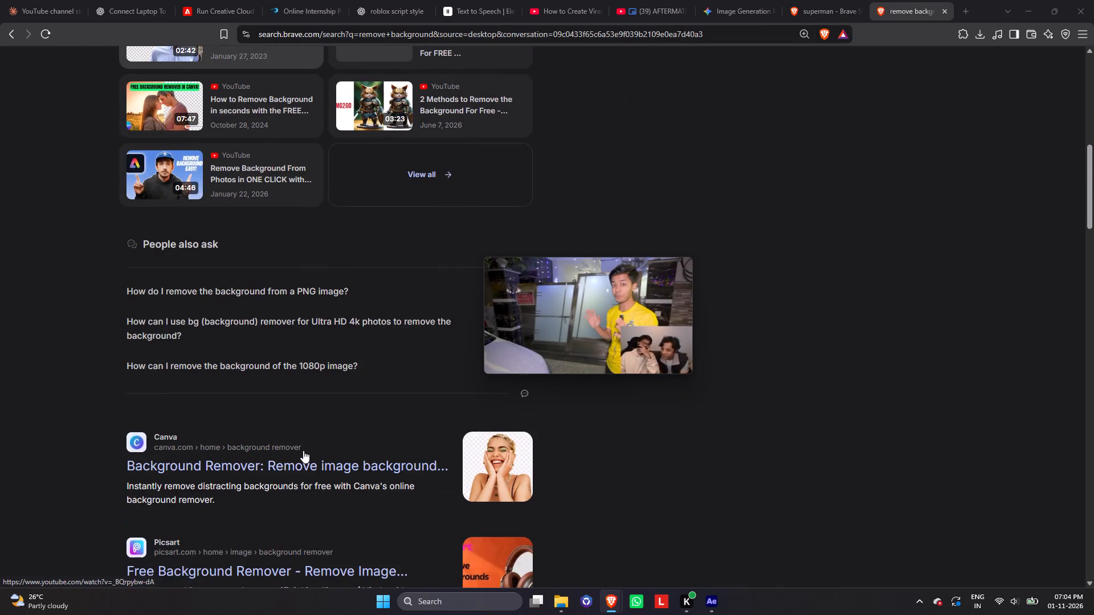
pyautogui.scroll(-3, 281, 418)
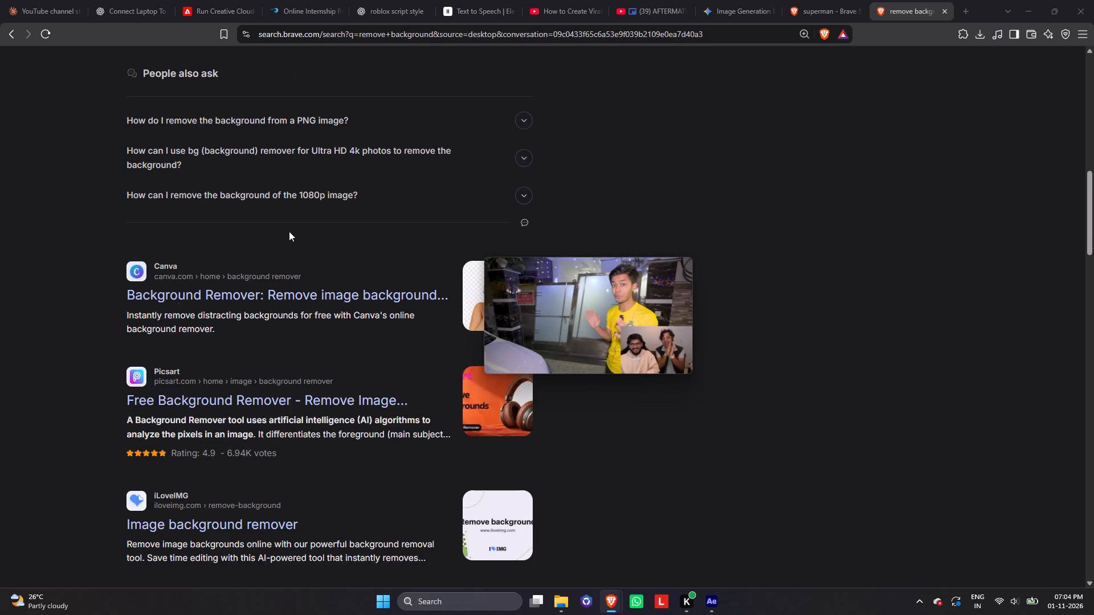
pyautogui.scroll(17, 289, 231)
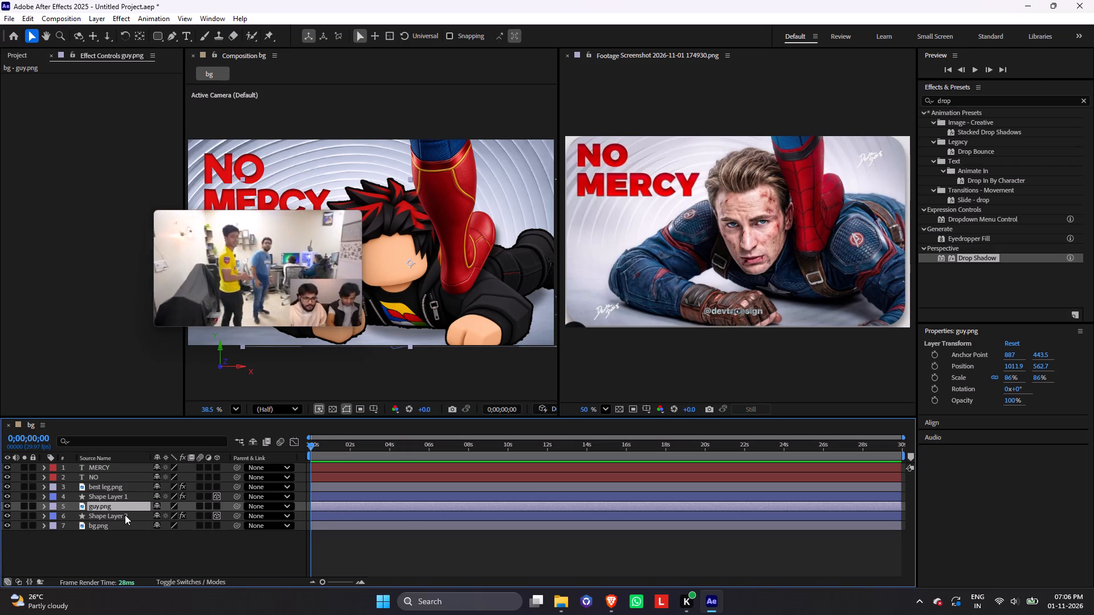
pyautogui.hotkey('ctrl', 'z')
pyautogui.hotkey('ctrl', 'z')
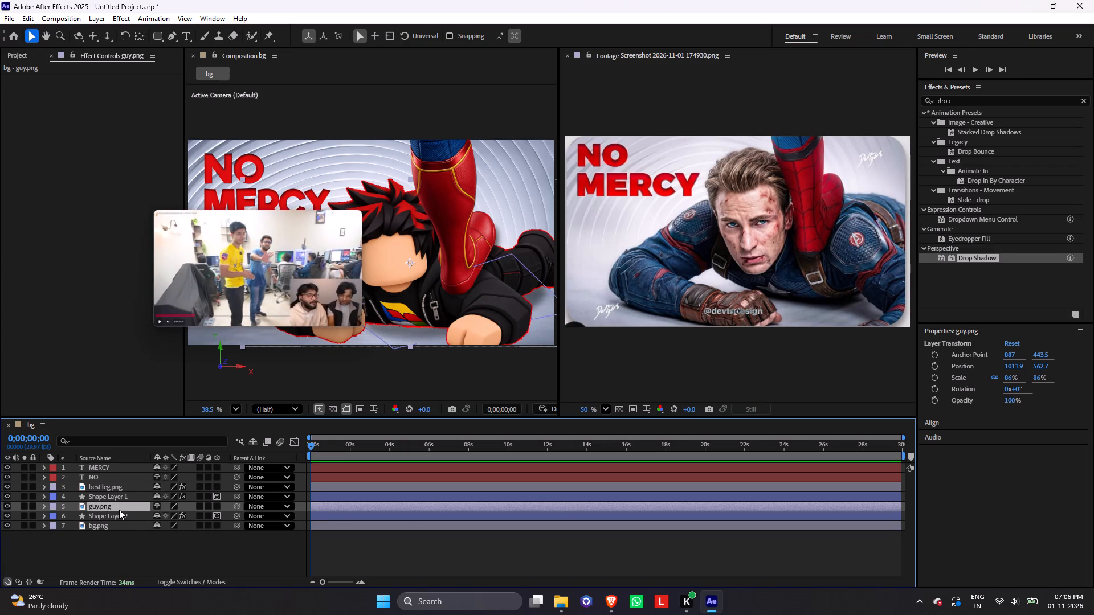
pyautogui.hotkey('ctrl', 'z')
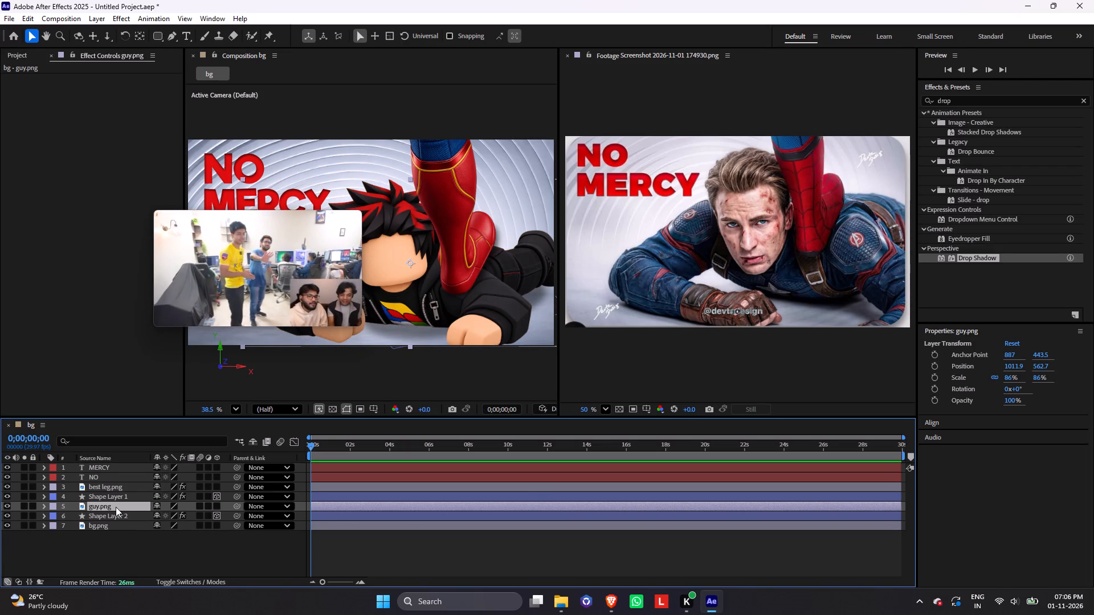
# Open the guy.png layer in its own viewer and examine the character's cutout up close.
pyautogui.doubleClick(116, 507)
pyautogui.scroll(3, 811, 257)
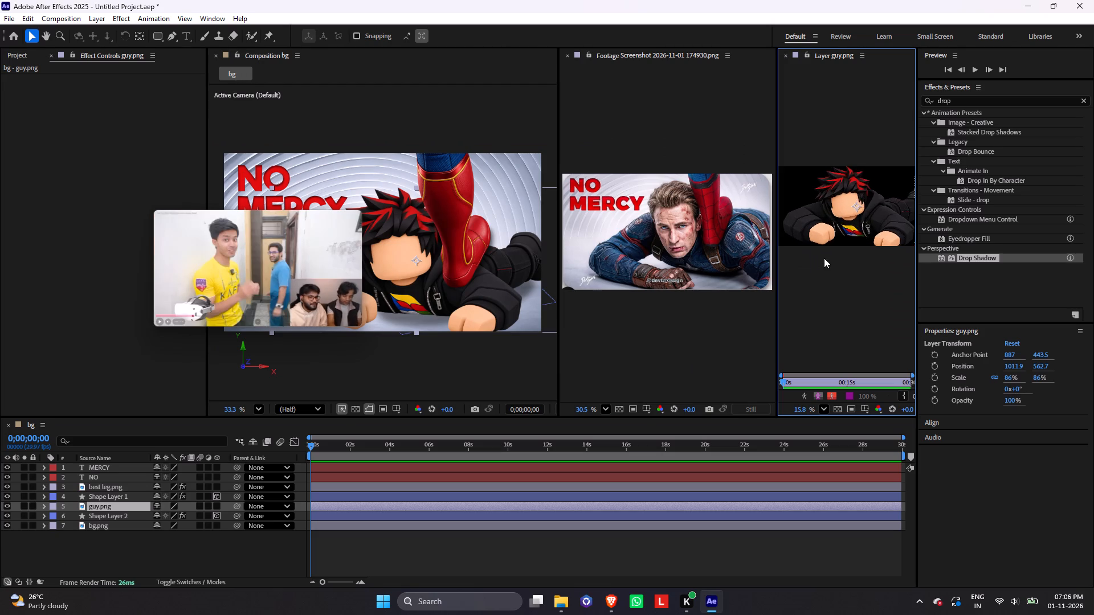
pyautogui.scroll(5, 824, 258)
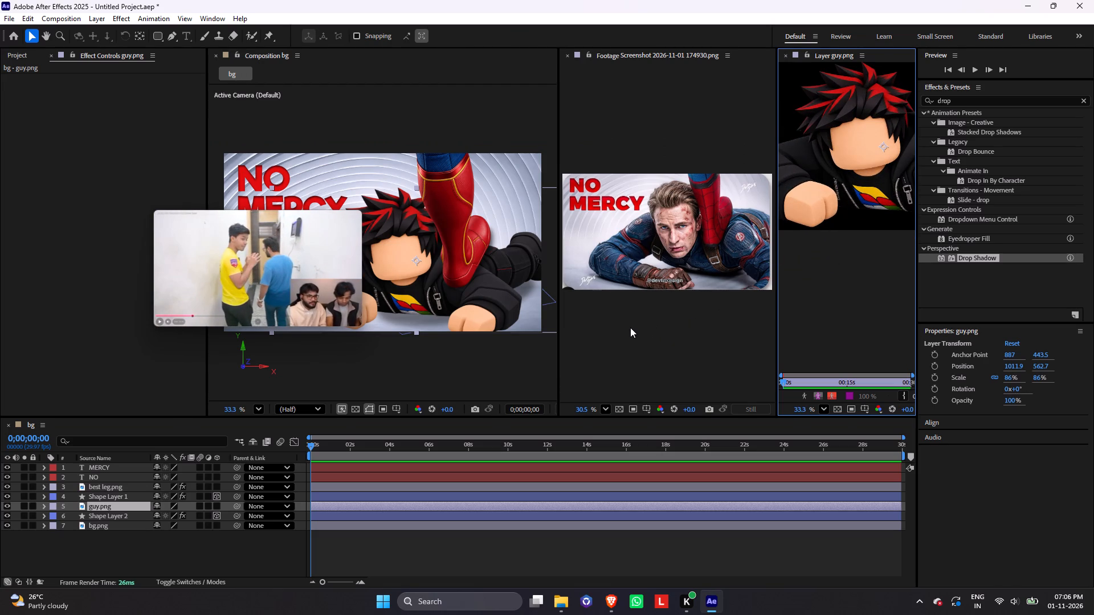
# Undo the unlocking of the bg.png layer.
pyautogui.hotkey('ctrl', 'z')
# Close the guy.png layer view and the empty Layer viewer.
pyautogui.click(856, 51)
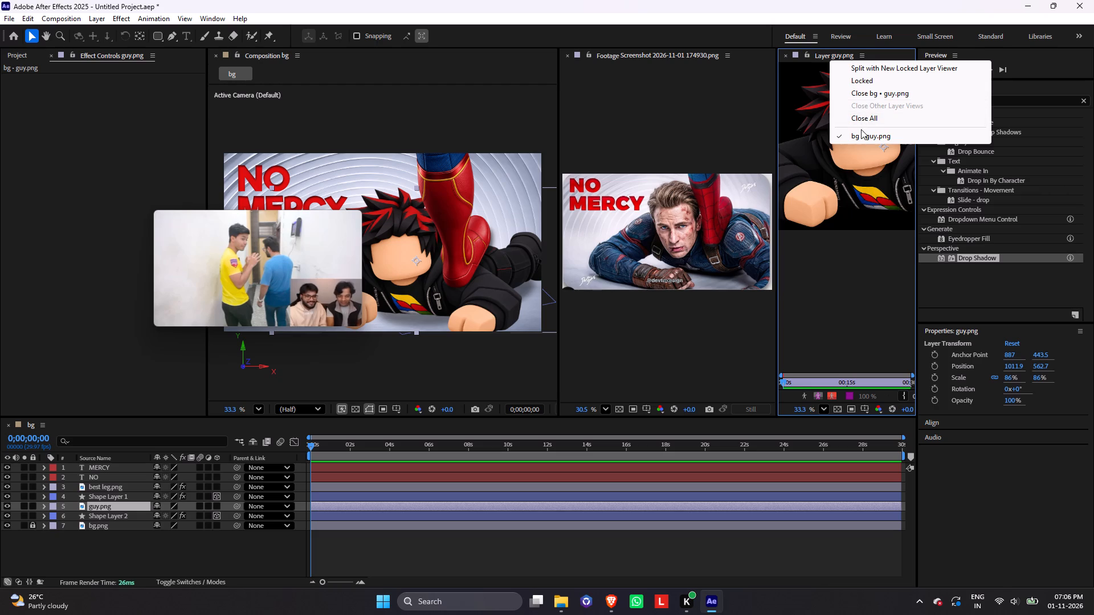
pyautogui.click(861, 117)
pyautogui.click(845, 54)
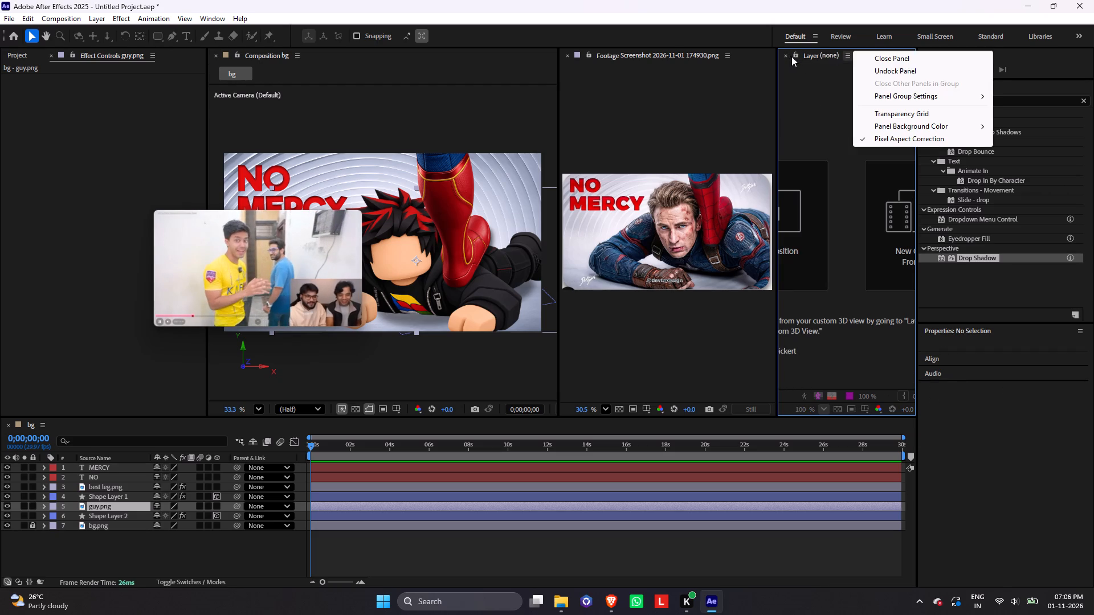
pyautogui.click(783, 53)
# Lock the MERCY, NO, best leg.png, Shape Layer 1, guy.png and Shape Layer 2 layers.
pyautogui.click(462, 334)
pyautogui.scroll(6, 462, 333)
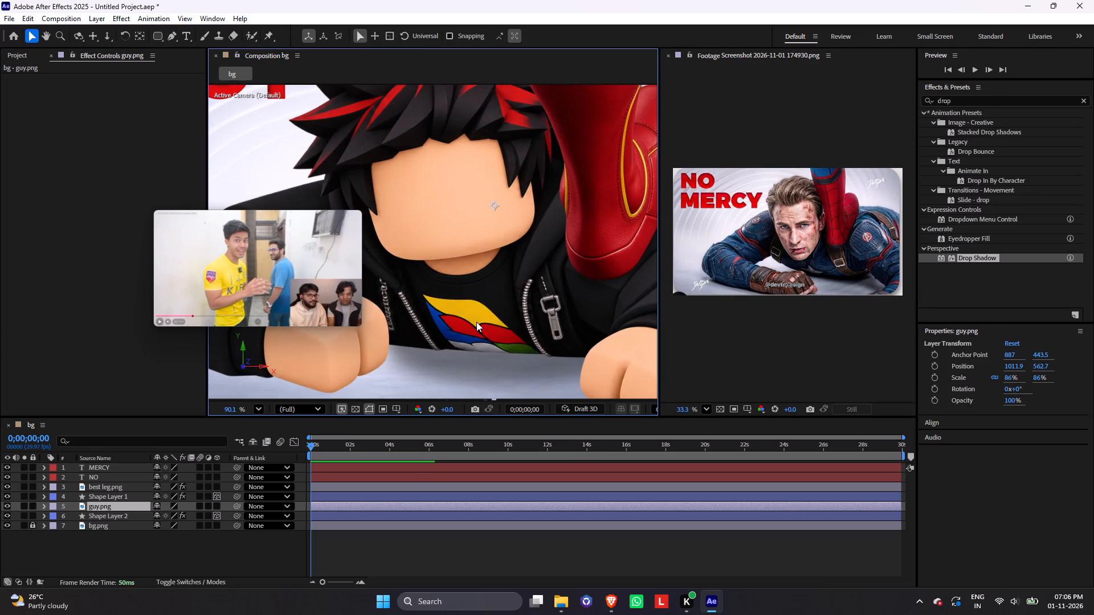
pyautogui.click(32, 514)
pyautogui.click(32, 504)
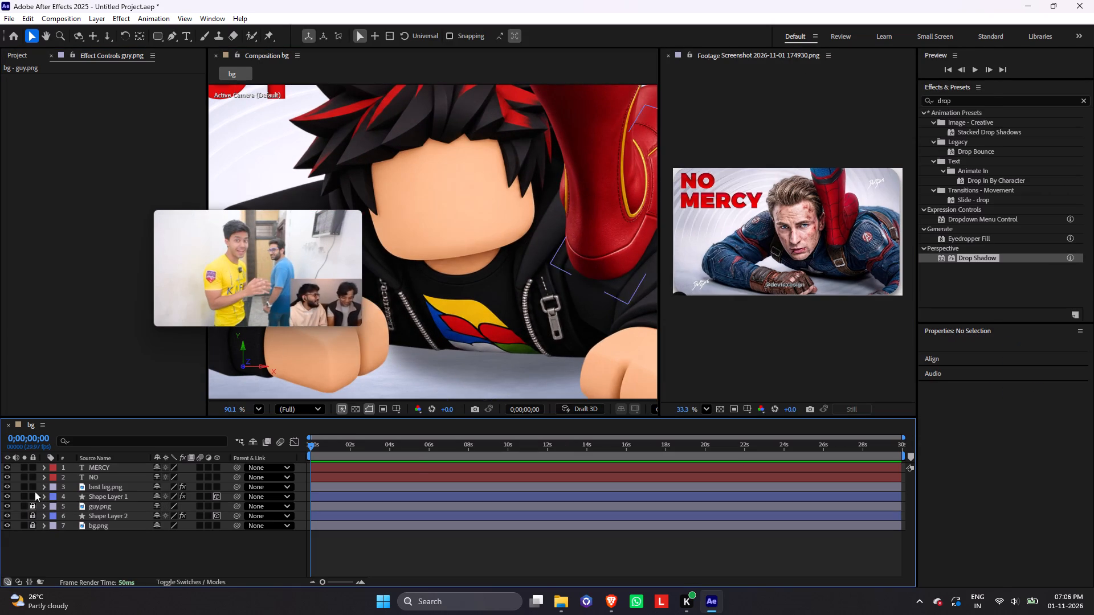
pyautogui.click(35, 490)
pyautogui.click(34, 470)
pyautogui.moveTo(30, 475); pyautogui.dragTo(30, 492)
pyautogui.click(30, 493)
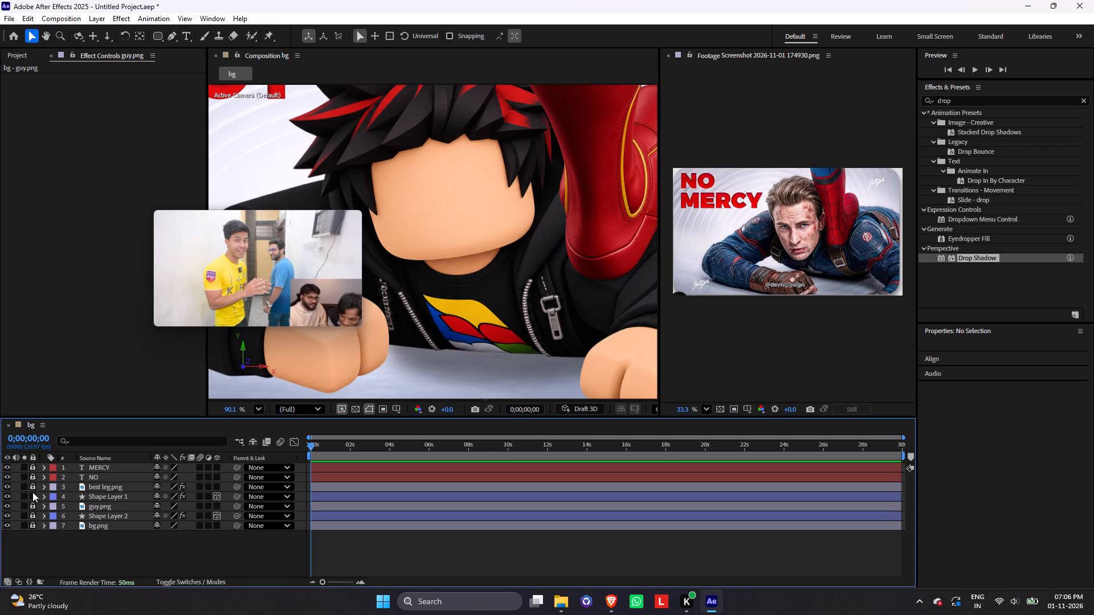
pyautogui.click(32, 495)
# Examine the character's hand, arm and hair edges and the superhero boot up close in the composition.
pyautogui.moveTo(538, 326); pyautogui.dragTo(635, 319)
pyautogui.moveTo(499, 308); pyautogui.dragTo(556, 308)
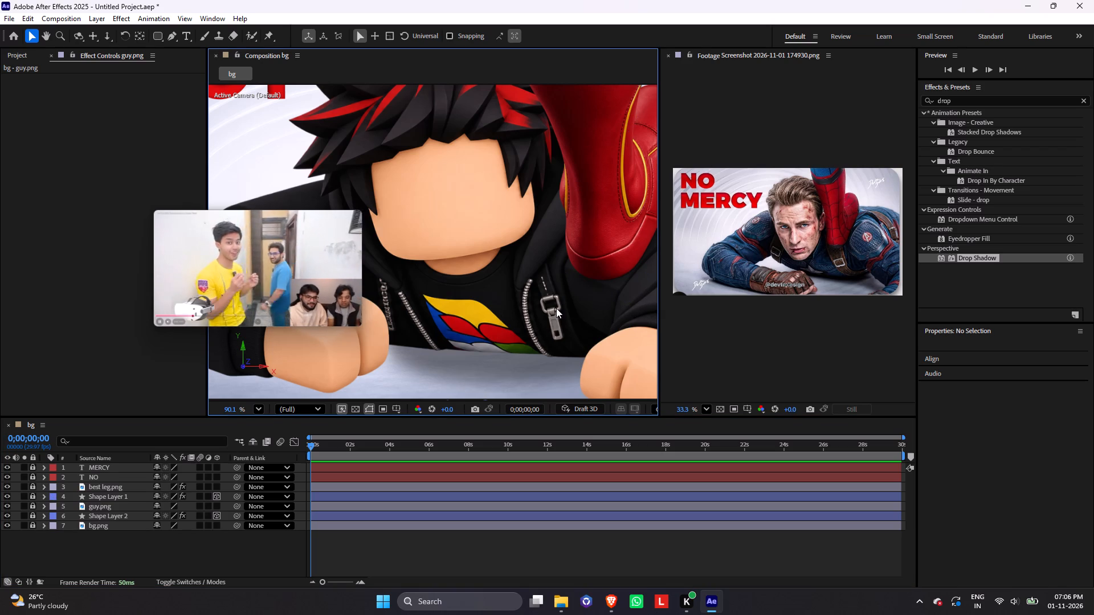
pyautogui.press('space')
pyautogui.press('space')
pyautogui.press('space')
pyautogui.press('space')
pyautogui.press('space')
pyautogui.press('space')
pyautogui.press('space')
pyautogui.press('space')
pyautogui.press('space')
pyautogui.press('space')
pyautogui.press('space')
pyautogui.press('space')
pyautogui.press('space')
pyautogui.press('space')
pyautogui.press('space')
pyautogui.press('space')
pyautogui.press('space')
pyautogui.press('space')
pyautogui.press('space')
pyautogui.press('space')
pyautogui.moveTo(504, 313); pyautogui.dragTo(703, 301)
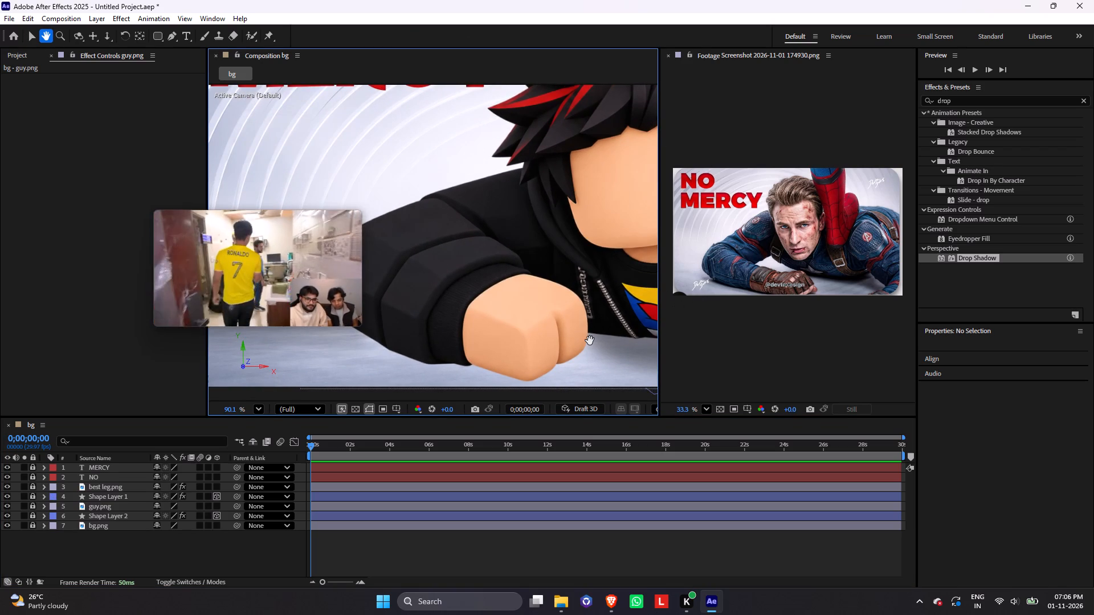
pyautogui.scroll(4, 590, 341)
pyautogui.moveTo(589, 341); pyautogui.dragTo(590, 285)
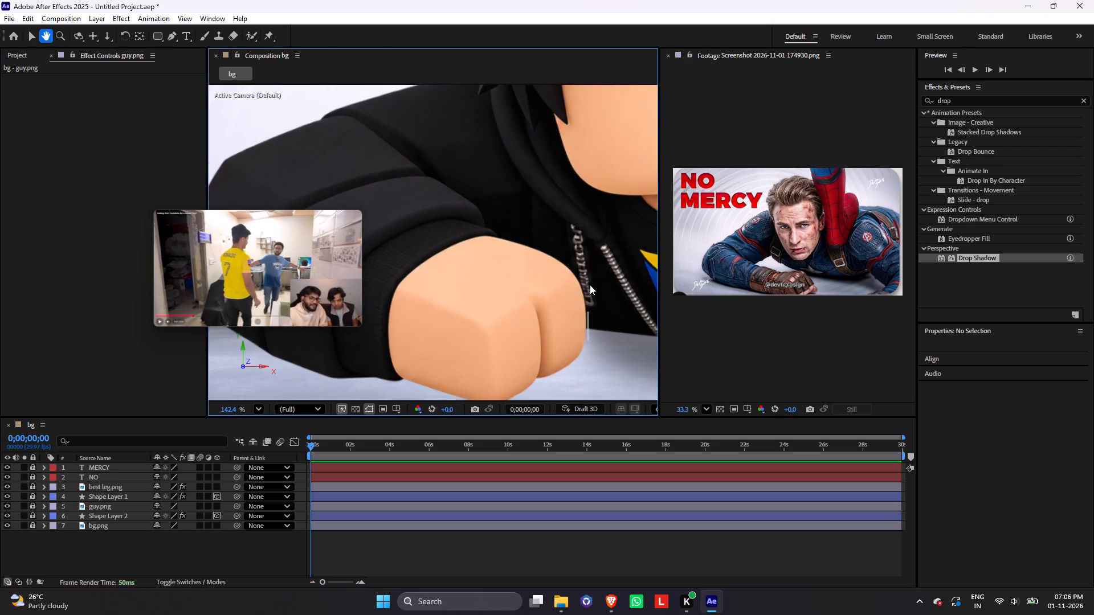
pyautogui.moveTo(590, 285); pyautogui.dragTo(597, 259)
pyautogui.press('space')
pyautogui.press('space')
pyautogui.press('space')
pyautogui.press('space')
pyautogui.press('space')
pyautogui.press('space')
pyautogui.press('space')
pyautogui.press('space')
pyautogui.press('space')
pyautogui.press('space')
pyautogui.press('space')
pyautogui.press('space')
pyautogui.press('space')
pyautogui.press('space')
pyautogui.press('space')
pyautogui.press('space')
pyautogui.press('space')
pyautogui.press('space')
pyautogui.press('space')
pyautogui.press('space')
pyautogui.moveTo(542, 310); pyautogui.dragTo(545, 451)
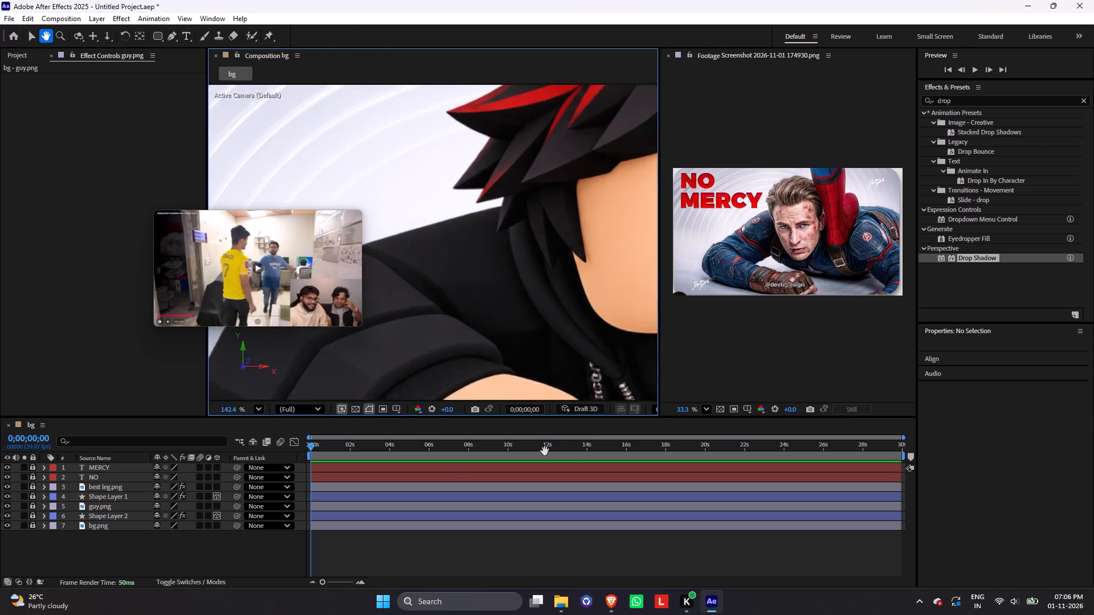
pyautogui.moveTo(545, 451); pyautogui.dragTo(436, 487)
pyautogui.moveTo(554, 244); pyautogui.dragTo(414, 189)
pyautogui.moveTo(500, 208); pyautogui.dragTo(282, 131)
pyautogui.moveTo(548, 220); pyautogui.dragTo(411, 283)
pyautogui.moveTo(501, 211); pyautogui.dragTo(699, 366)
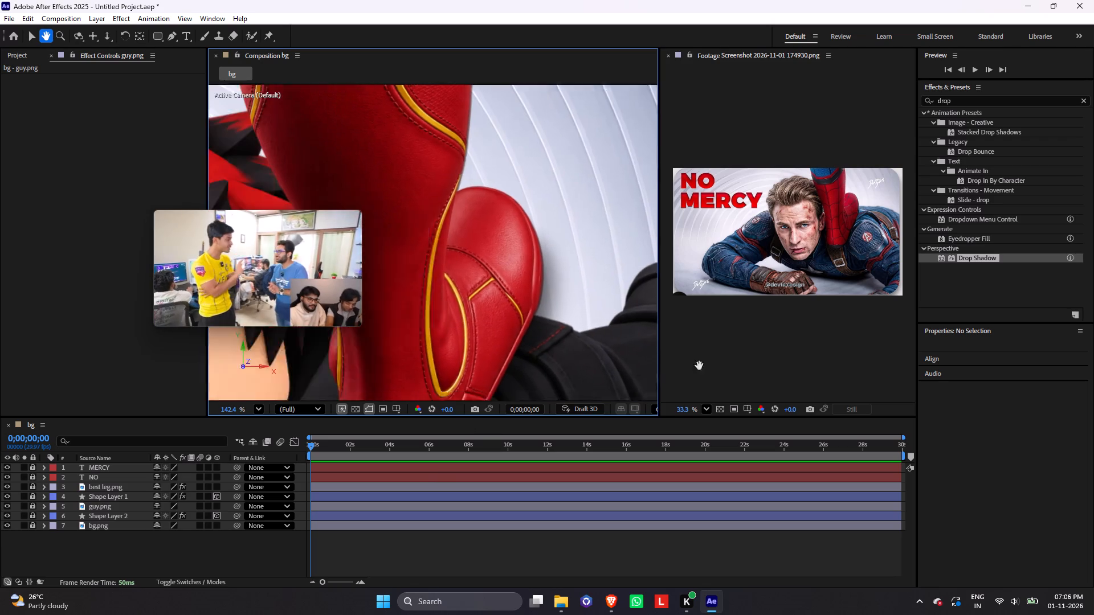
pyautogui.moveTo(699, 366); pyautogui.dragTo(733, 335)
pyautogui.scroll(-6, 613, 292)
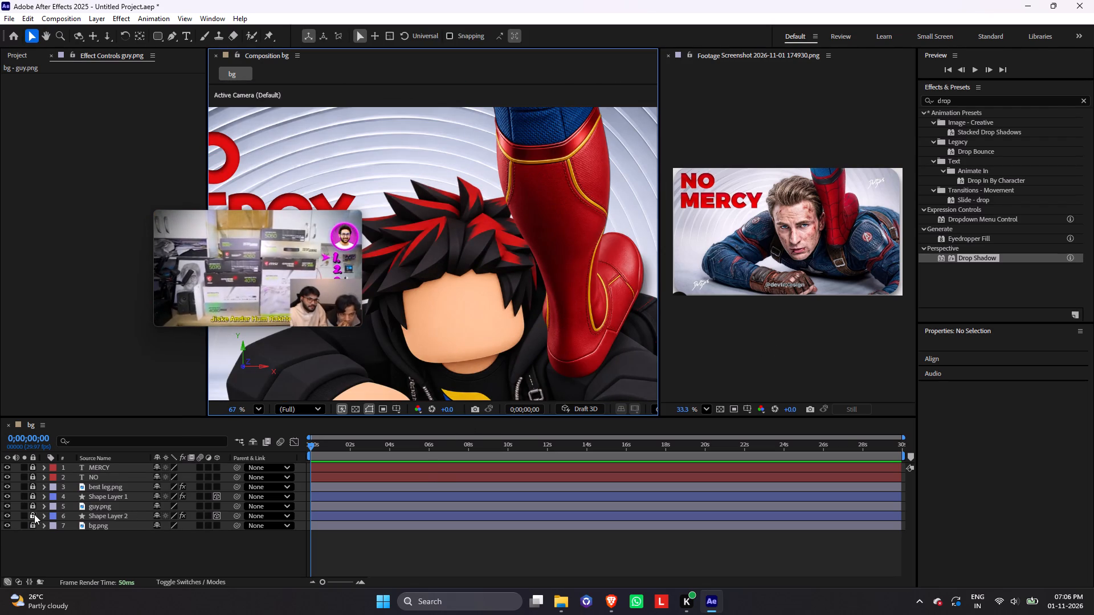
# Hide the guy.png layer.
pyautogui.click(7, 506)
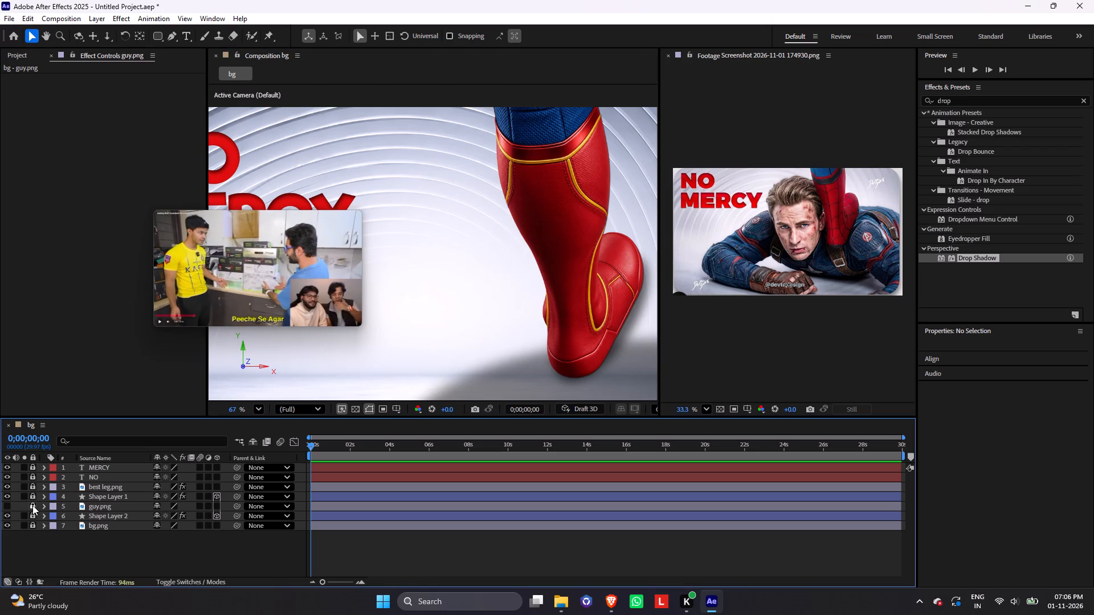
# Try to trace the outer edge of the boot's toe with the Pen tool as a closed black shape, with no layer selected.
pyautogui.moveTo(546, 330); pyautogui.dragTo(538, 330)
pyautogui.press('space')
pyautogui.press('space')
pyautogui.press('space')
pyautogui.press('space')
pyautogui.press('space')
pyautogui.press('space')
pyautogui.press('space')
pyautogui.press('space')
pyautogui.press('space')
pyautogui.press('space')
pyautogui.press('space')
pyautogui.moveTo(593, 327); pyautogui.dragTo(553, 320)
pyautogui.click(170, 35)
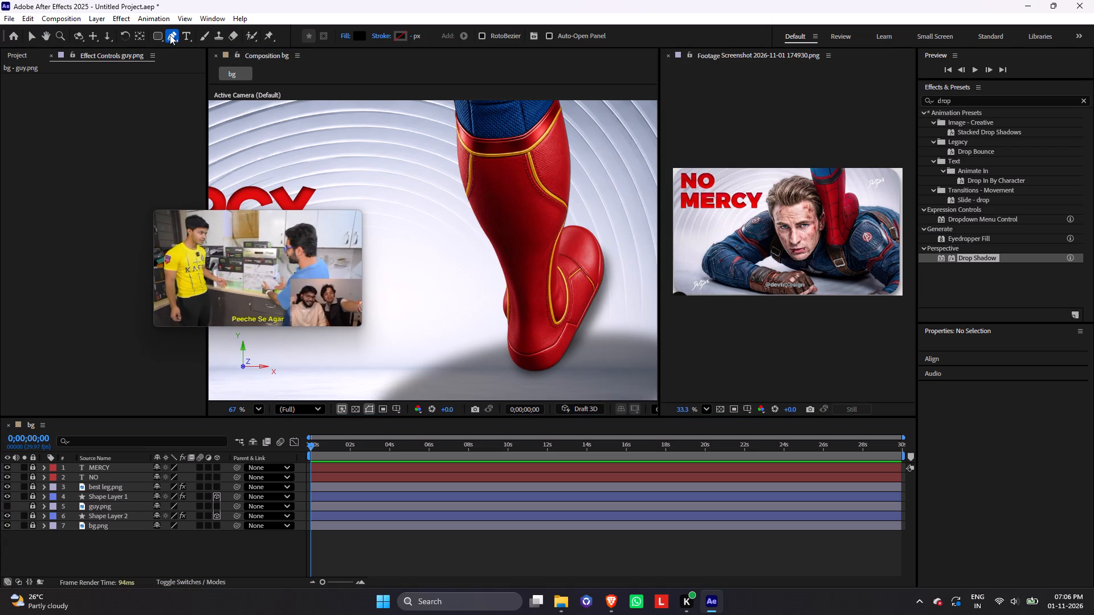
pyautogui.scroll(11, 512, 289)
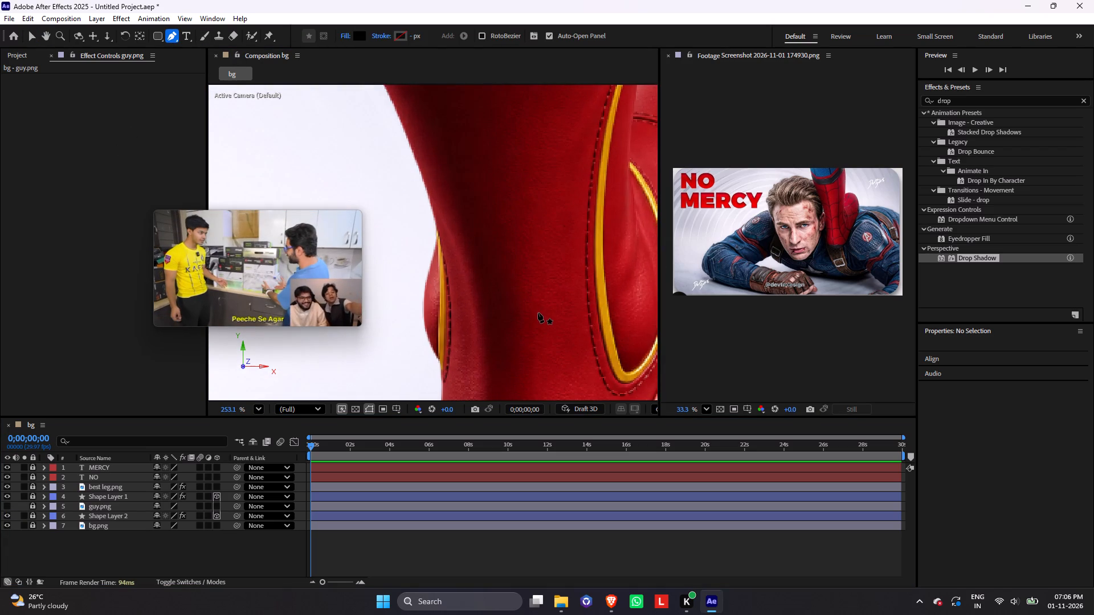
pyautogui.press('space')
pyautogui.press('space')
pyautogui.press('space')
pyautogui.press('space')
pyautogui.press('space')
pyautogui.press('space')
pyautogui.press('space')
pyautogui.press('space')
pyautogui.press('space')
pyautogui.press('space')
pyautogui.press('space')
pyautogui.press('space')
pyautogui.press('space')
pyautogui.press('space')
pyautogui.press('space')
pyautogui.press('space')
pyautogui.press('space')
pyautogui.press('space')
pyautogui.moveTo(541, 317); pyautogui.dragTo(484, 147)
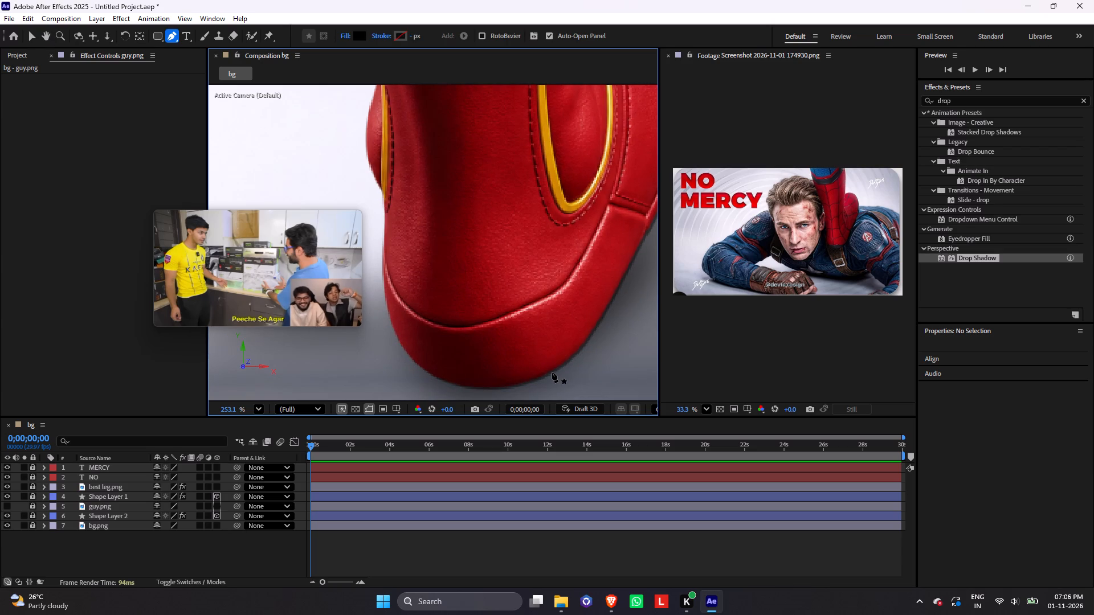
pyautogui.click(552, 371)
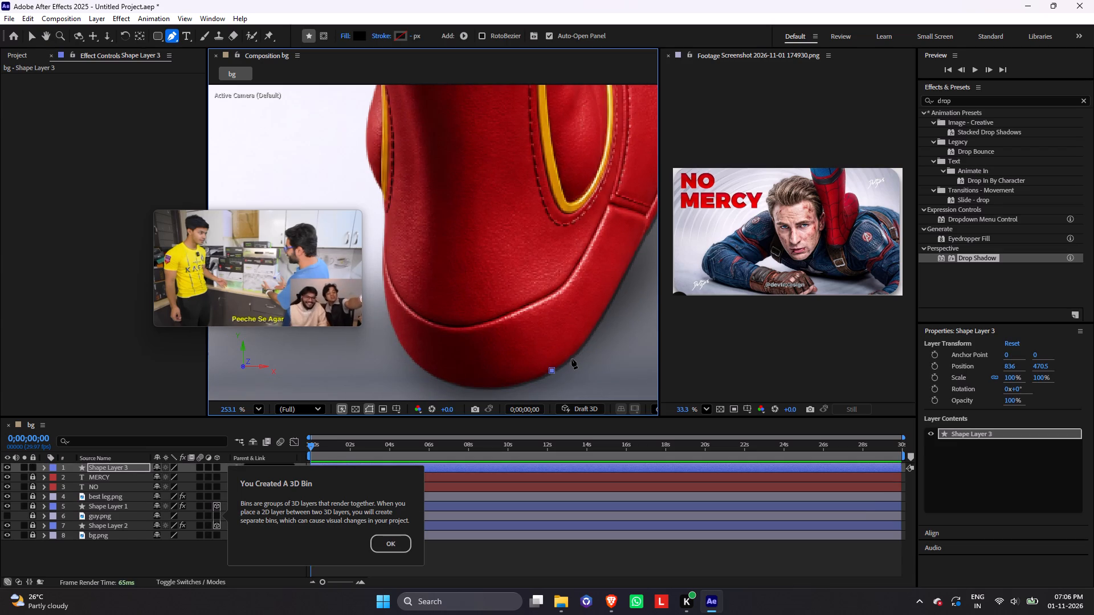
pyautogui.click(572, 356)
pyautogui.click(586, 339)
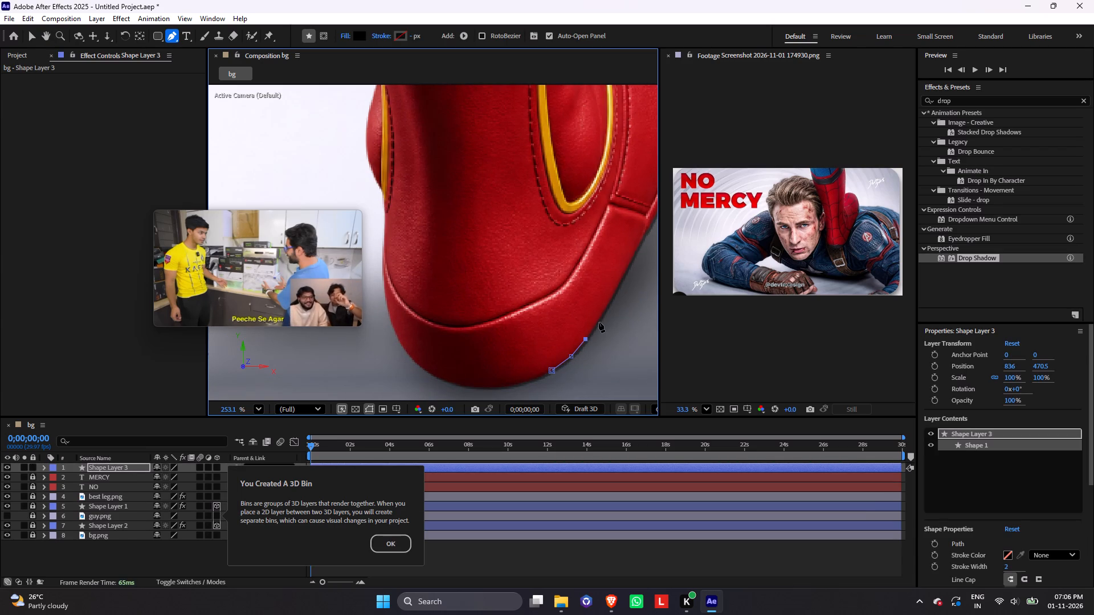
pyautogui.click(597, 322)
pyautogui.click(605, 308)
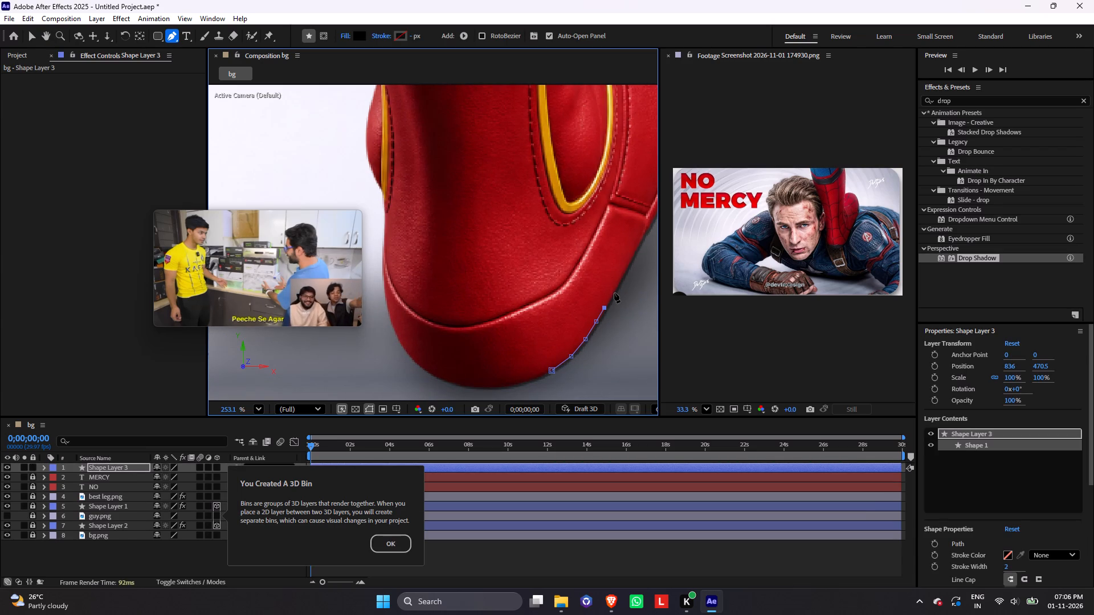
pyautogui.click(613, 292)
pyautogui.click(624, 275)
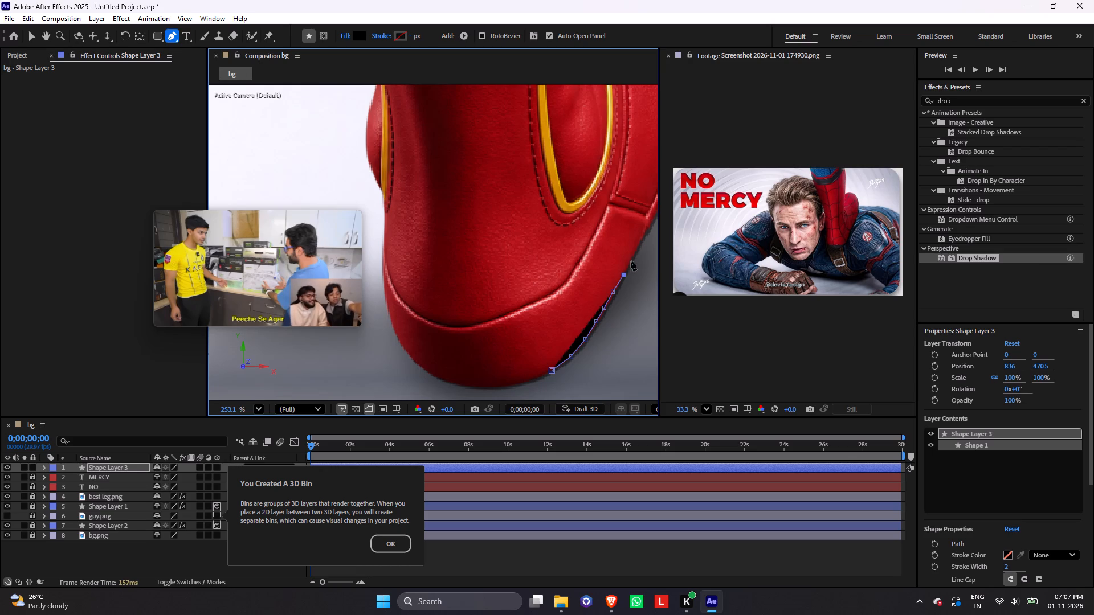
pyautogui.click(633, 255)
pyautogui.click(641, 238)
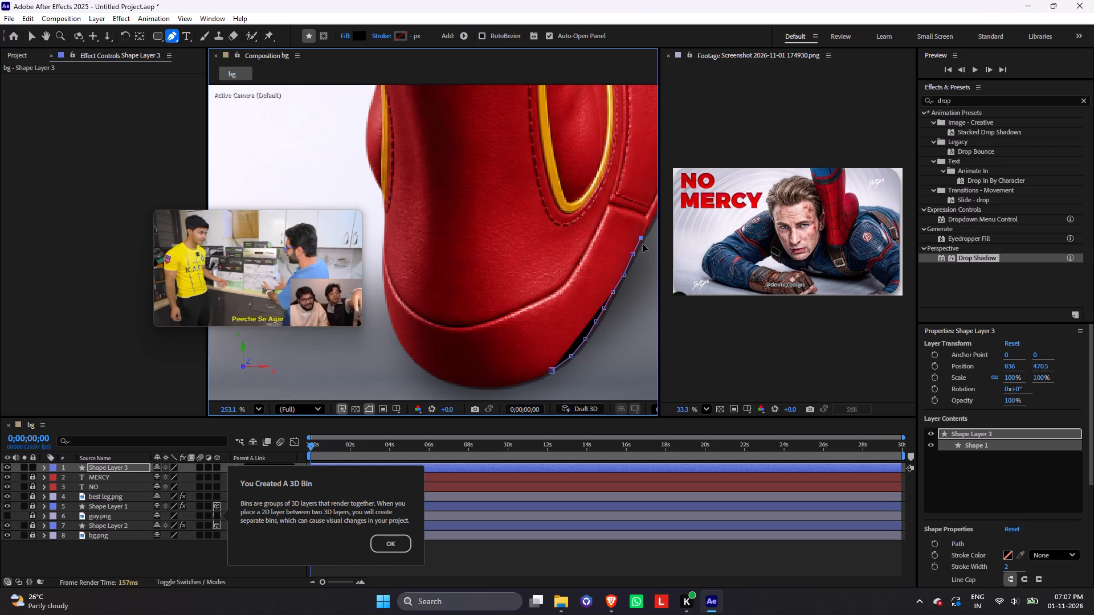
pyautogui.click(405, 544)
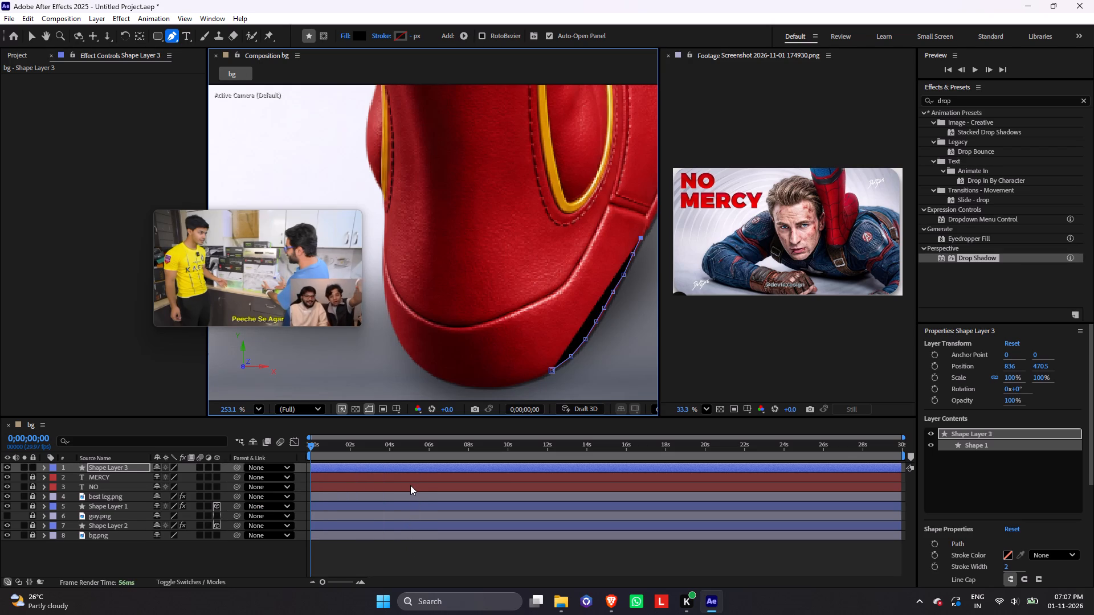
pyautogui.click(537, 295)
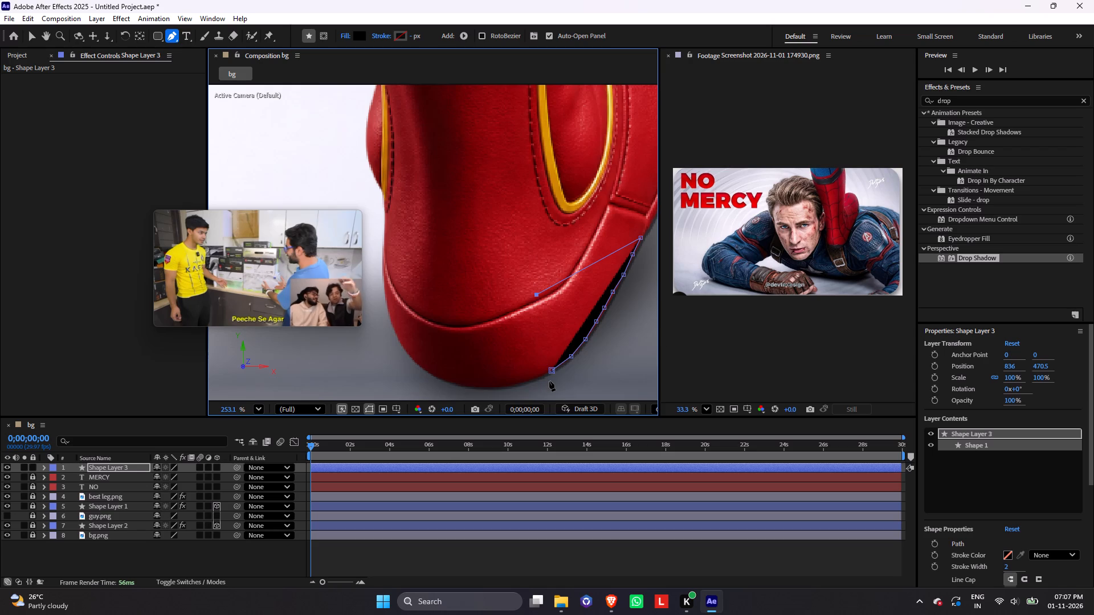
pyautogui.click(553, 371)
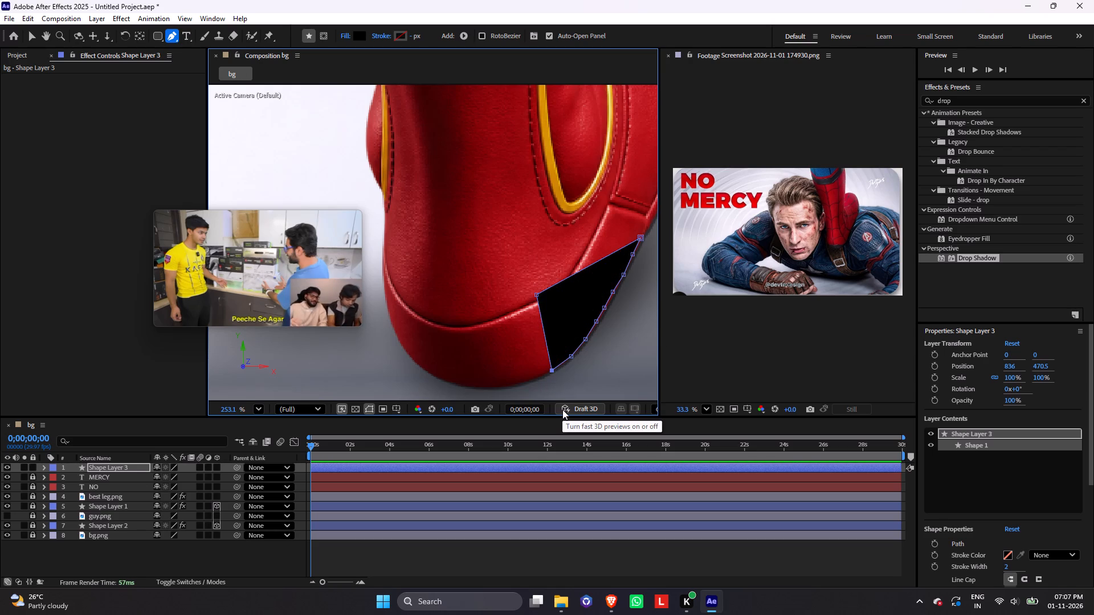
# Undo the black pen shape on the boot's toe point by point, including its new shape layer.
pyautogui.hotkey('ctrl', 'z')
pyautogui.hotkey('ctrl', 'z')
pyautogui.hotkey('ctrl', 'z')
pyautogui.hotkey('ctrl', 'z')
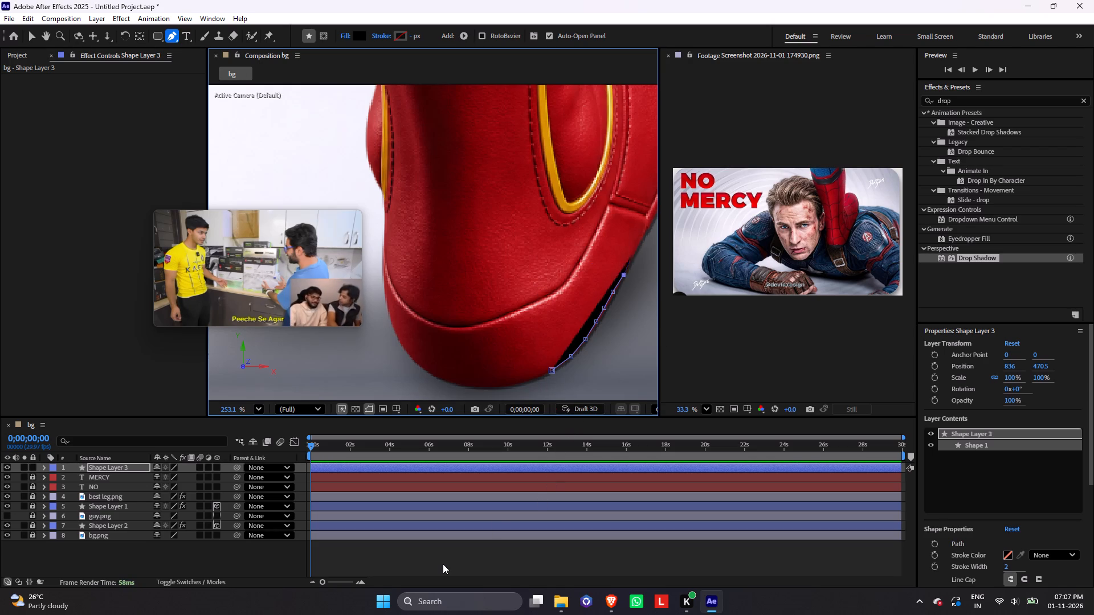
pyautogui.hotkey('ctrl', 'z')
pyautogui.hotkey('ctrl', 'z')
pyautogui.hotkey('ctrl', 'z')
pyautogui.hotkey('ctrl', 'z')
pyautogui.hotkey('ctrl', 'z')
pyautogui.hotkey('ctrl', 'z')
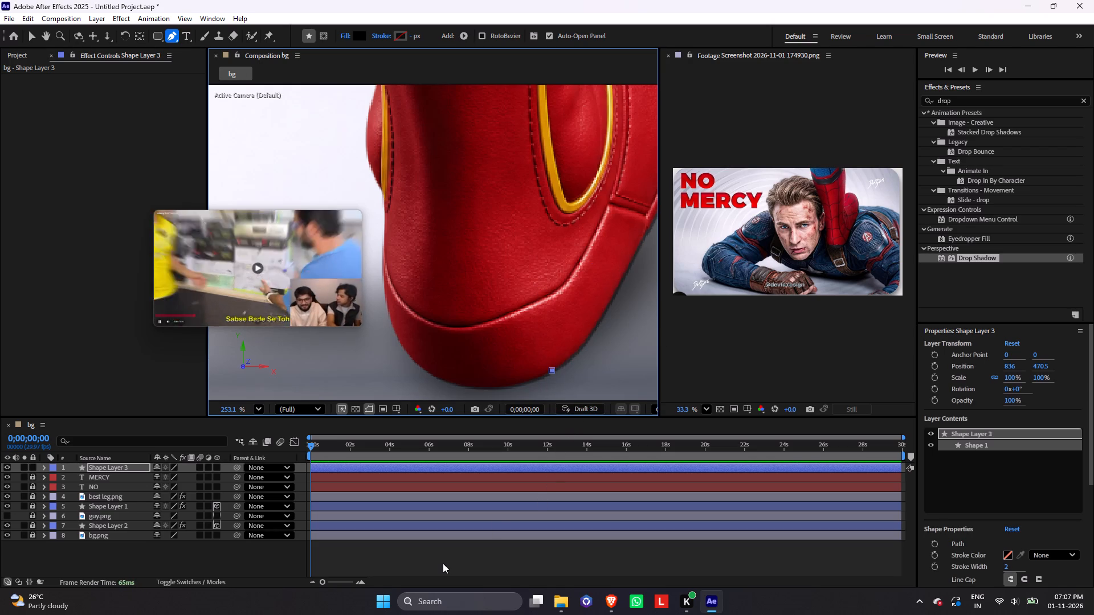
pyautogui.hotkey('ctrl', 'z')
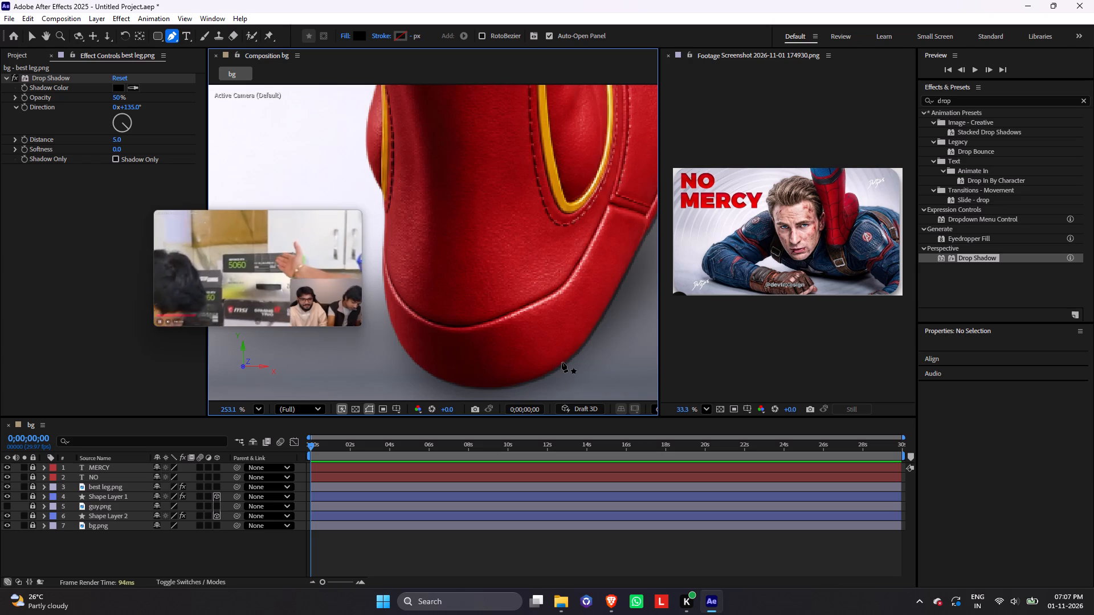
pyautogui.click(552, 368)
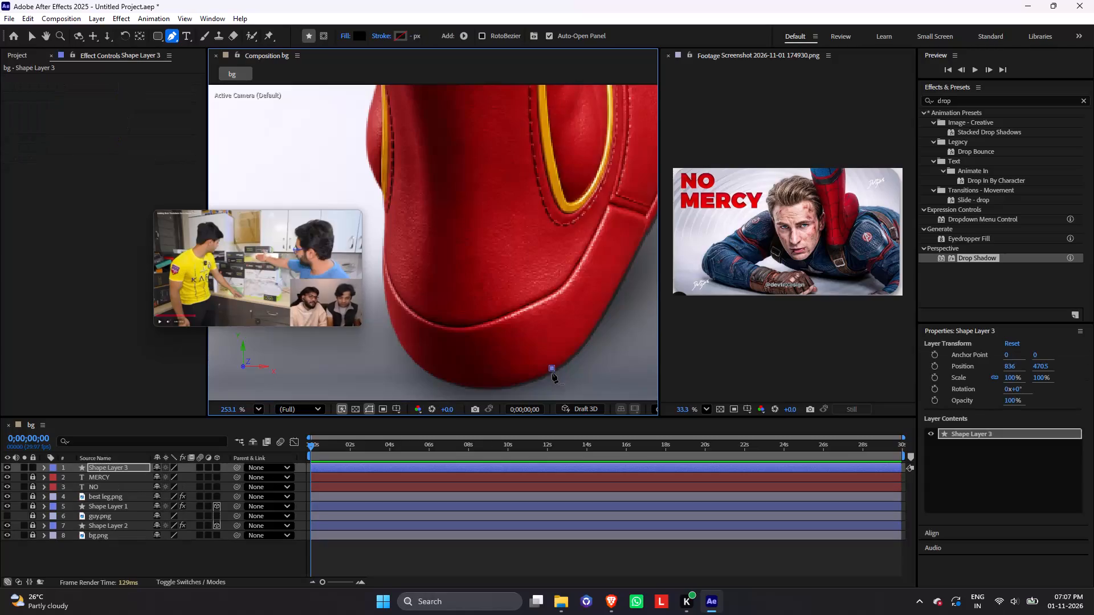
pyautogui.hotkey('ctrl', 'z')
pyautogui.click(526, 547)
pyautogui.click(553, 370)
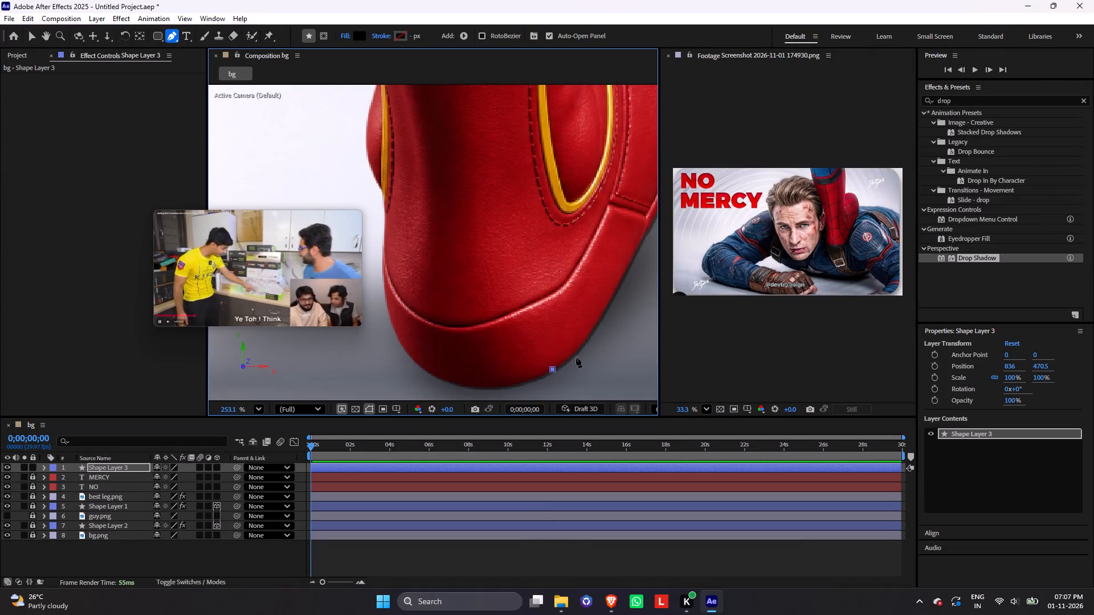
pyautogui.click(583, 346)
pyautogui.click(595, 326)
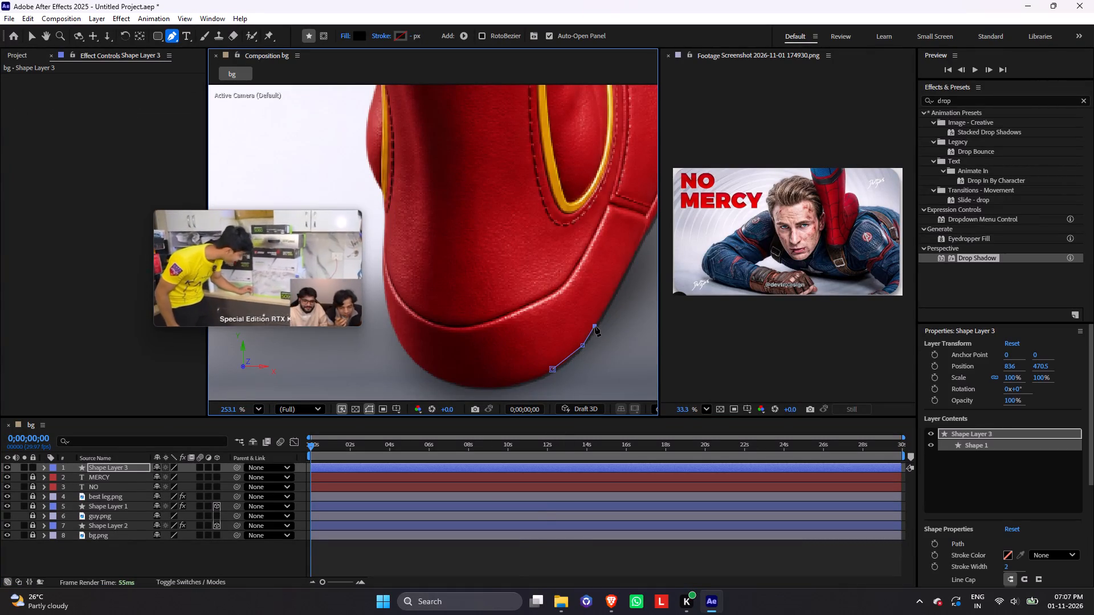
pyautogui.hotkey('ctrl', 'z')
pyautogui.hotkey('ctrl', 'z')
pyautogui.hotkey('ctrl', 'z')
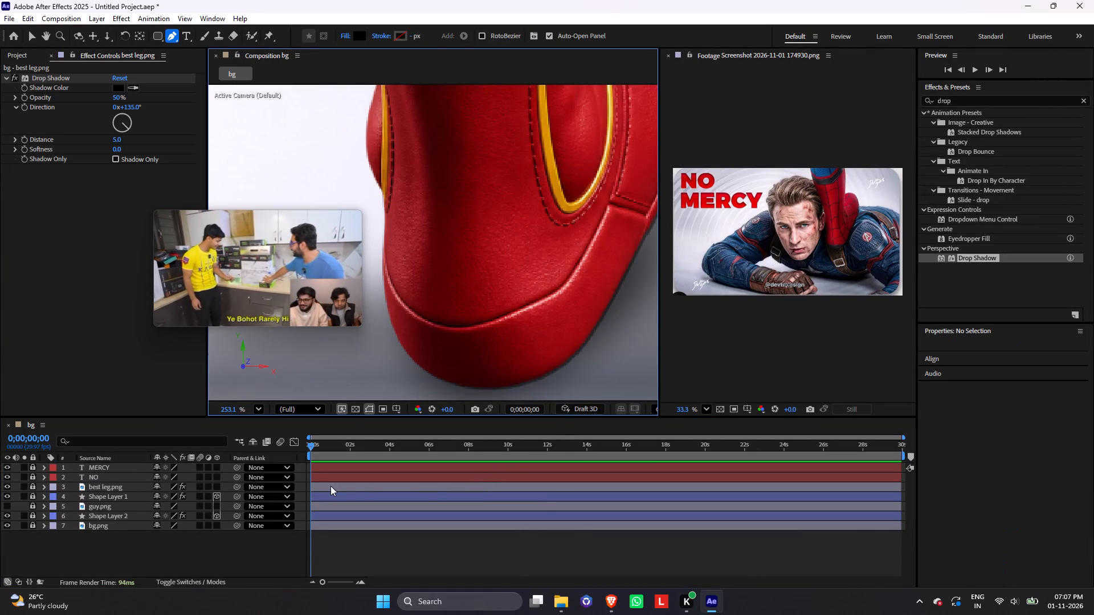
# Unlock the best leg.png layer and select it for masking.
pyautogui.click(353, 490)
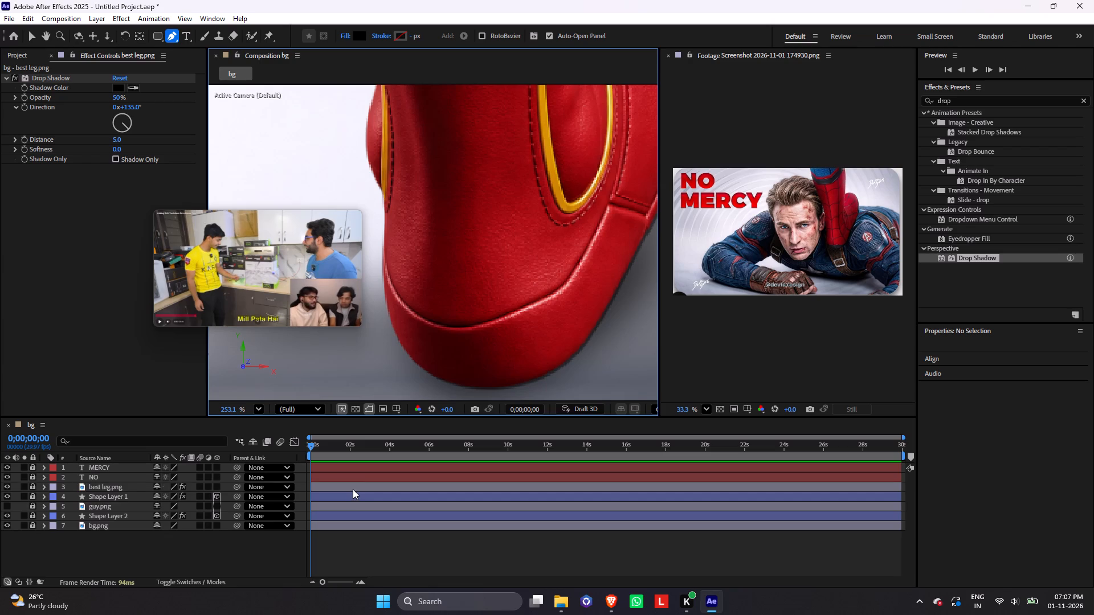
pyautogui.click(34, 486)
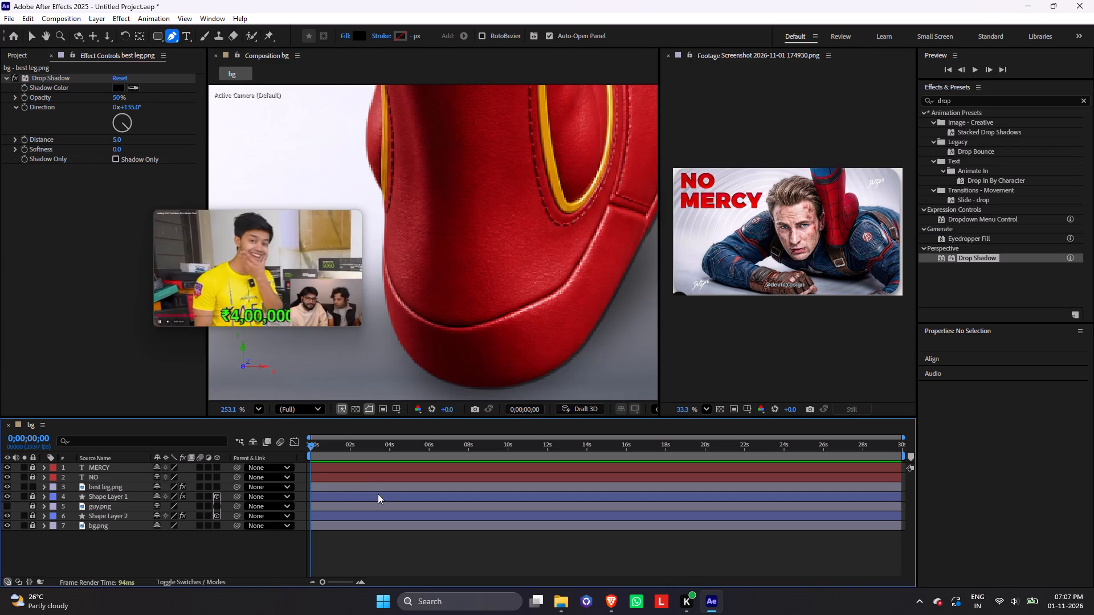
pyautogui.click(371, 487)
# Start a Pen mask on best leg.png, tracing the boot's outer edge from the underside of the toe up toward the sole seam.
pyautogui.click(560, 366)
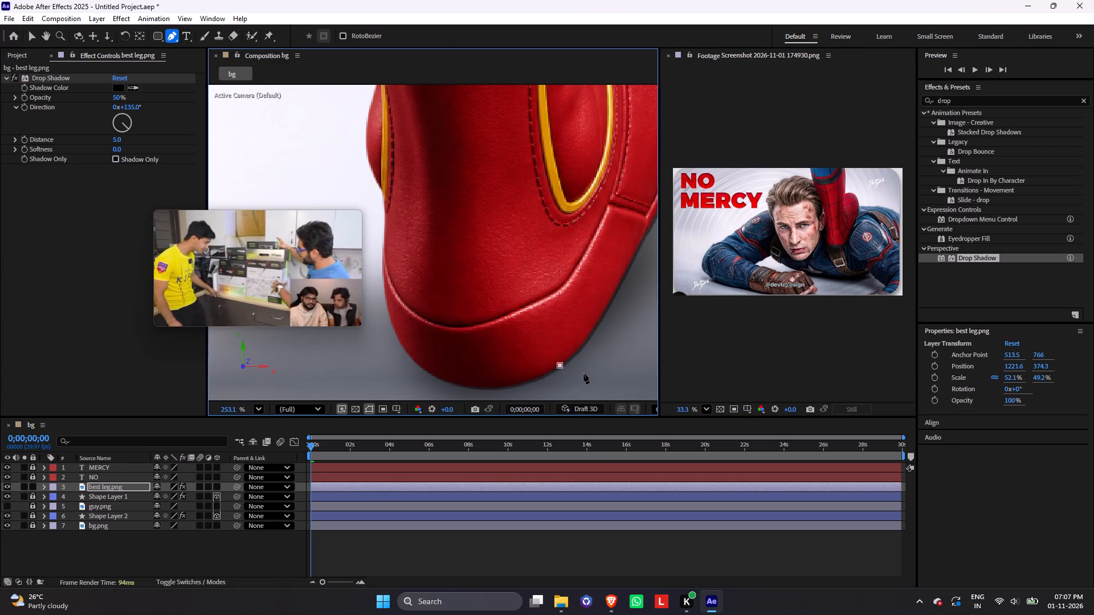
pyautogui.click(580, 347)
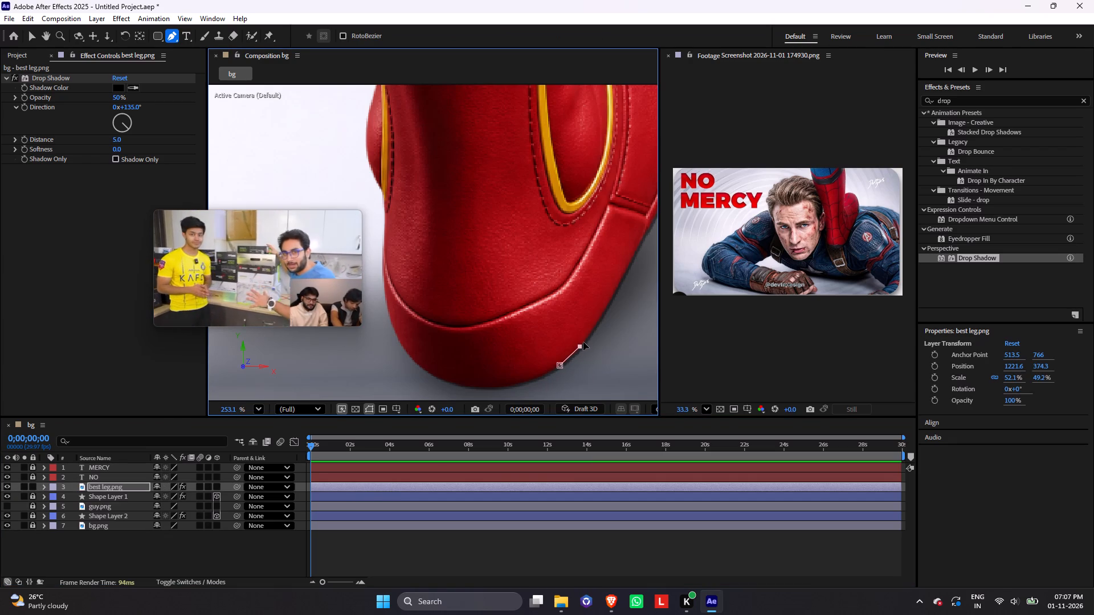
pyautogui.click(587, 338)
pyautogui.click(594, 328)
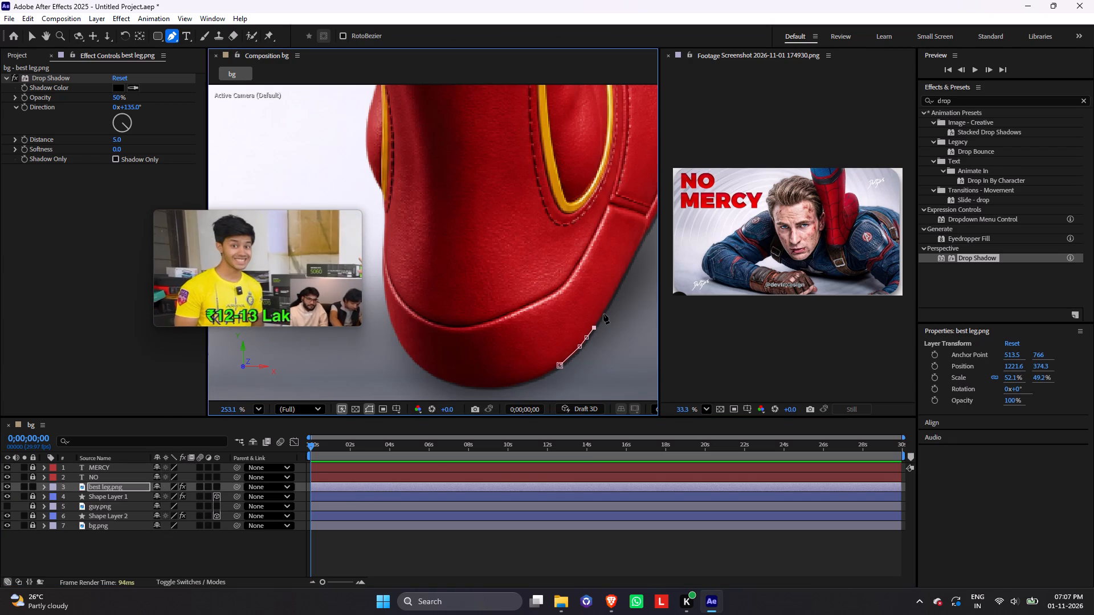
pyautogui.click(602, 313)
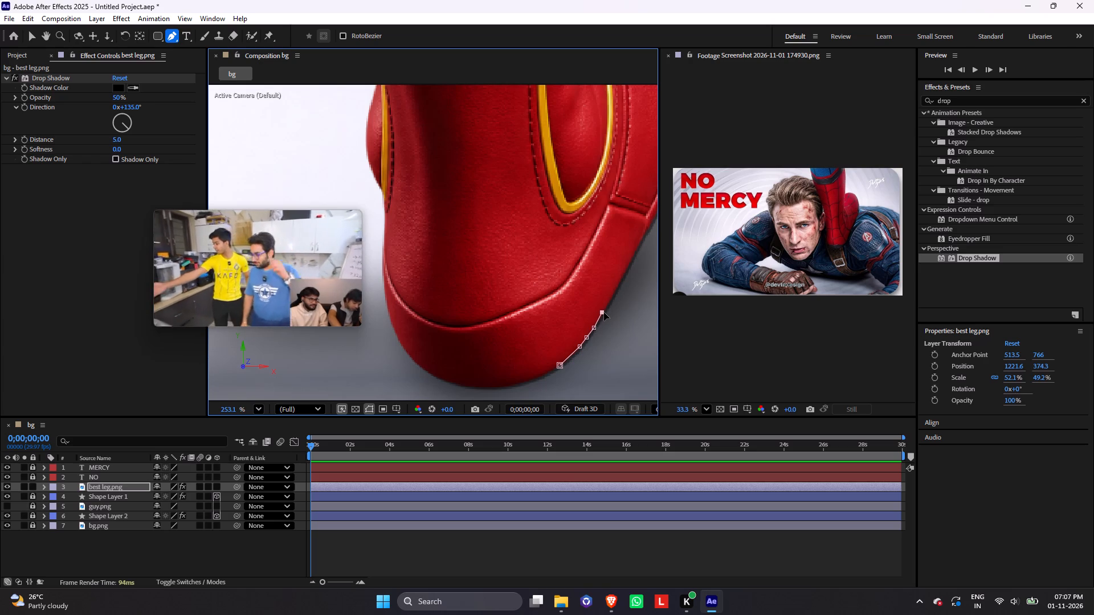
pyautogui.click(604, 313)
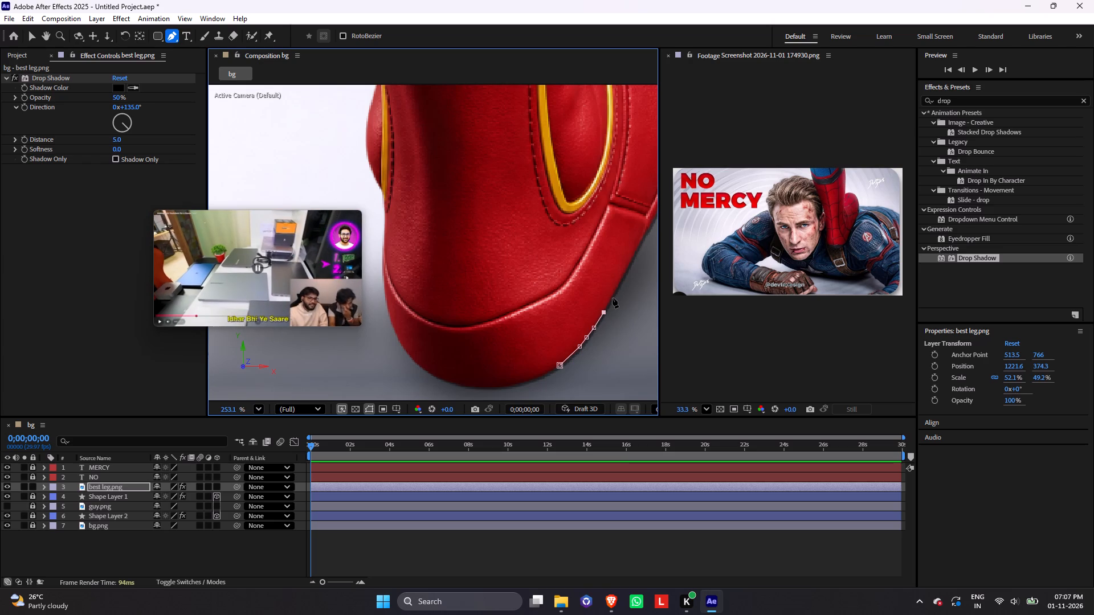
pyautogui.click(611, 298)
pyautogui.click(620, 285)
pyautogui.click(626, 270)
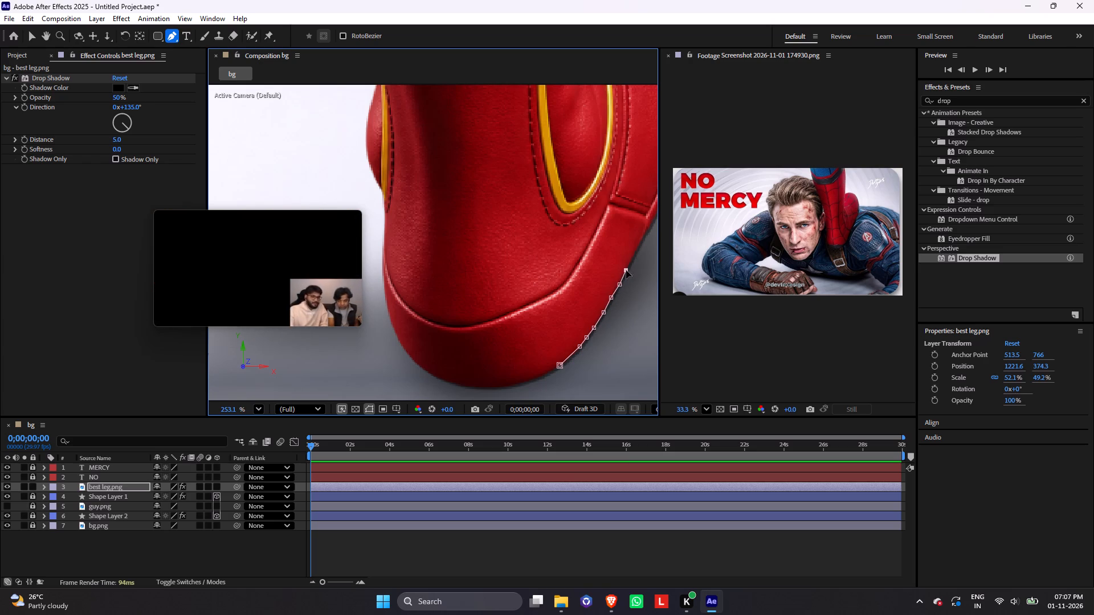
pyautogui.click(634, 252)
pyautogui.click(643, 237)
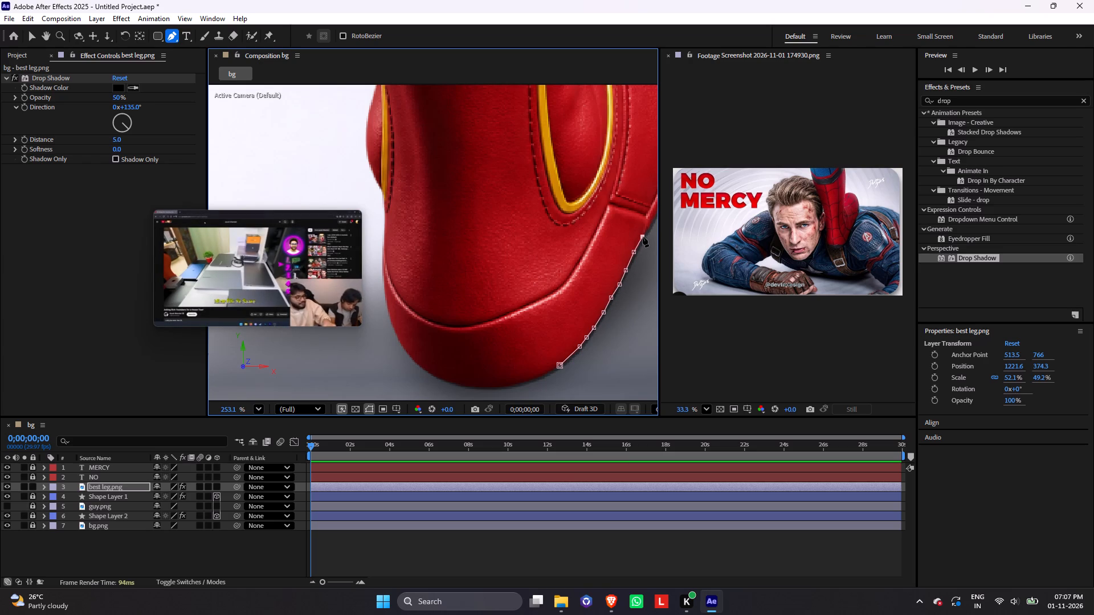
# Continue the mask path along the boot's straight outer edge, past the sole seam to just below the yellow piping's corner.
pyautogui.press('space')
pyautogui.press('space')
pyautogui.press('space')
pyautogui.press('space')
pyautogui.press('space')
pyautogui.press('space')
pyautogui.press('space')
pyautogui.press('space')
pyautogui.press('space')
pyautogui.press('space')
pyautogui.press('space')
pyautogui.press('space')
pyautogui.moveTo(618, 237); pyautogui.dragTo(462, 278)
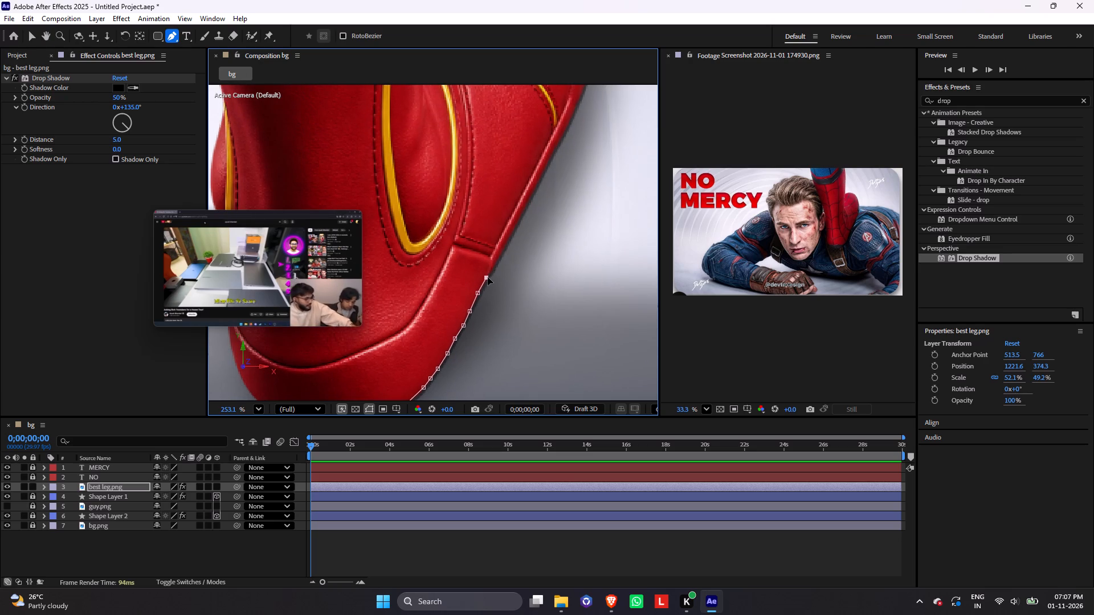
pyautogui.click(494, 267)
pyautogui.click(504, 248)
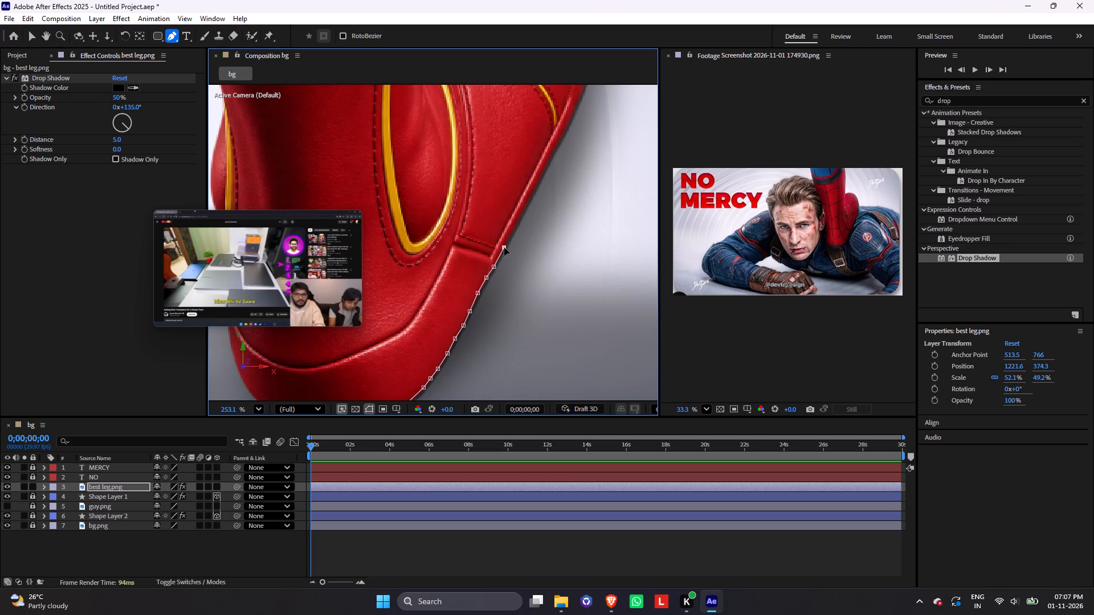
pyautogui.click(516, 224)
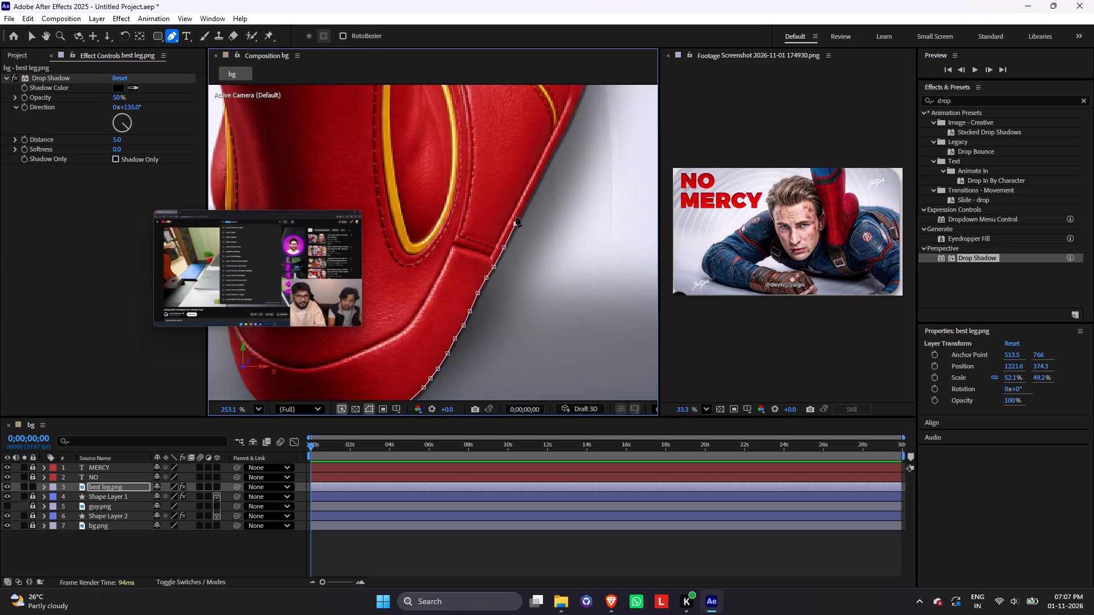
pyautogui.click(516, 222)
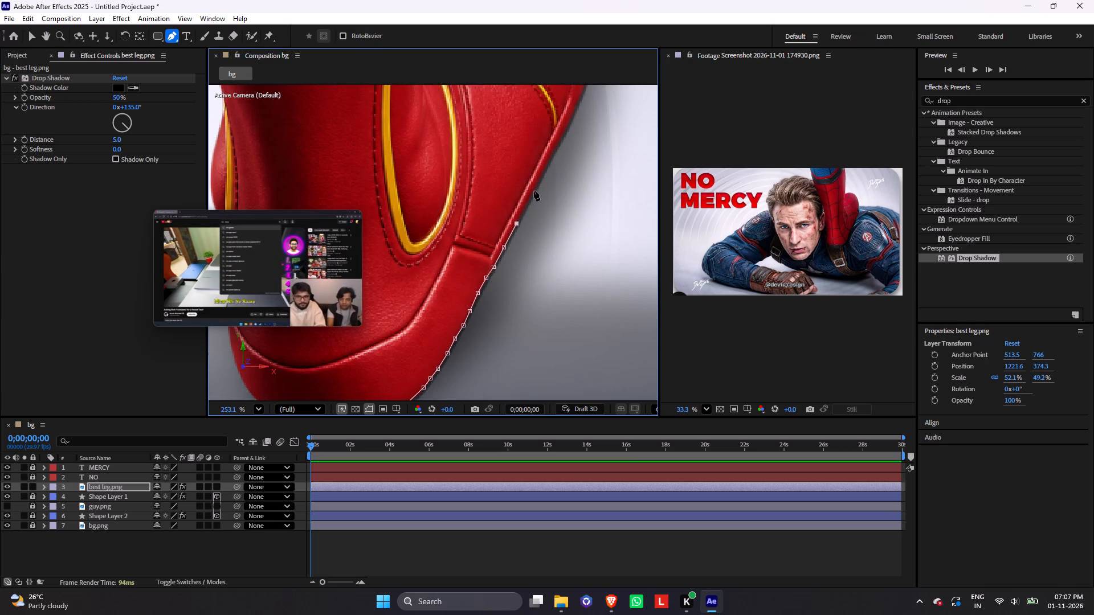
pyautogui.click(534, 191)
pyautogui.click(549, 160)
pyautogui.click(556, 147)
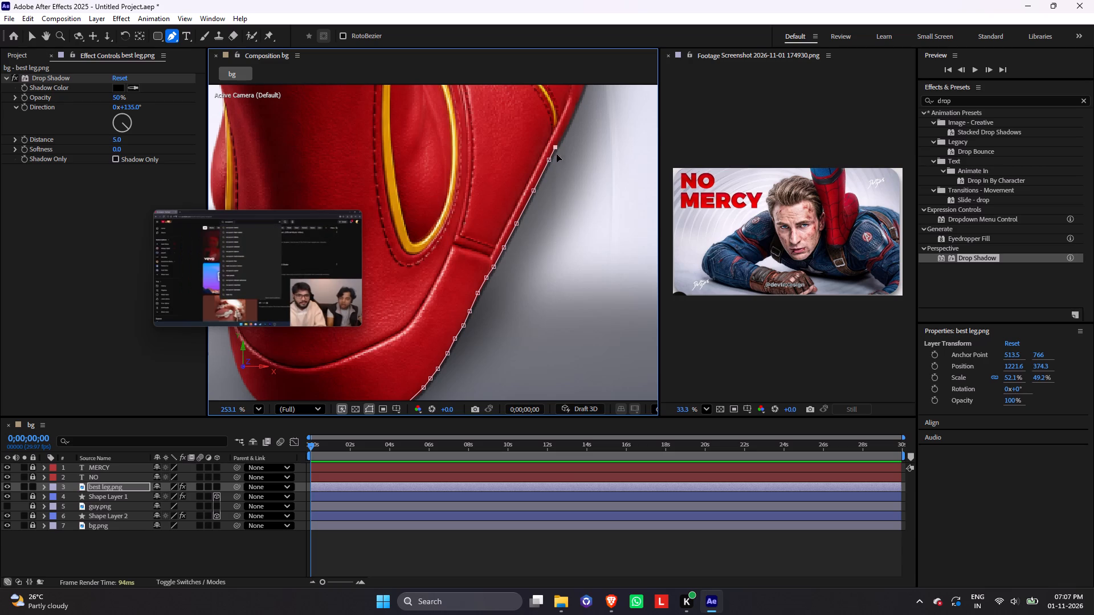
# Extend the mask path past the yellow piping and up the outer side of the boot's rounded red heel.
pyautogui.press('space')
pyautogui.press('space')
pyautogui.press('space')
pyautogui.press('space')
pyautogui.press('space')
pyautogui.press('space')
pyautogui.press('space')
pyautogui.press('space')
pyautogui.press('space')
pyautogui.press('space')
pyautogui.press('space')
pyautogui.press('space')
pyautogui.press('space')
pyautogui.press('space')
pyautogui.press('space')
pyautogui.press('space')
pyautogui.press('space')
pyautogui.press('space')
pyautogui.press('space')
pyautogui.moveTo(565, 167); pyautogui.dragTo(494, 319)
pyautogui.click(490, 289)
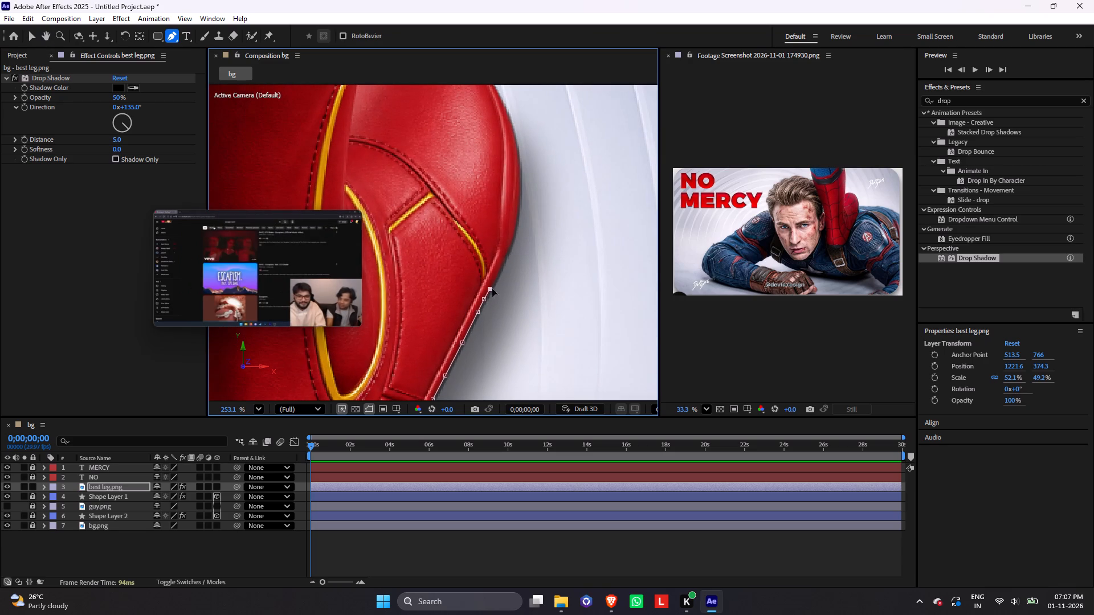
pyautogui.click(497, 274)
pyautogui.click(507, 255)
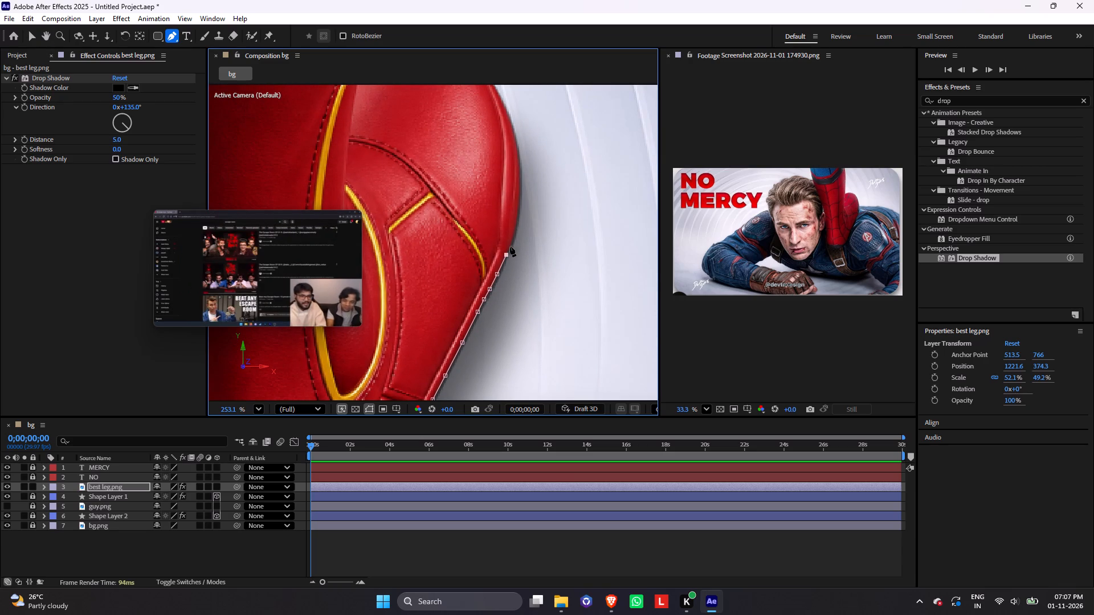
pyautogui.click(511, 246)
pyautogui.click(514, 232)
pyautogui.click(517, 214)
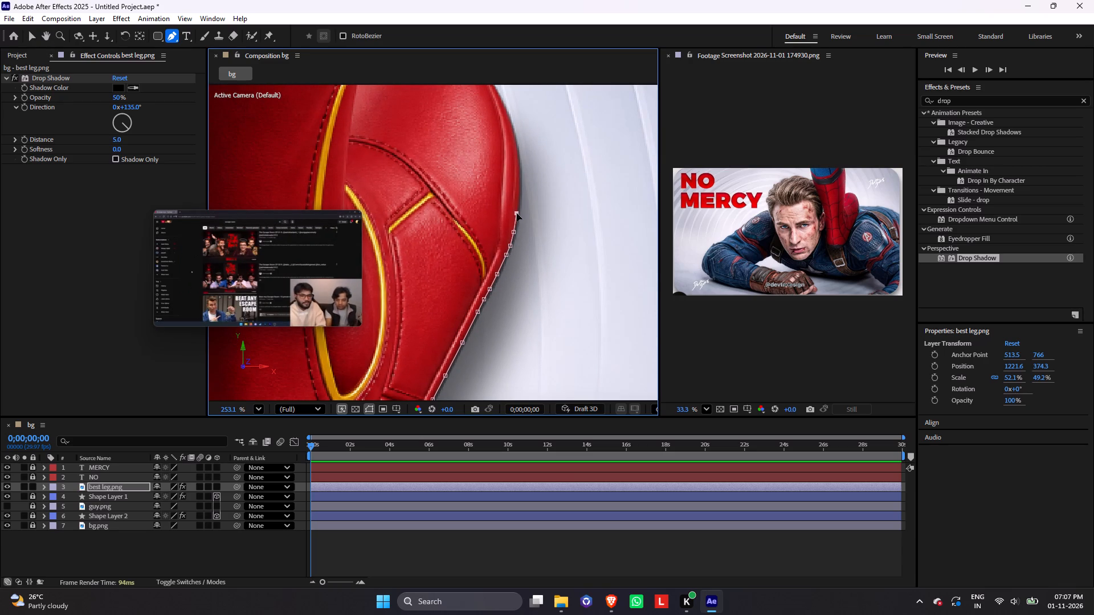
pyautogui.click(519, 199)
pyautogui.click(520, 181)
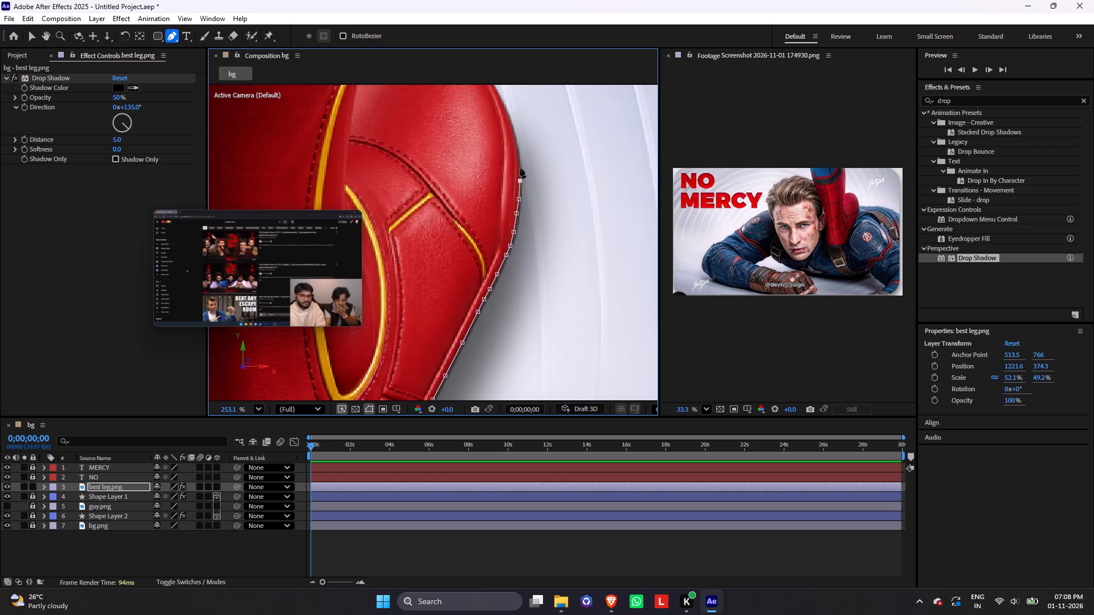
pyautogui.click(520, 168)
pyautogui.click(518, 156)
pyautogui.click(517, 143)
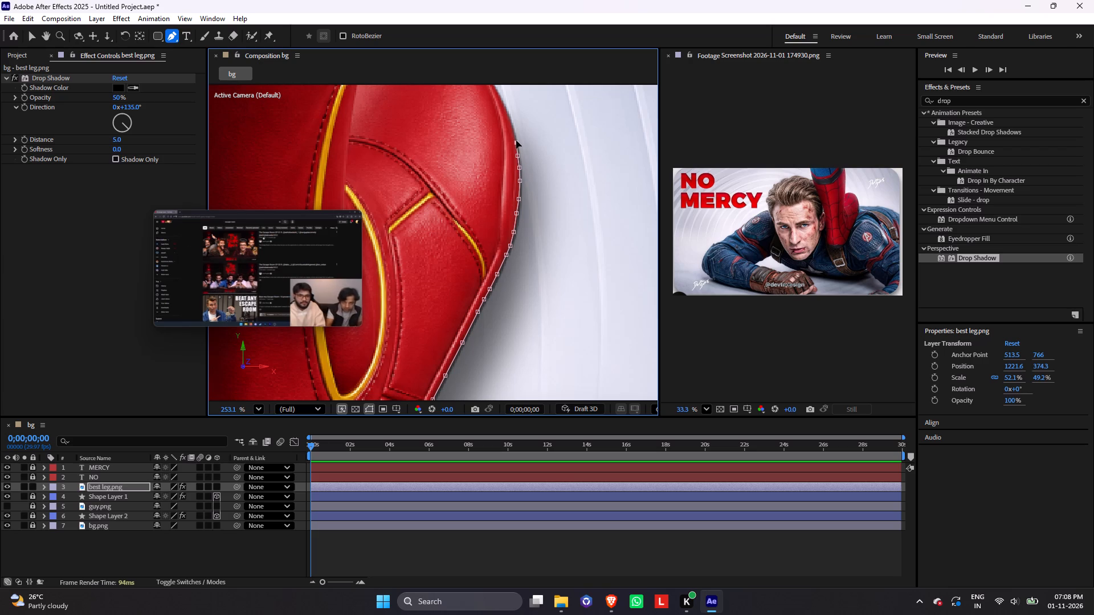
pyautogui.click(513, 129)
# Trace the mask path around the curved top of the rounded heel to the notch where it meets the leg.
pyautogui.press('space')
pyautogui.press('space')
pyautogui.press('space')
pyautogui.press('space')
pyautogui.press('space')
pyautogui.press('space')
pyautogui.press('space')
pyautogui.press('space')
pyautogui.press('space')
pyautogui.press('space')
pyautogui.press('space')
pyautogui.press('space')
pyautogui.moveTo(497, 154); pyautogui.dragTo(524, 299)
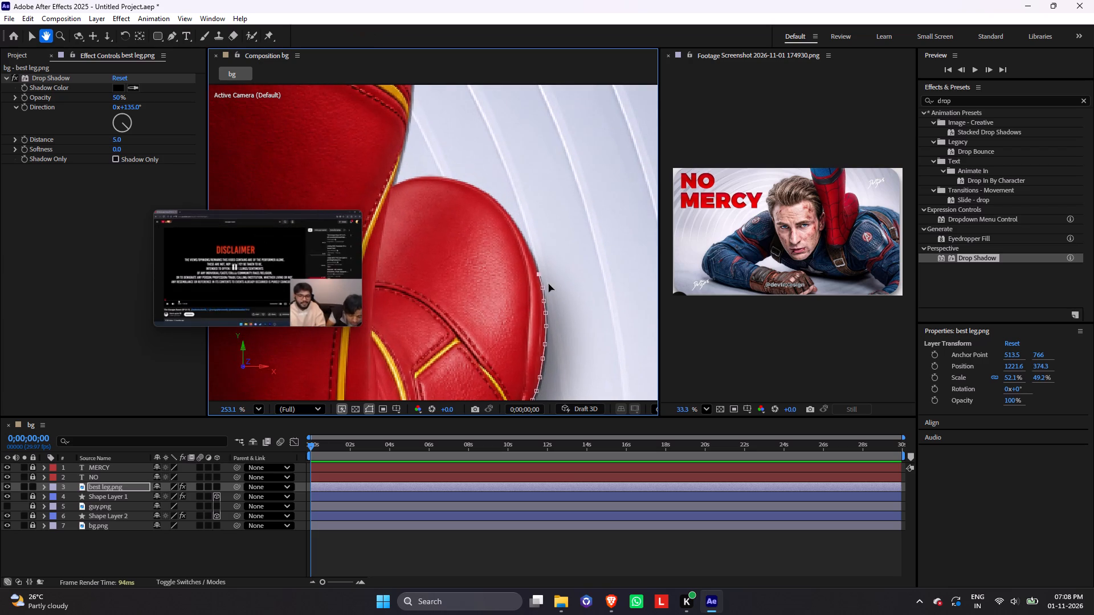
pyautogui.click(534, 259)
pyautogui.click(524, 238)
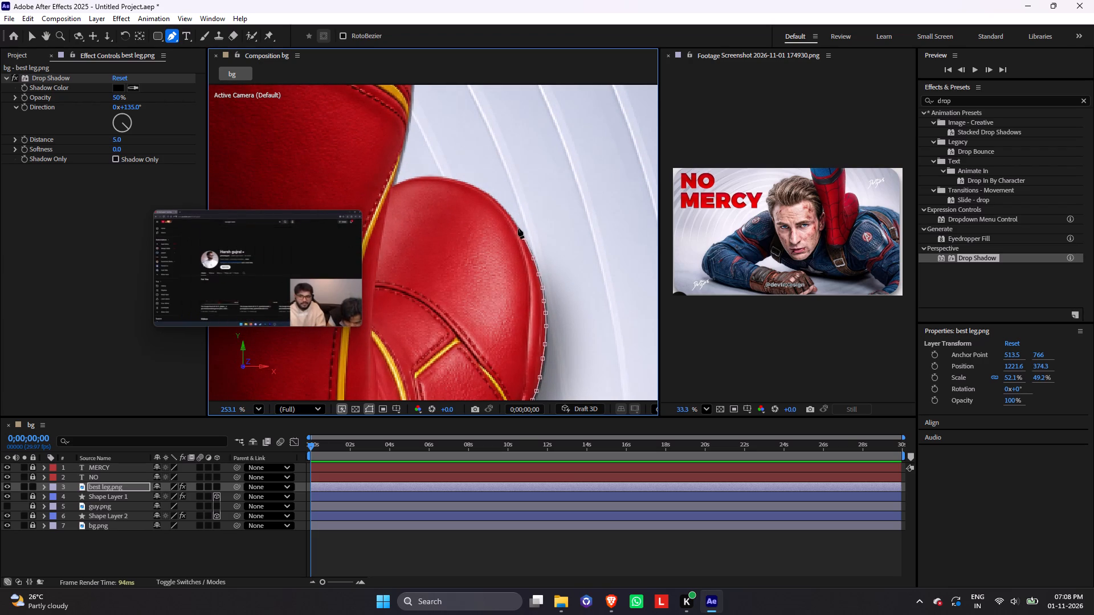
pyautogui.click(515, 224)
pyautogui.click(507, 210)
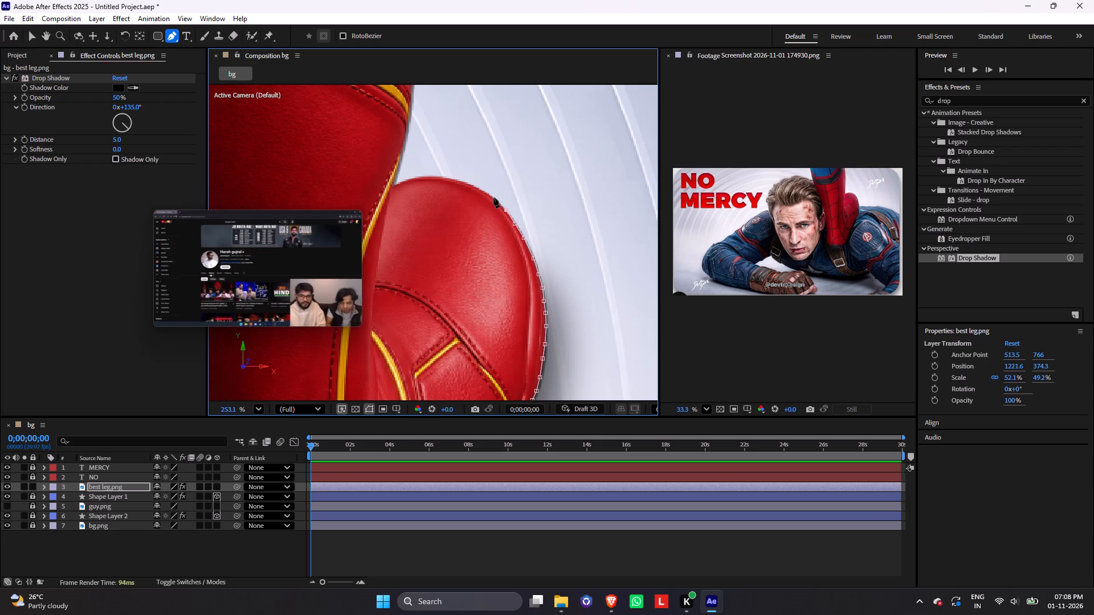
pyautogui.click(493, 198)
pyautogui.click(477, 187)
pyautogui.click(460, 181)
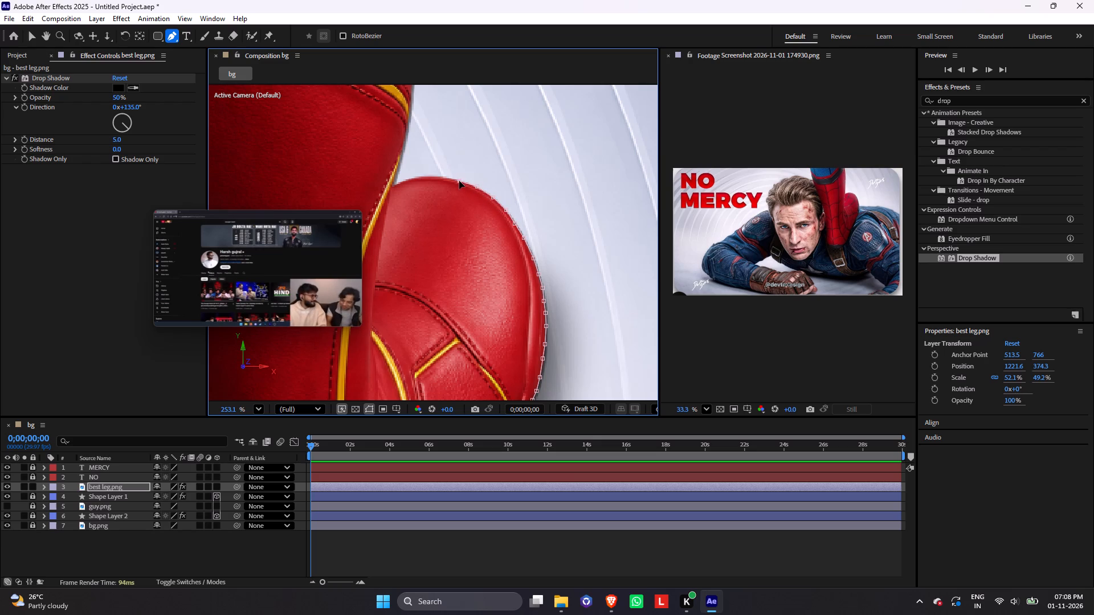
pyautogui.click(444, 177)
pyautogui.click(430, 176)
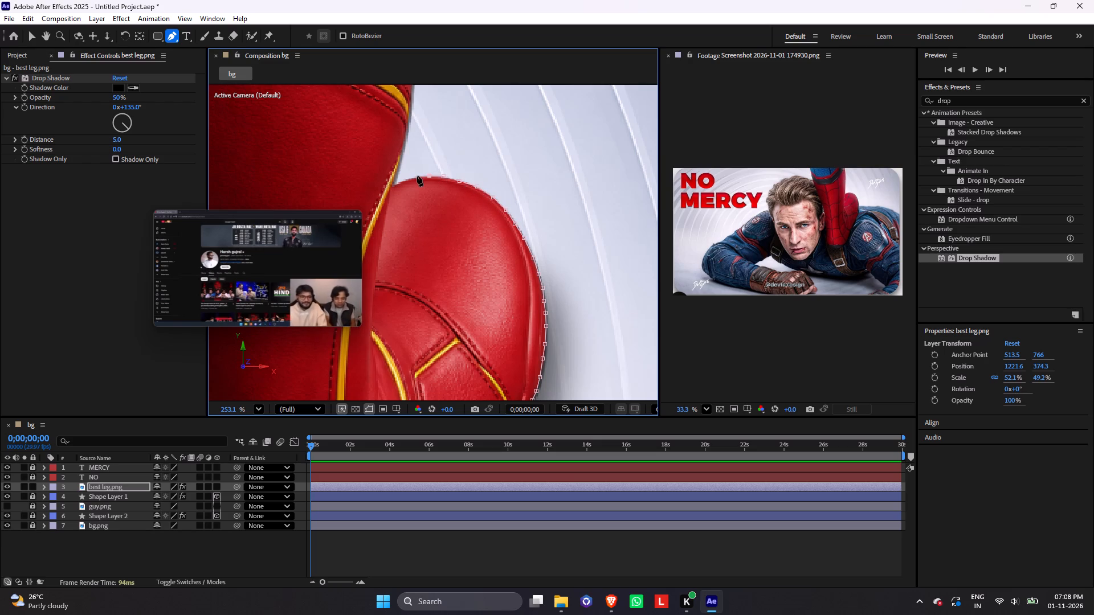
pyautogui.click(417, 176)
pyautogui.click(403, 180)
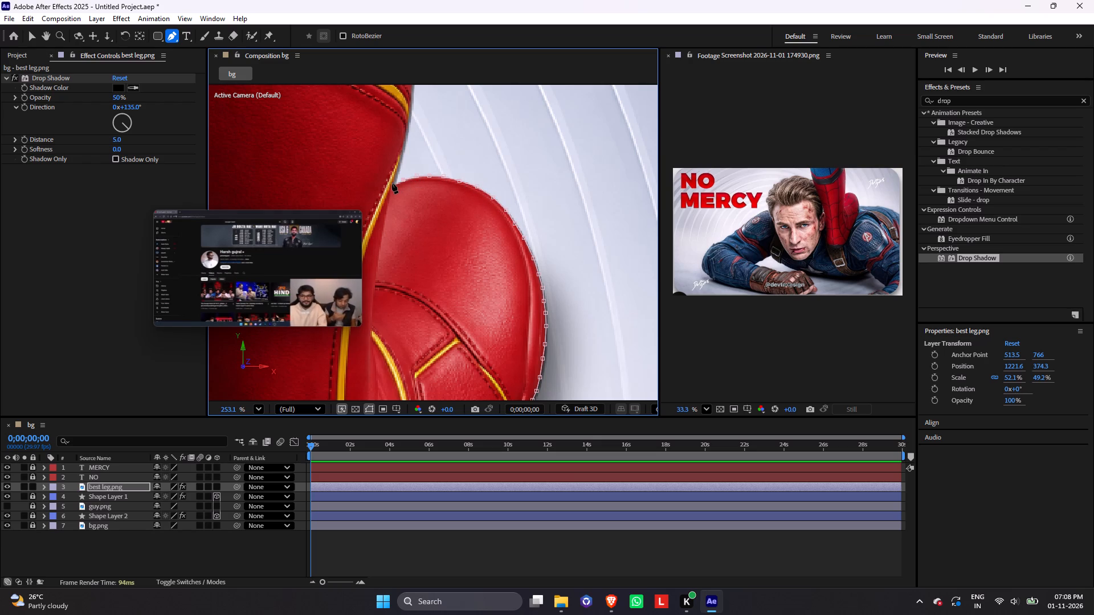
pyautogui.click(392, 184)
# Continue the mask path from the notch up the ankle's outer edge, past the end of the curved yellow stripe.
pyautogui.press('space')
pyautogui.press('space')
pyautogui.press('space')
pyautogui.press('space')
pyautogui.press('space')
pyautogui.press('space')
pyautogui.press('space')
pyautogui.press('space')
pyautogui.press('space')
pyautogui.press('space')
pyautogui.press('space')
pyautogui.press('space')
pyautogui.moveTo(421, 157); pyautogui.dragTo(441, 268)
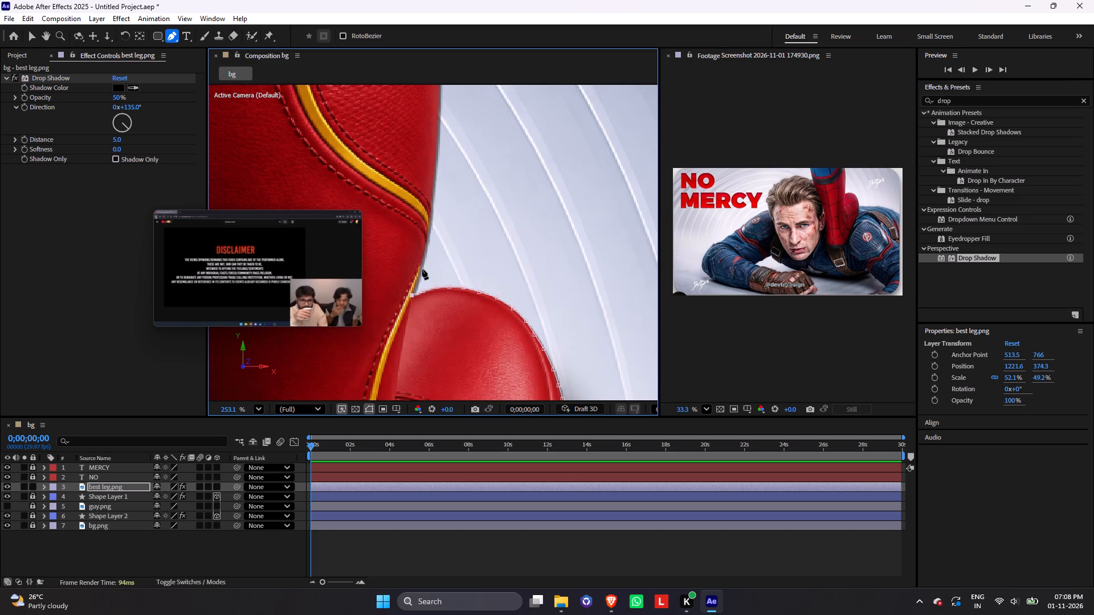
pyautogui.click(421, 269)
pyautogui.click(425, 249)
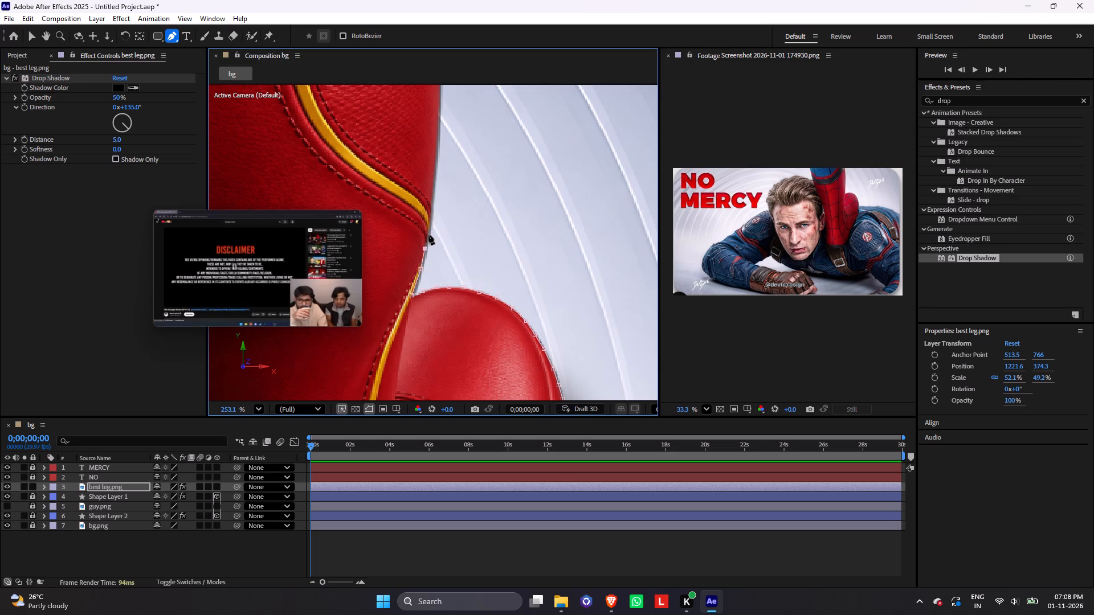
pyautogui.click(428, 235)
pyautogui.click(431, 222)
pyautogui.click(432, 207)
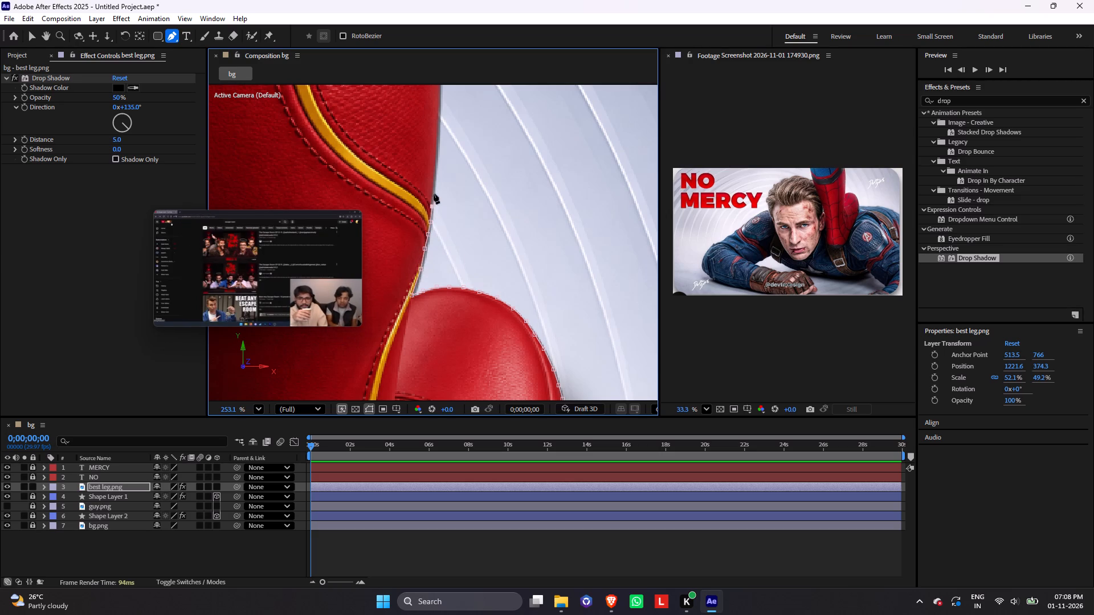
pyautogui.click(434, 194)
pyautogui.click(435, 177)
pyautogui.click(438, 158)
pyautogui.click(438, 140)
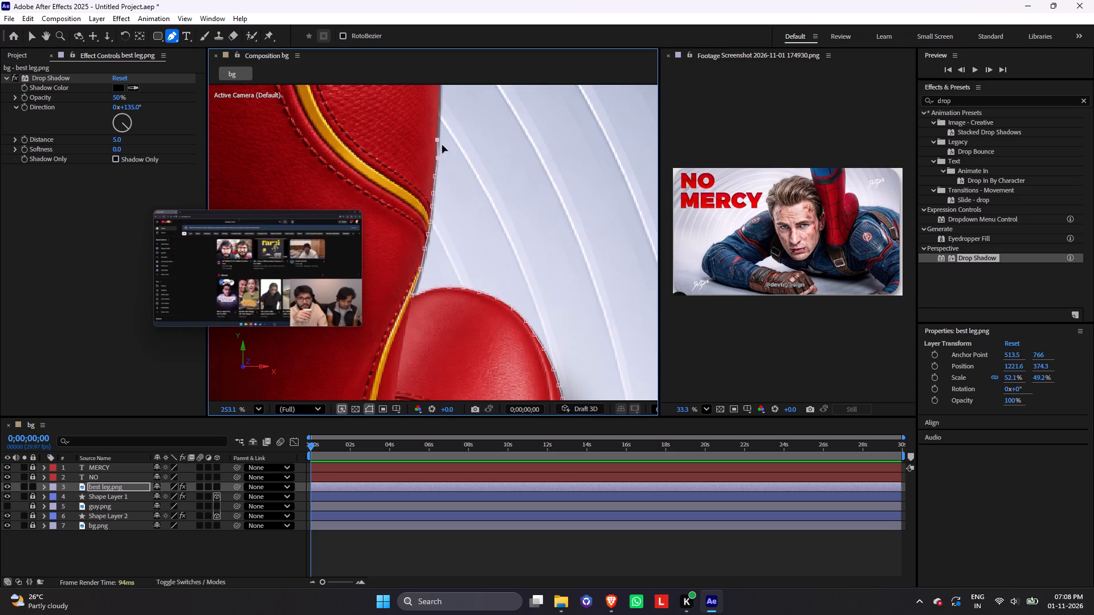
# Trace the mask path closely up the textured red shin section's outer edge, correcting the points placed along it.
pyautogui.press('space')
pyautogui.press('space')
pyautogui.press('space')
pyautogui.press('space')
pyautogui.press('space')
pyautogui.press('space')
pyautogui.press('space')
pyautogui.press('space')
pyautogui.press('space')
pyautogui.press('space')
pyautogui.press('space')
pyautogui.moveTo(459, 164); pyautogui.dragTo(452, 304)
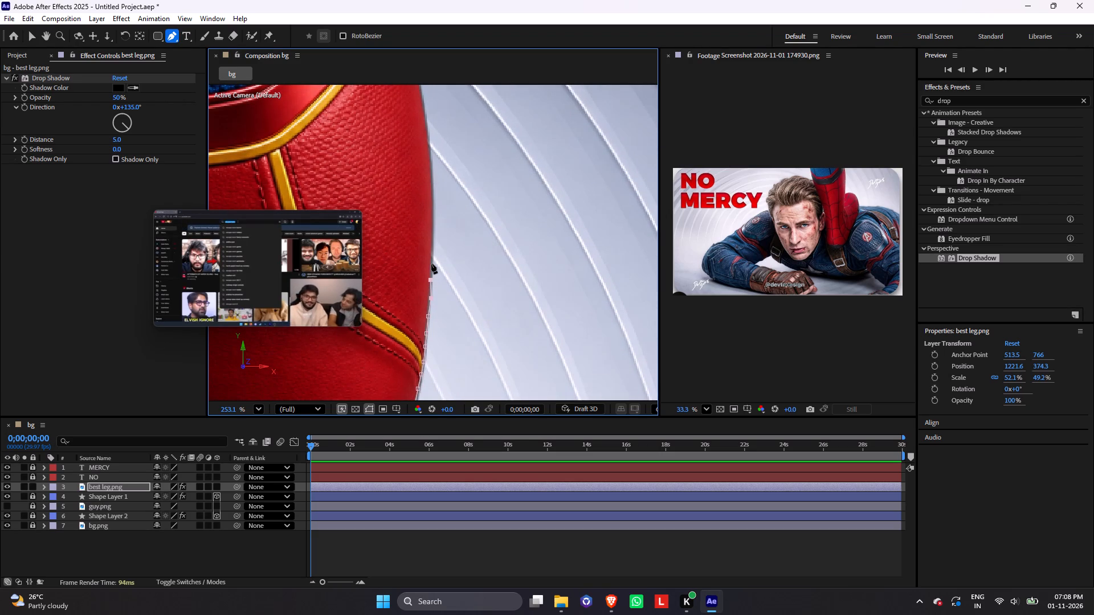
pyautogui.click(431, 264)
pyautogui.click(432, 232)
pyautogui.click(433, 203)
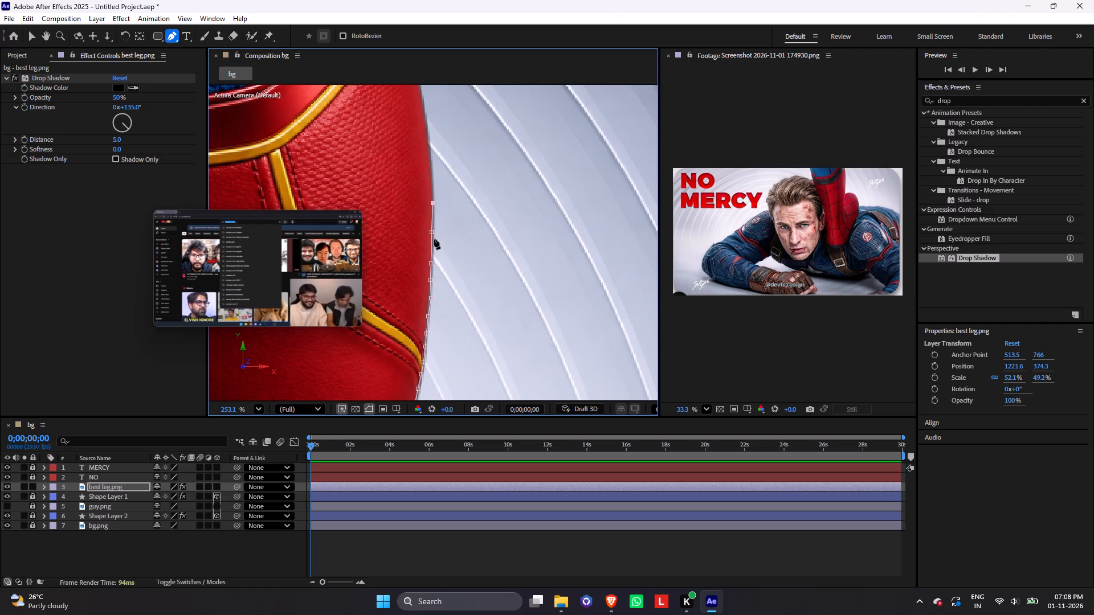
pyautogui.click(432, 232)
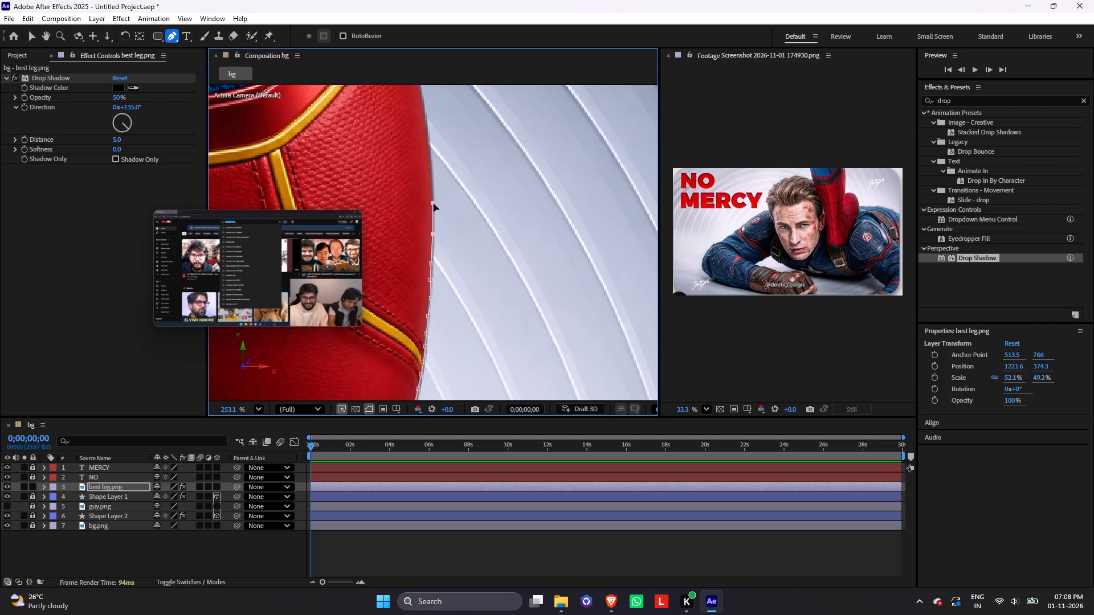
pyautogui.click(434, 204)
pyautogui.click(432, 185)
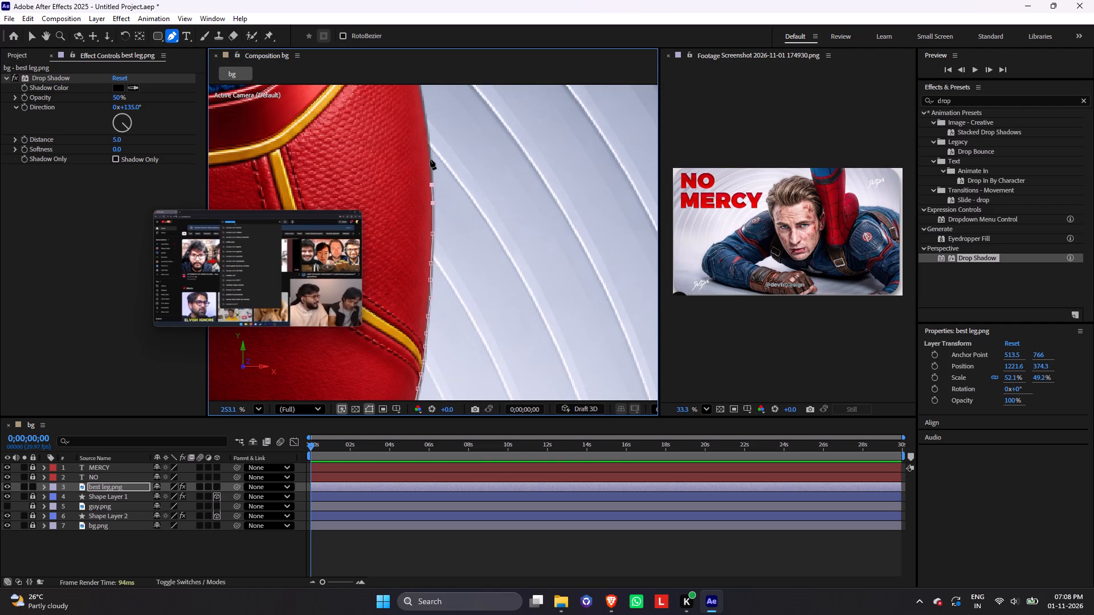
pyautogui.click(430, 159)
# Continue the mask path up the textured red section's outer edge toward the gold piping, correcting the last few points.
pyautogui.press('space')
pyautogui.press('space')
pyautogui.press('space')
pyautogui.press('space')
pyautogui.press('space')
pyautogui.press('space')
pyautogui.press('space')
pyautogui.press('space')
pyautogui.moveTo(446, 178); pyautogui.dragTo(484, 371)
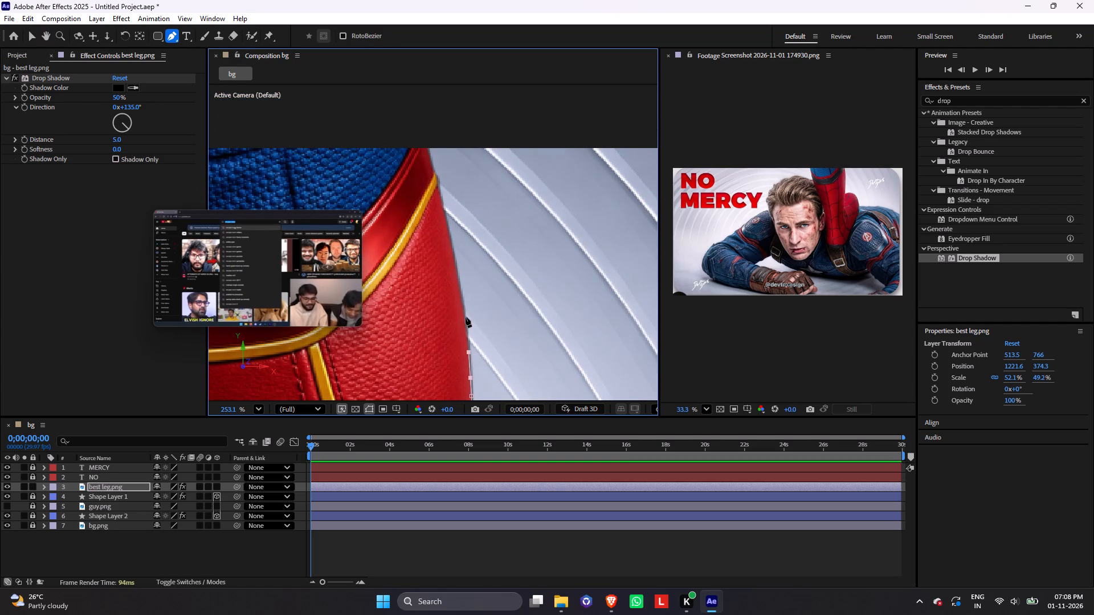
pyautogui.click(466, 317)
pyautogui.click(460, 289)
pyautogui.click(456, 272)
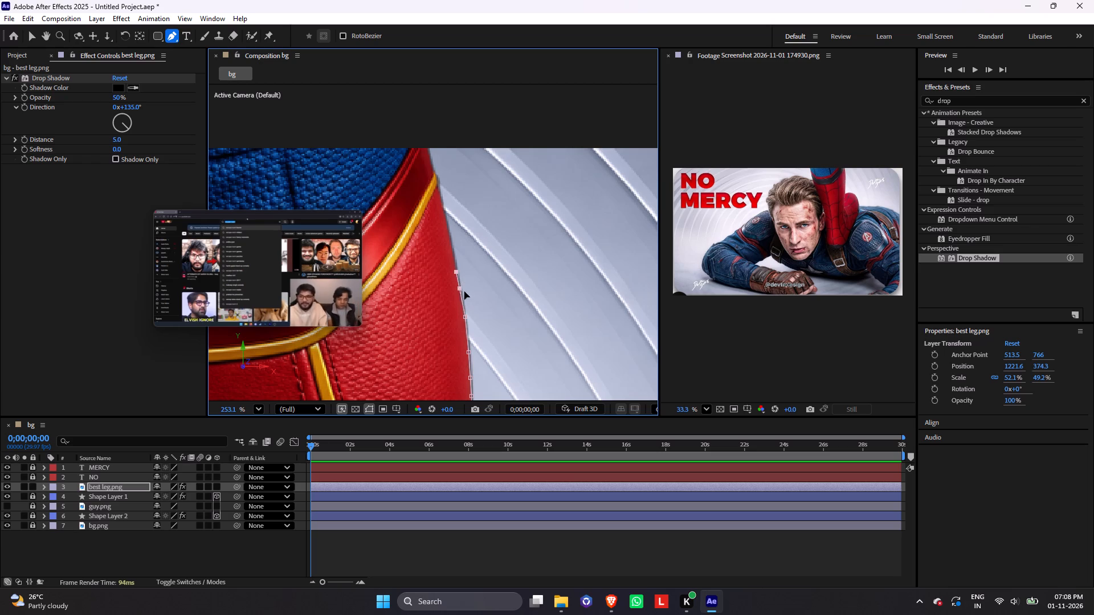
pyautogui.click(459, 286)
pyautogui.click(456, 272)
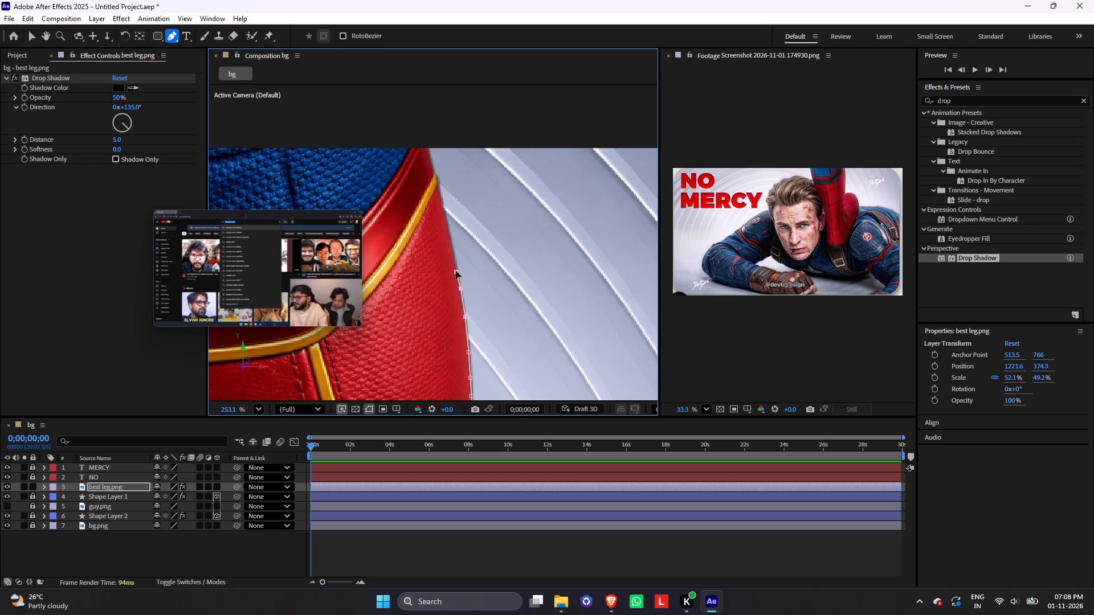
pyautogui.click(457, 270)
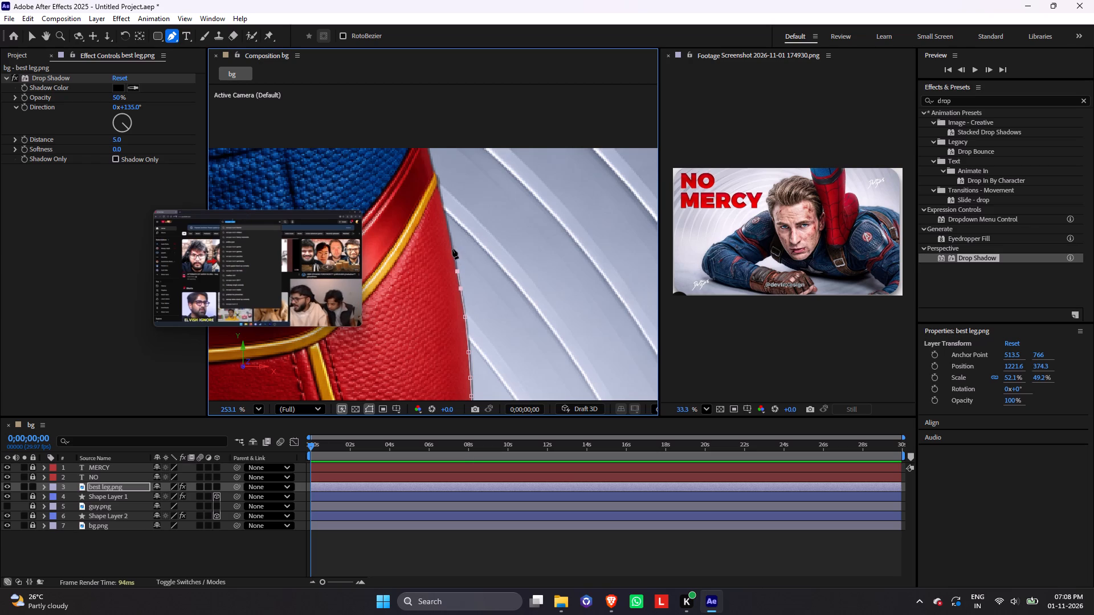
# Trace the mask path up past the gold piping and smooth red band to just above the leg's top edge.
pyautogui.click(452, 249)
pyautogui.click(448, 233)
pyautogui.click(446, 216)
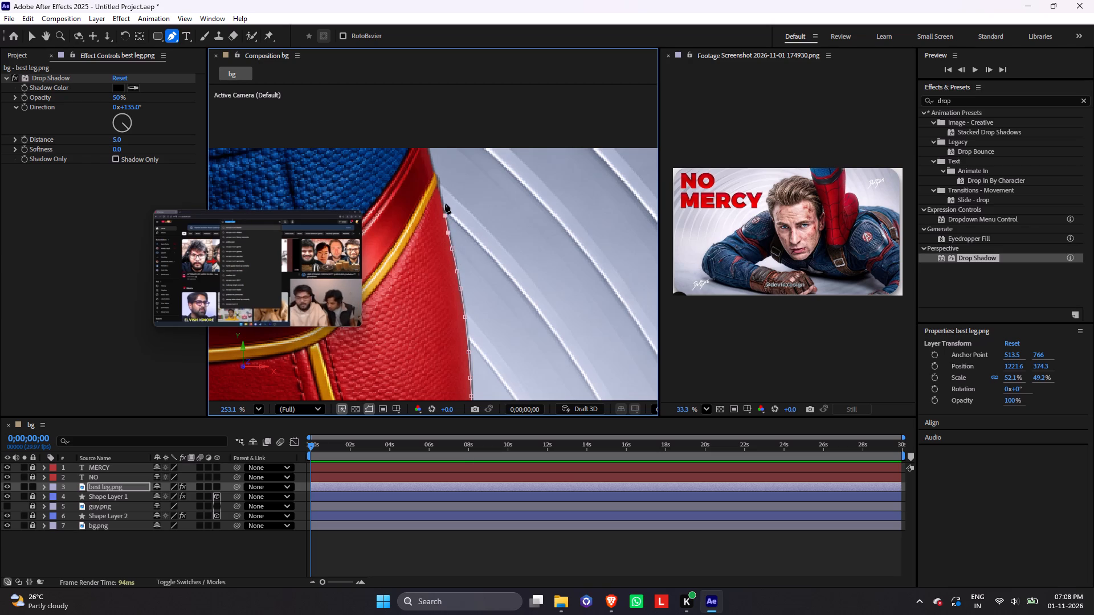
pyautogui.click(442, 198)
pyautogui.click(439, 184)
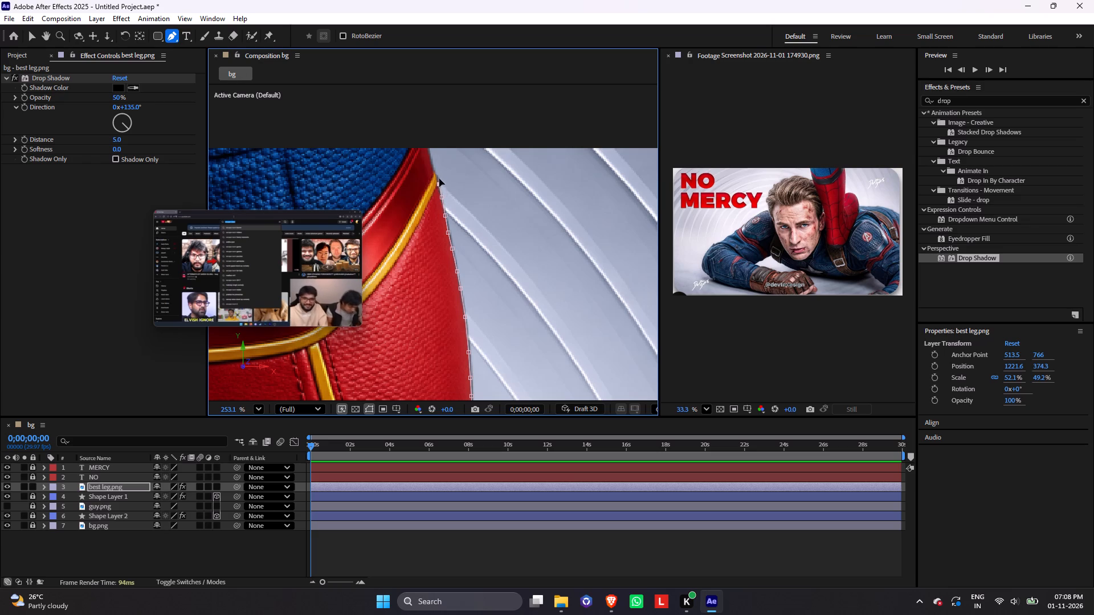
pyautogui.click(438, 177)
pyautogui.click(435, 170)
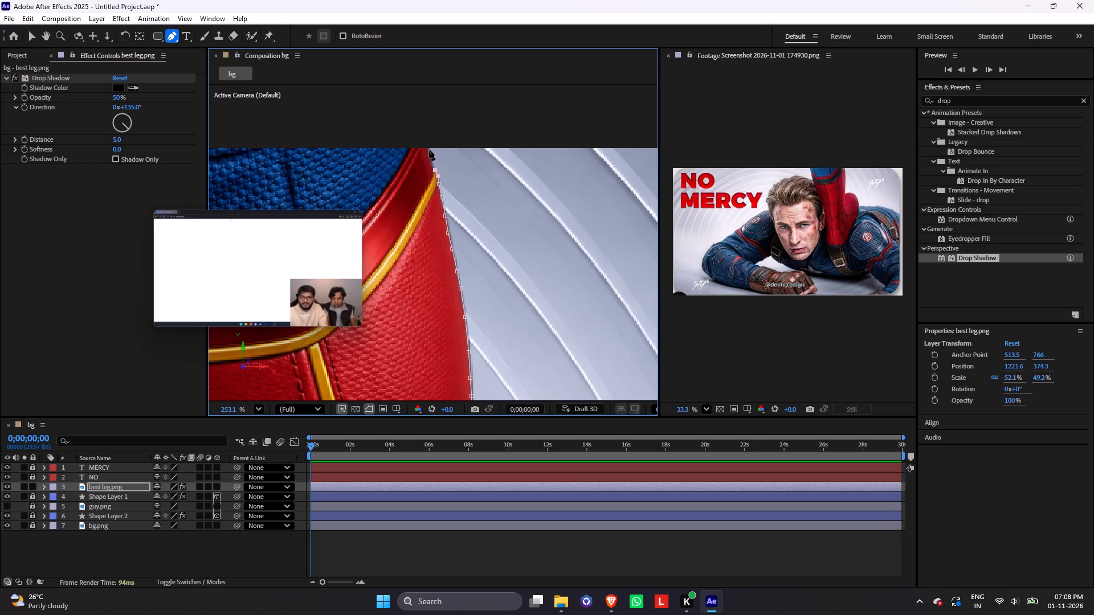
pyautogui.click(431, 162)
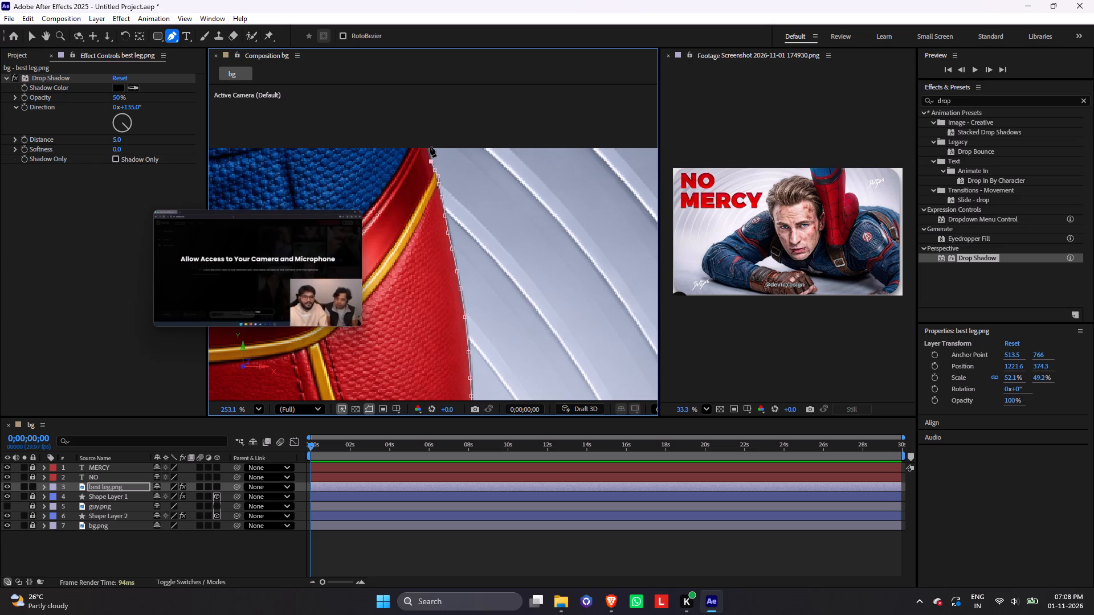
pyautogui.click(426, 136)
# Carry the mask path across above the leg and down to the blue fabric's top corner on the opposite side.
pyautogui.press('space')
pyautogui.press('space')
pyautogui.press('space')
pyautogui.press('space')
pyautogui.press('space')
pyautogui.press('space')
pyautogui.press('space')
pyautogui.press('space')
pyautogui.press('space')
pyautogui.press('space')
pyautogui.press('space')
pyautogui.press('space')
pyautogui.press('space')
pyautogui.press('space')
pyautogui.press('space')
pyautogui.press('space')
pyautogui.moveTo(409, 251); pyautogui.dragTo(599, 254)
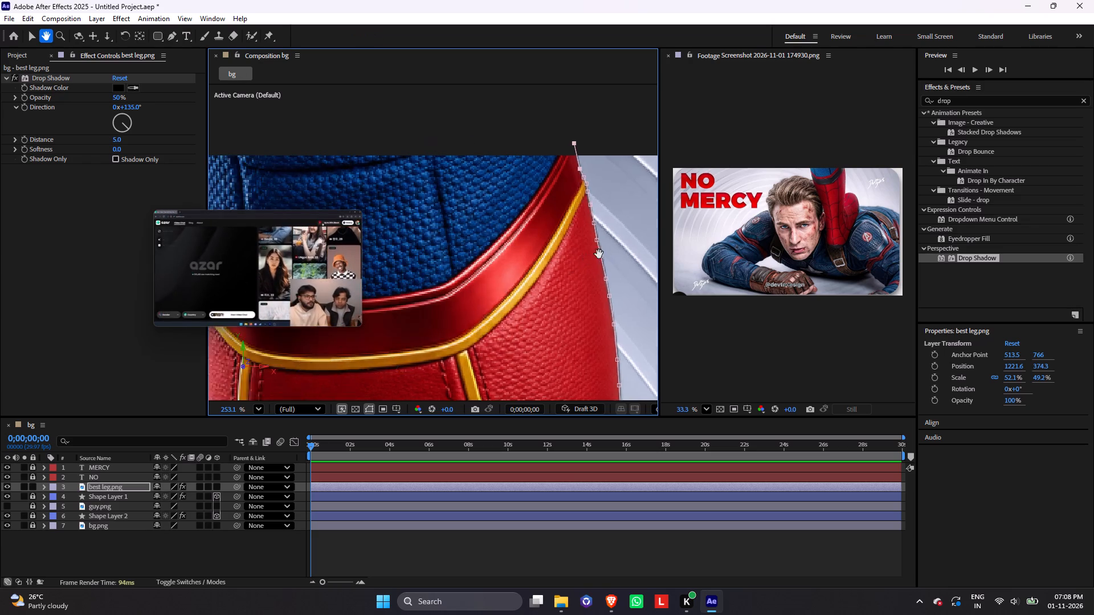
pyautogui.moveTo(599, 254); pyautogui.dragTo(644, 255)
pyautogui.click(254, 132)
pyautogui.press('space')
pyautogui.press('space')
pyautogui.press('space')
pyautogui.moveTo(431, 252); pyautogui.dragTo(590, 236)
pyautogui.click(424, 136)
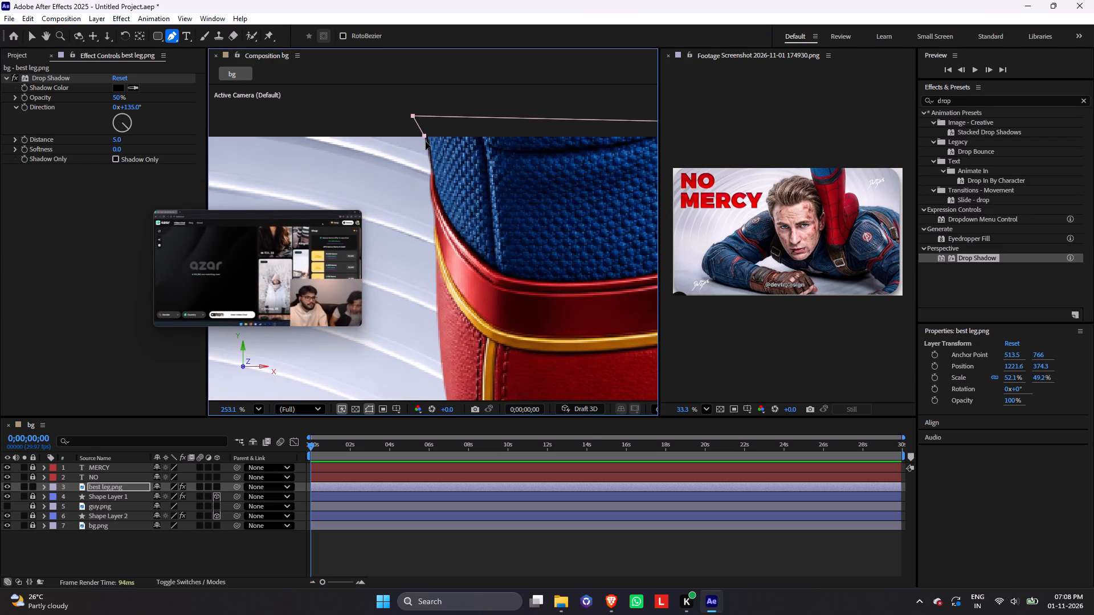
# Trace the mask path down the blue fabric's edge and the narrow start of the red band, replacing the misplaced last point.
pyautogui.click(431, 171)
pyautogui.click(428, 181)
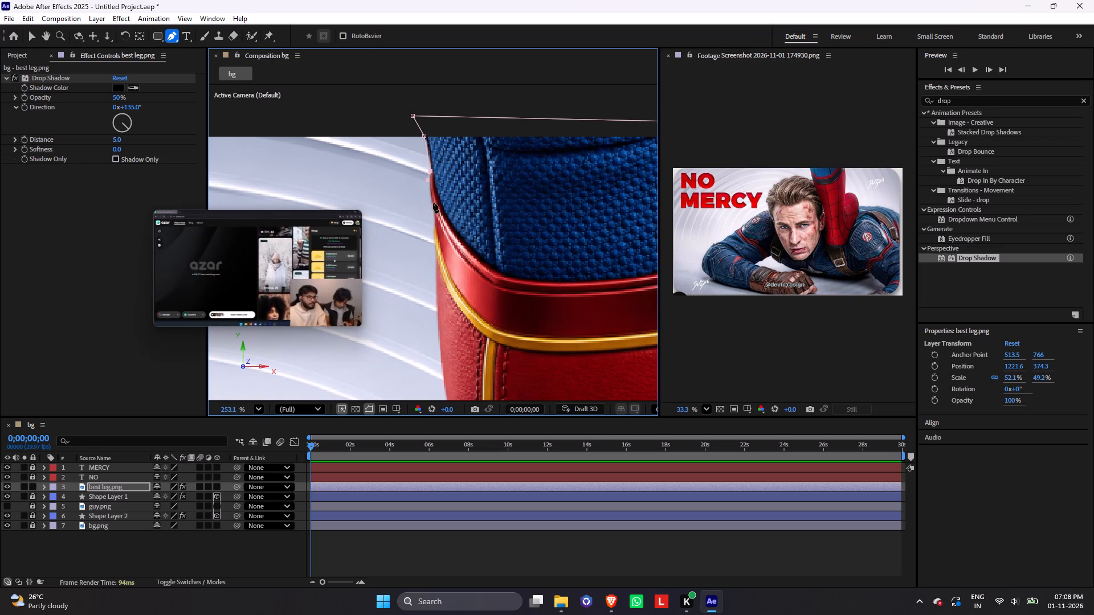
pyautogui.click(433, 207)
pyautogui.press('space')
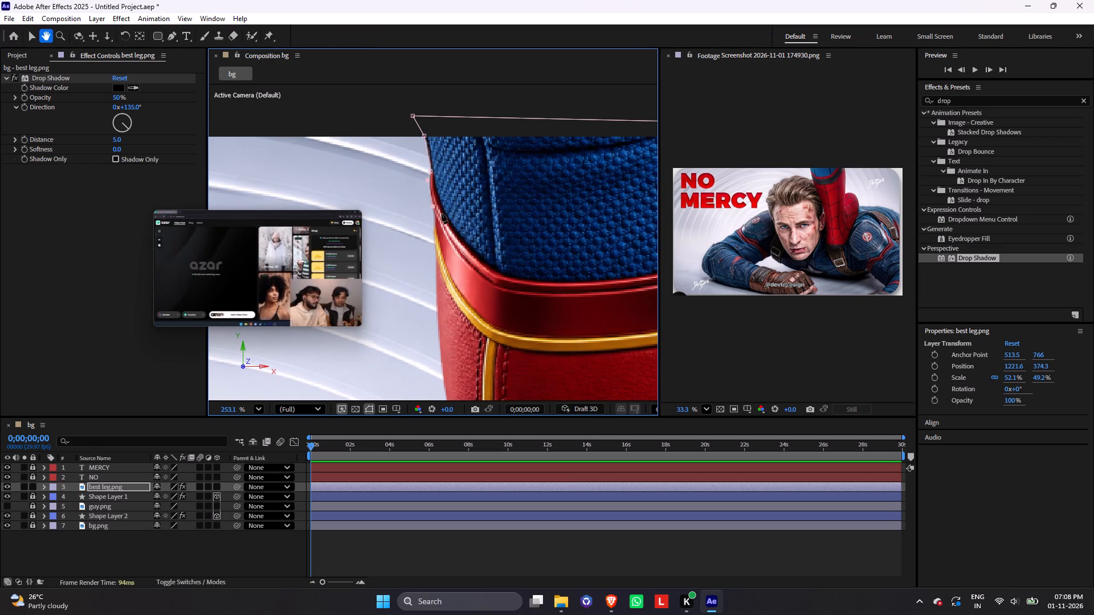
pyautogui.scroll(6, 440, 213)
pyautogui.hotkey('ctrl', 'z')
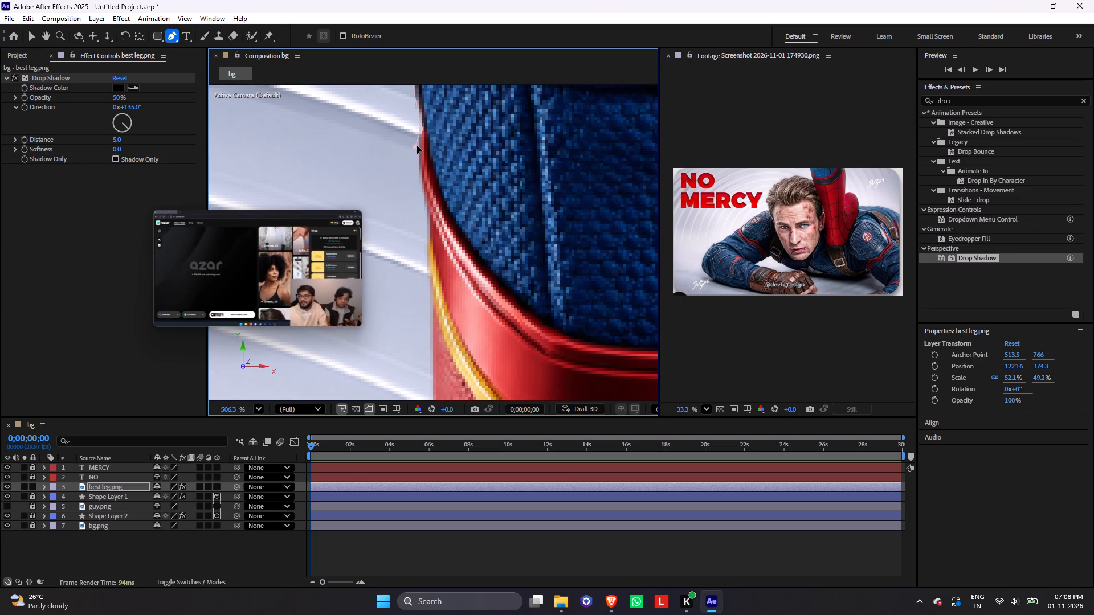
pyautogui.click(415, 146)
pyautogui.click(420, 161)
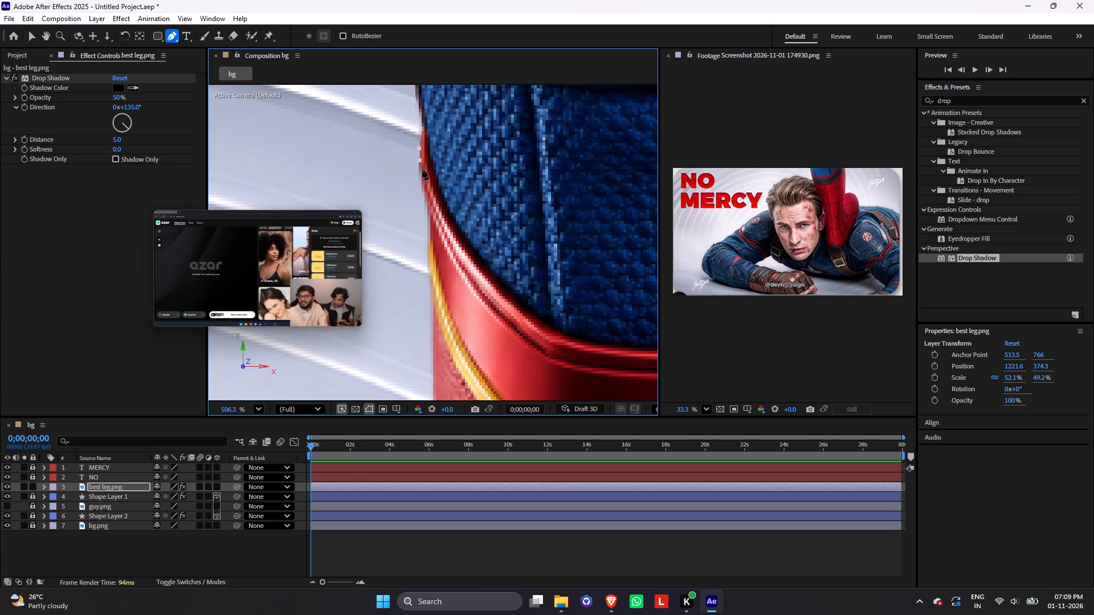
pyautogui.click(422, 176)
pyautogui.click(424, 192)
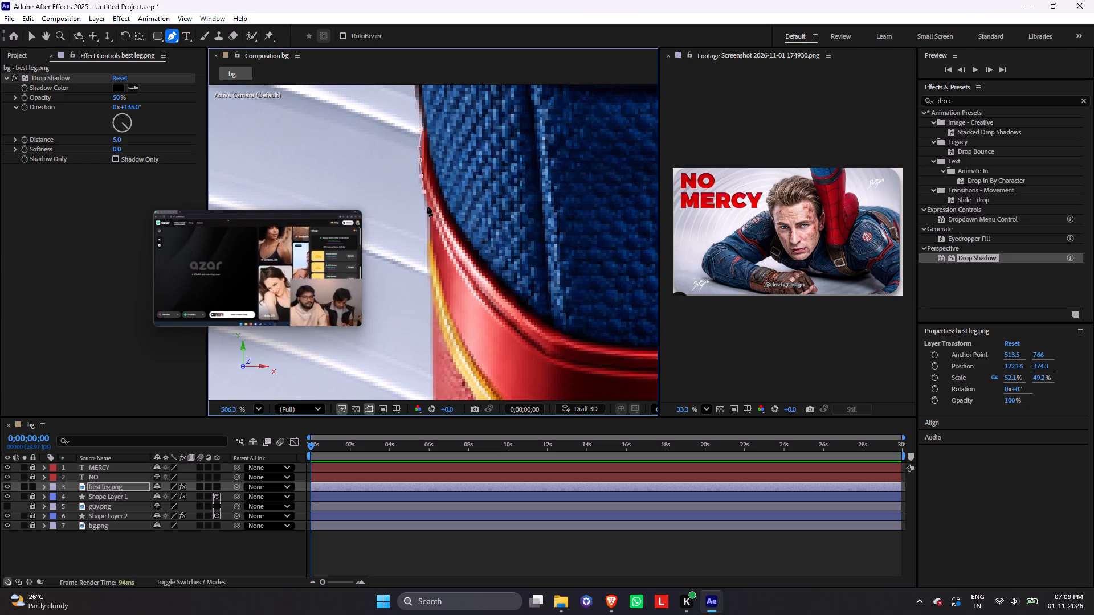
pyautogui.click(427, 203)
pyautogui.click(429, 212)
pyautogui.click(427, 229)
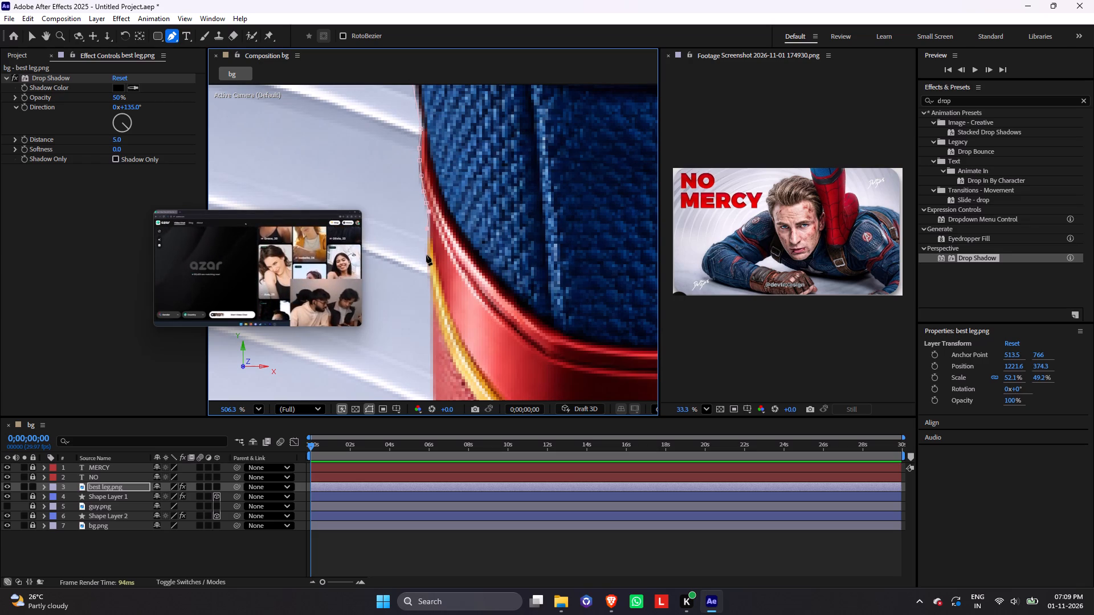
# Continue the mask path down past the gold piping's end and along the upper edge of the textured red section.
pyautogui.click(427, 255)
pyautogui.click(430, 281)
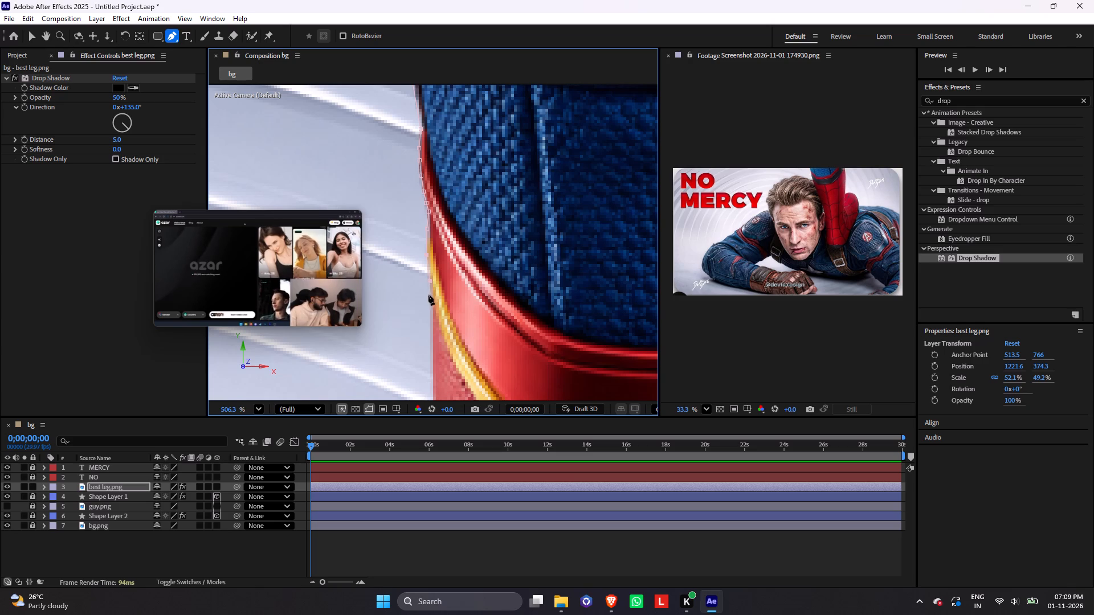
pyautogui.click(431, 306)
pyautogui.click(432, 334)
pyautogui.press('space')
pyautogui.press('space')
pyautogui.press('space')
pyautogui.press('space')
pyautogui.press('space')
pyautogui.press('space')
pyautogui.press('space')
pyautogui.press('space')
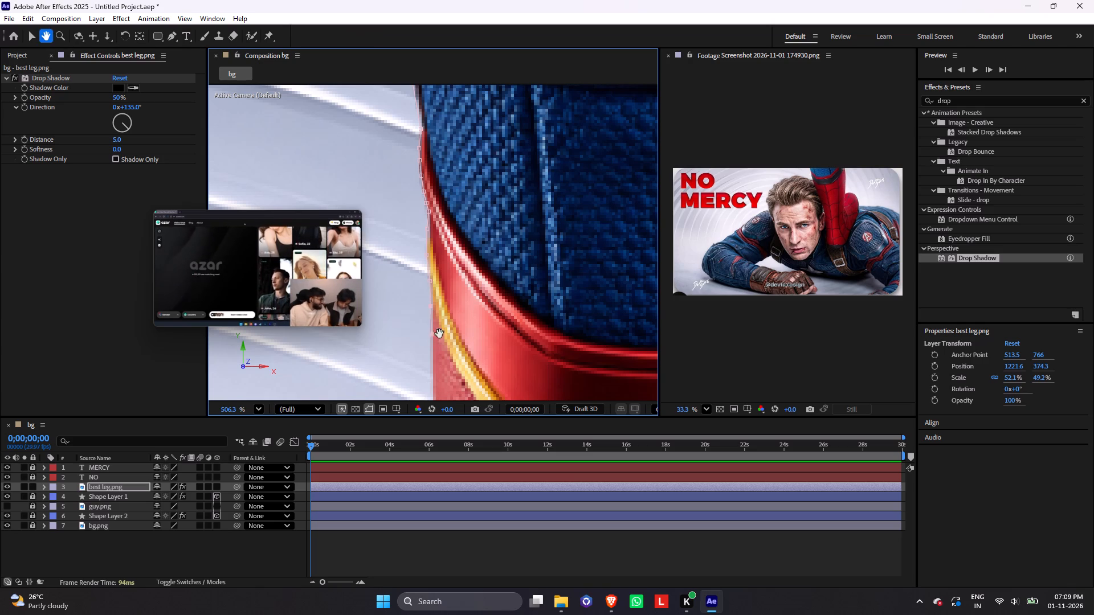
pyautogui.moveTo(440, 330); pyautogui.dragTo(468, 189)
pyautogui.click(462, 224)
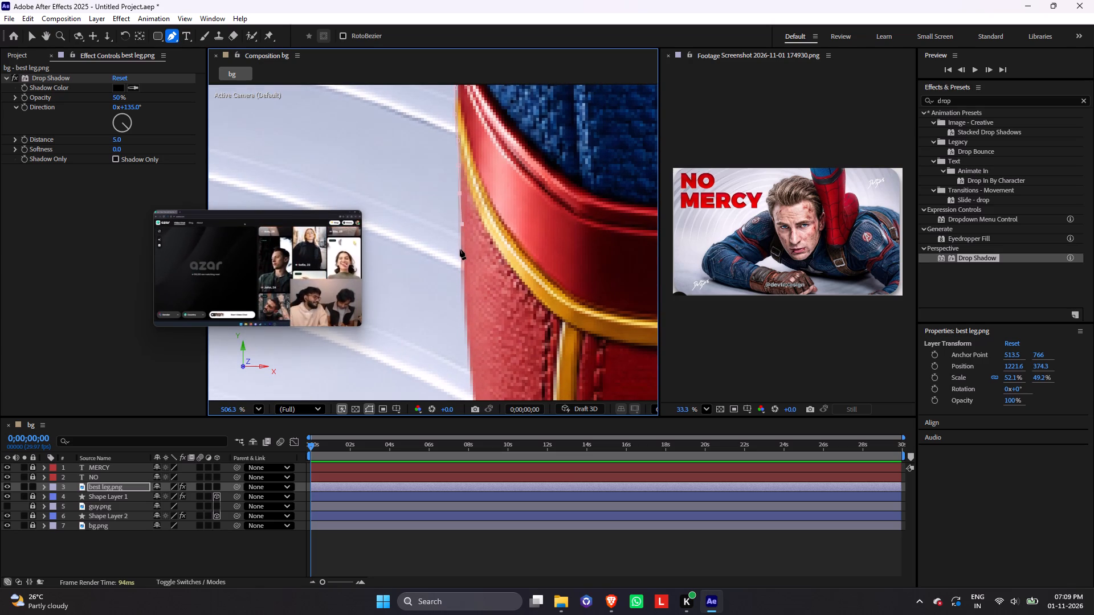
pyautogui.click(461, 251)
pyautogui.click(463, 288)
pyautogui.click(465, 317)
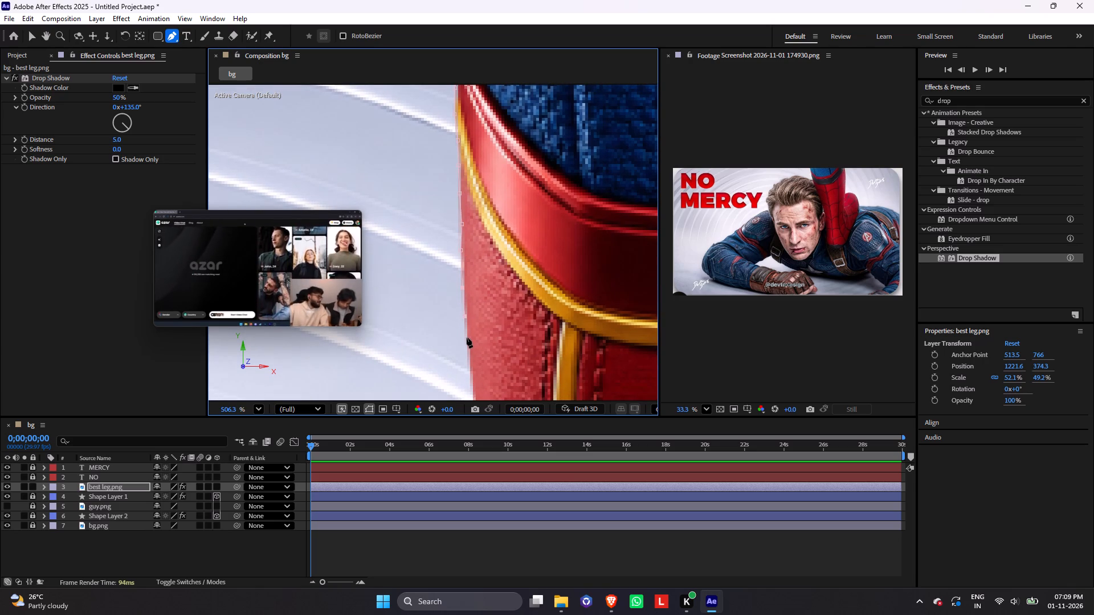
pyautogui.click(467, 338)
# Trace the mask path closely down the textured red section's curved outer edge beside the stitched gold stripe.
pyautogui.press('space')
pyautogui.press('space')
pyautogui.press('space')
pyautogui.press('space')
pyautogui.moveTo(485, 330); pyautogui.dragTo(489, 190)
pyautogui.click(472, 213)
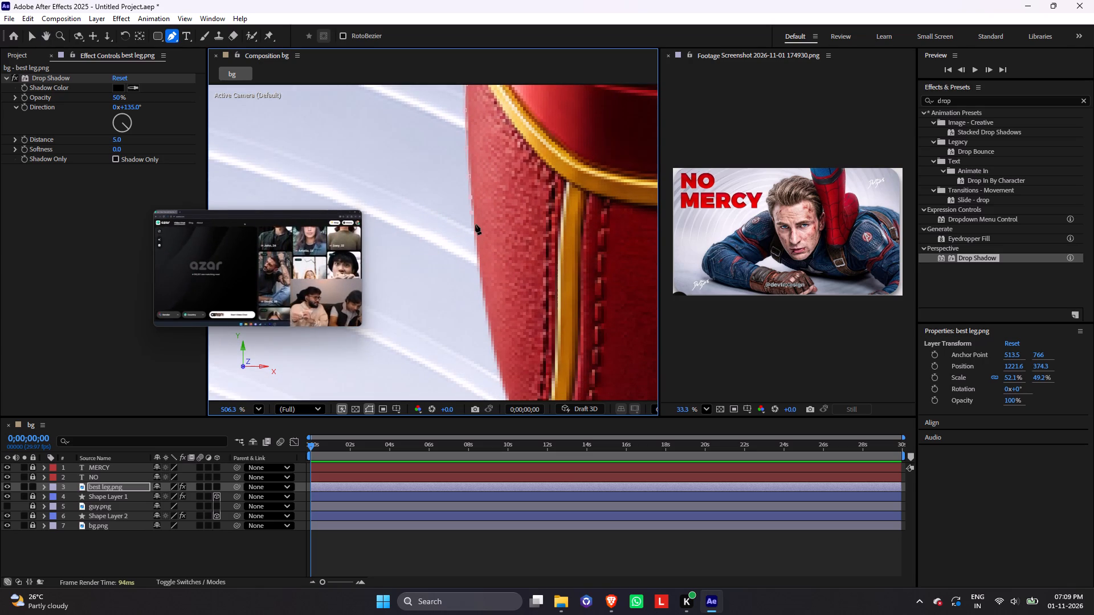
pyautogui.click(475, 232)
pyautogui.click(477, 255)
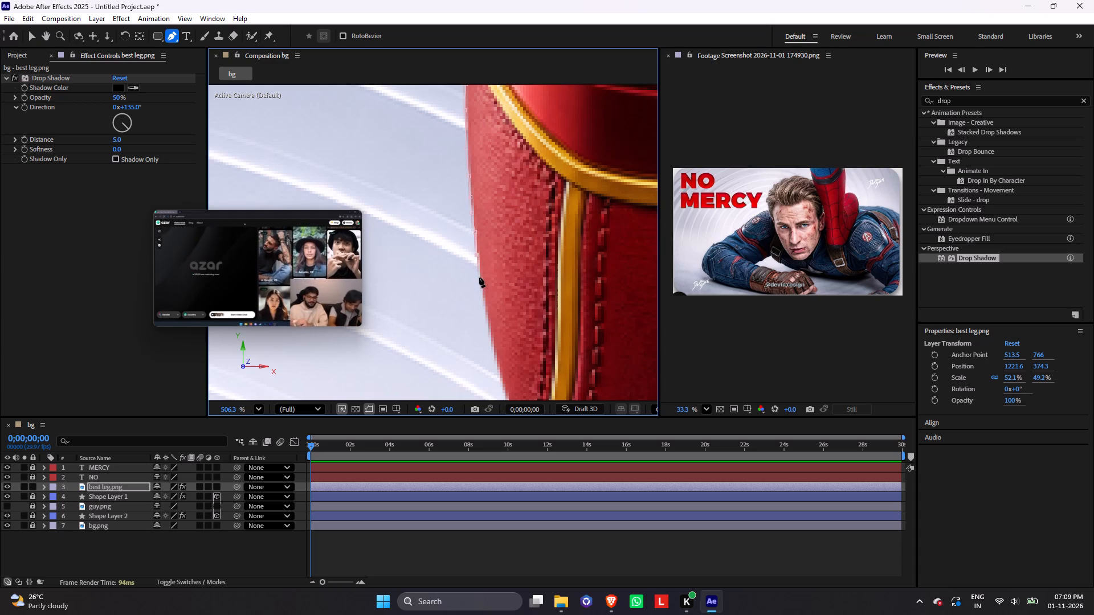
pyautogui.click(479, 277)
pyautogui.click(484, 300)
pyautogui.click(487, 319)
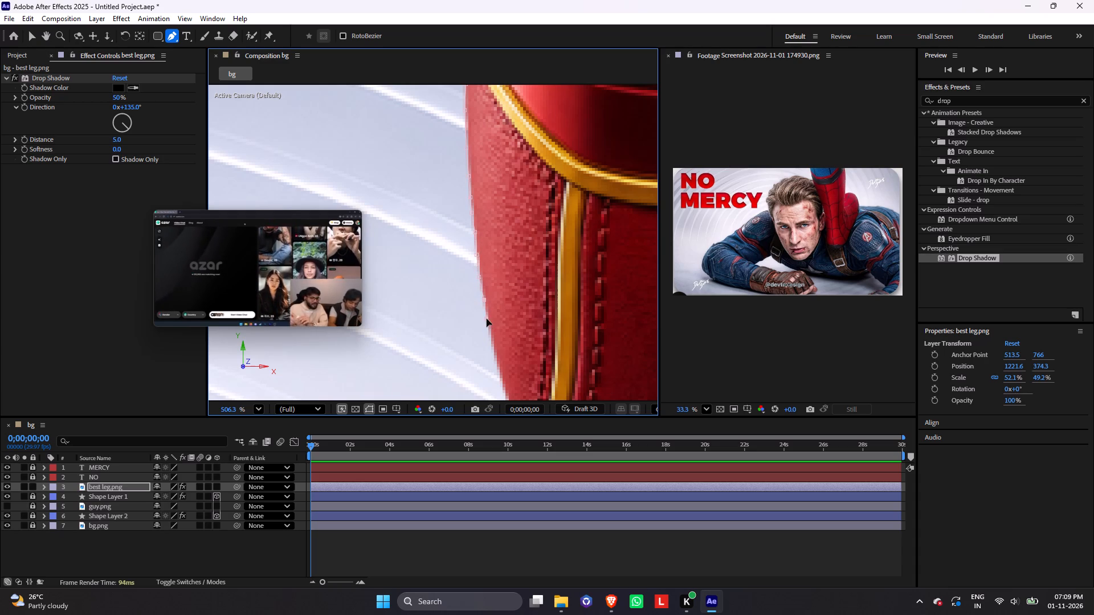
pyautogui.click(492, 342)
pyautogui.click(497, 361)
# Extend the mask path down the tapering textured red section to where it meets the vertical gold stripe.
pyautogui.press('space')
pyautogui.press('space')
pyautogui.press('space')
pyautogui.press('space')
pyautogui.press('space')
pyautogui.moveTo(533, 330); pyautogui.dragTo(524, 199)
pyautogui.click(488, 230)
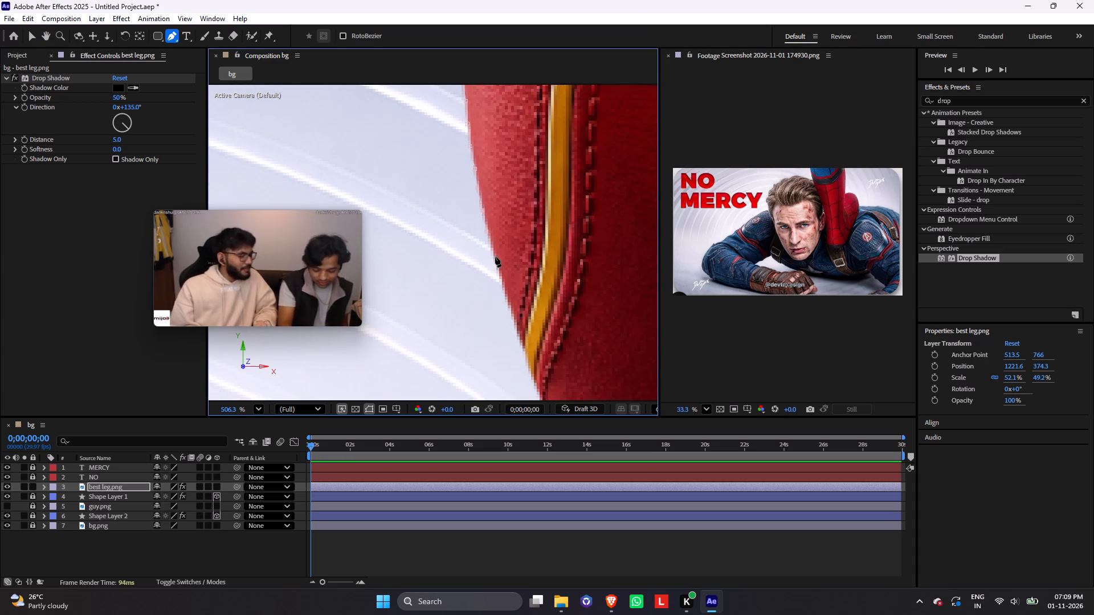
pyautogui.click(495, 257)
pyautogui.click(501, 280)
pyautogui.click(511, 309)
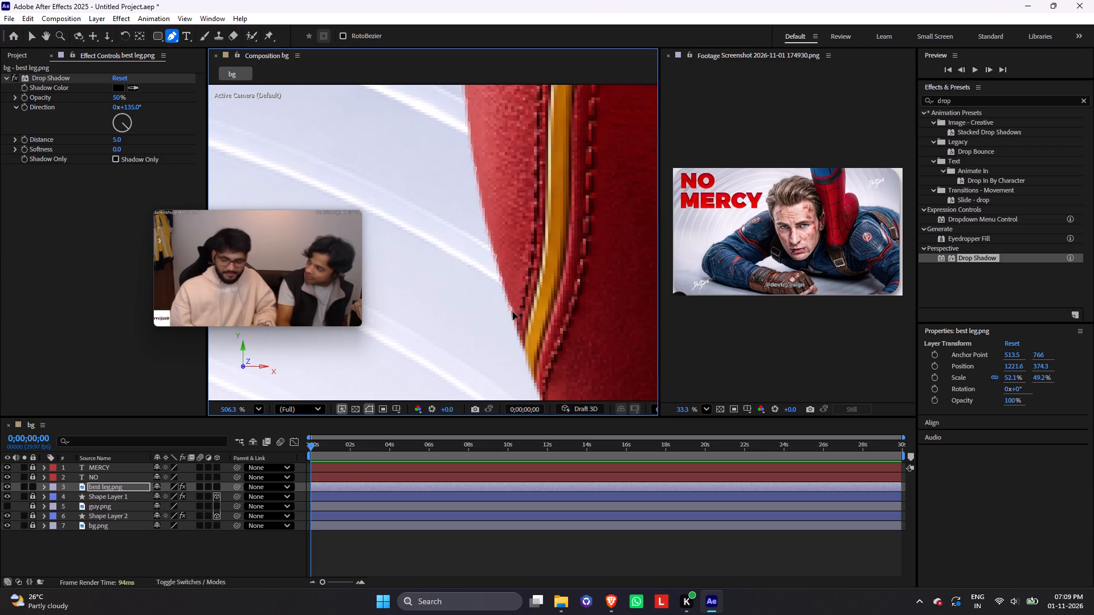
pyautogui.click(519, 337)
# Trace the mask path past the end of the gold stripe and its stitching onto the smooth red section's edge.
pyautogui.press('space')
pyautogui.moveTo(563, 330); pyautogui.dragTo(523, 218)
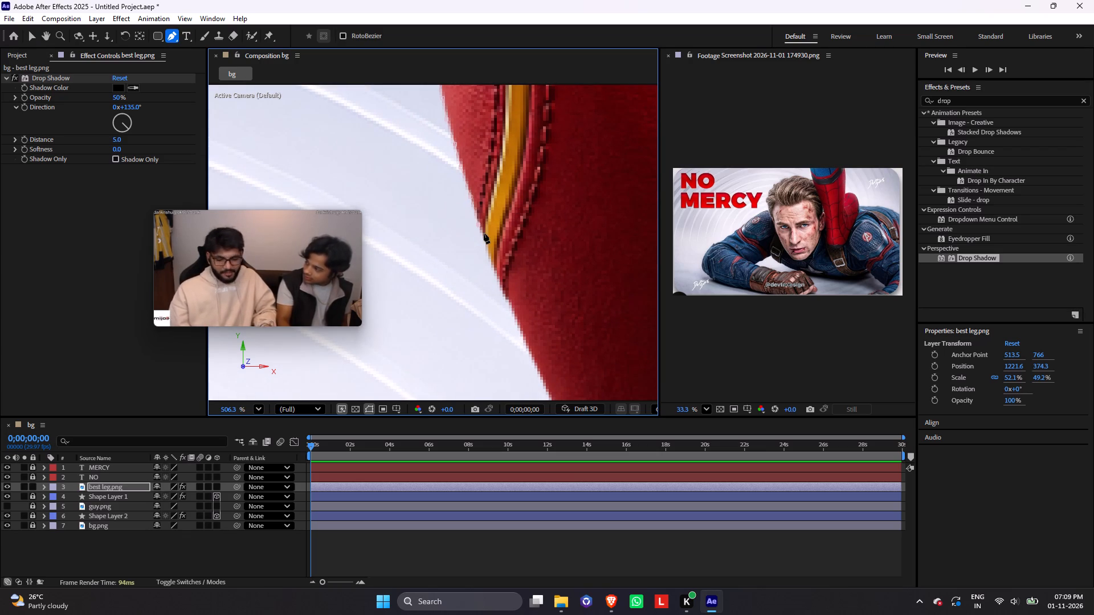
pyautogui.click(484, 233)
pyautogui.click(488, 253)
pyautogui.click(499, 276)
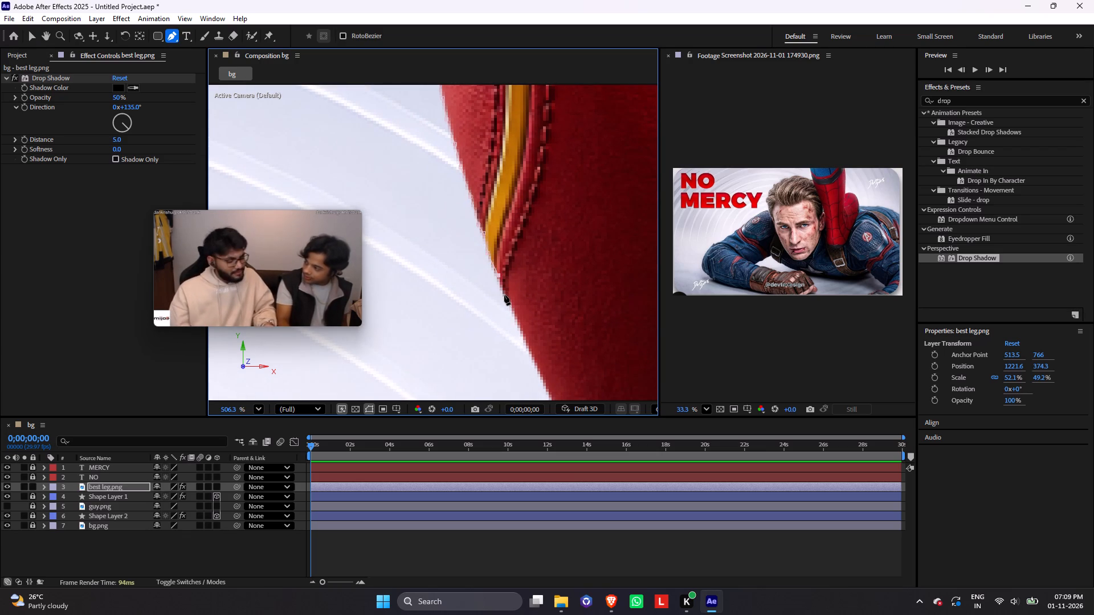
pyautogui.click(504, 295)
pyautogui.click(512, 308)
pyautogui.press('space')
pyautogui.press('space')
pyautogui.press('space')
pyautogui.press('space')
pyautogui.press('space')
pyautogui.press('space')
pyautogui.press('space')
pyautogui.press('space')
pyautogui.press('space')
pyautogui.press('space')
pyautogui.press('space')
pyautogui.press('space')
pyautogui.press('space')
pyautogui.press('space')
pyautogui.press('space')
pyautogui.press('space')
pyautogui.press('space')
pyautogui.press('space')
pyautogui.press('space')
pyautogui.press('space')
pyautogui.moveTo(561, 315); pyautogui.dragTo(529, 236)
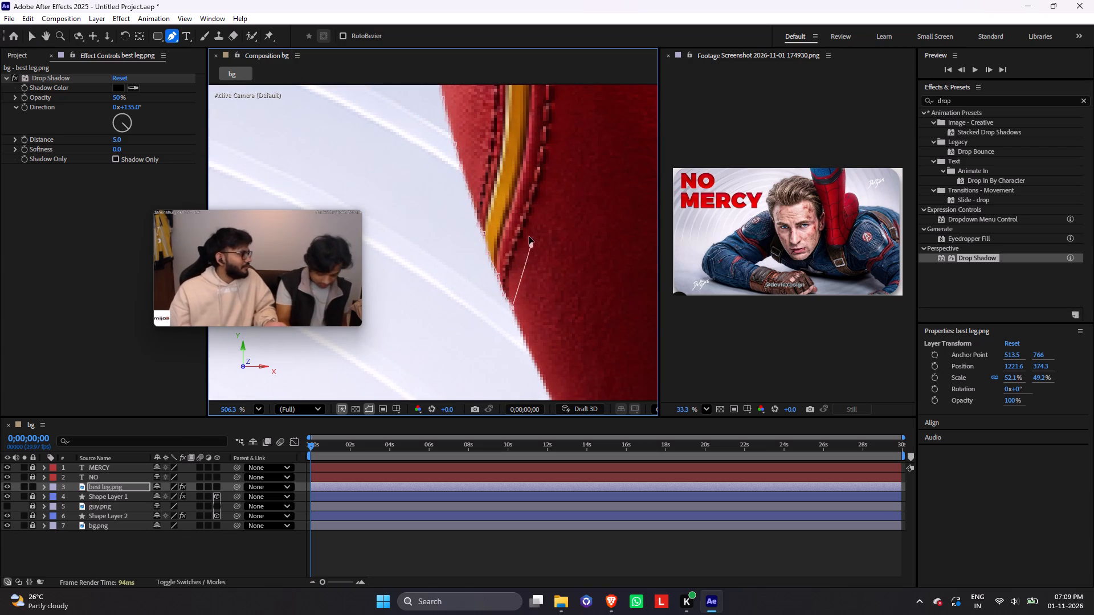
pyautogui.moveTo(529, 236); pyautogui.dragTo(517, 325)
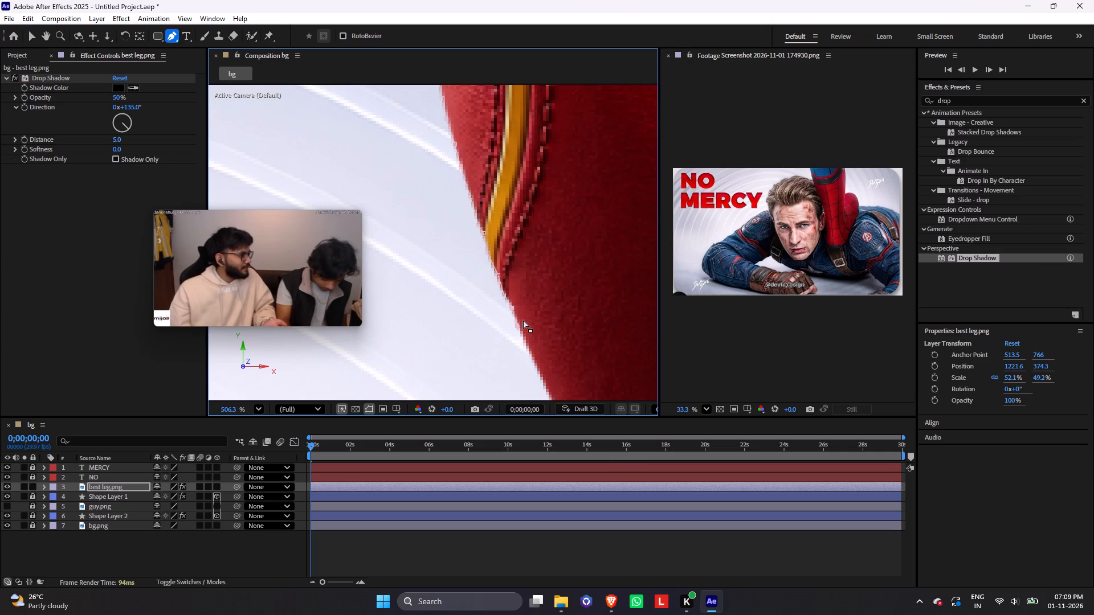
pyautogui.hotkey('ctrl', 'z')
# Trace the mask path down the smooth dark red section's slanted outer edge with closely spaced points.
pyautogui.press('space')
pyautogui.press('space')
pyautogui.press('space')
pyautogui.press('space')
pyautogui.press('space')
pyautogui.press('space')
pyautogui.press('space')
pyautogui.press('space')
pyautogui.press('space')
pyautogui.moveTo(545, 315); pyautogui.dragTo(513, 187)
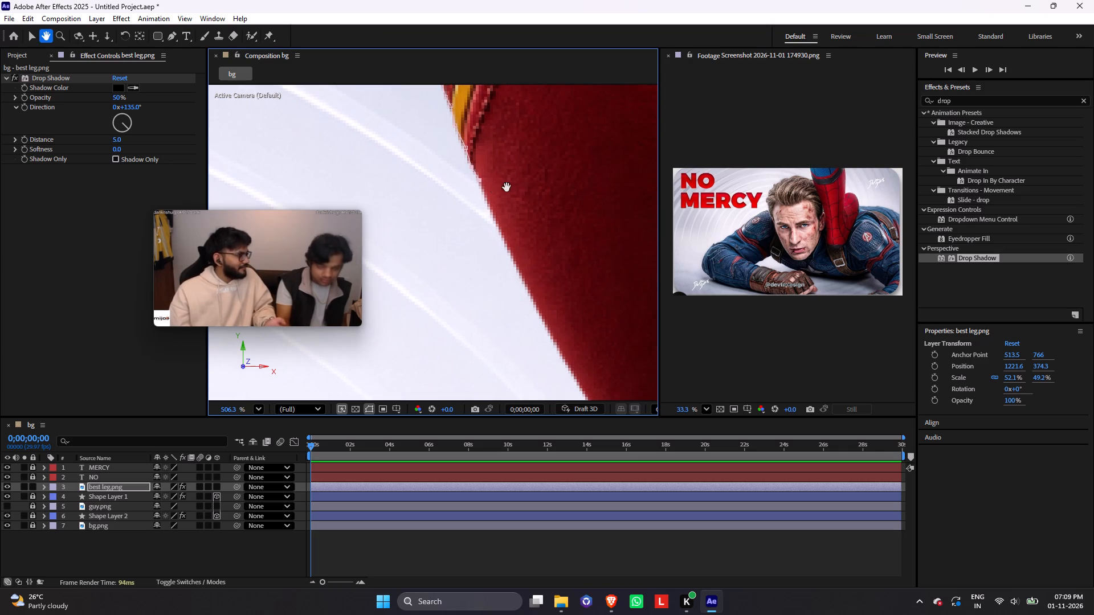
pyautogui.click(485, 197)
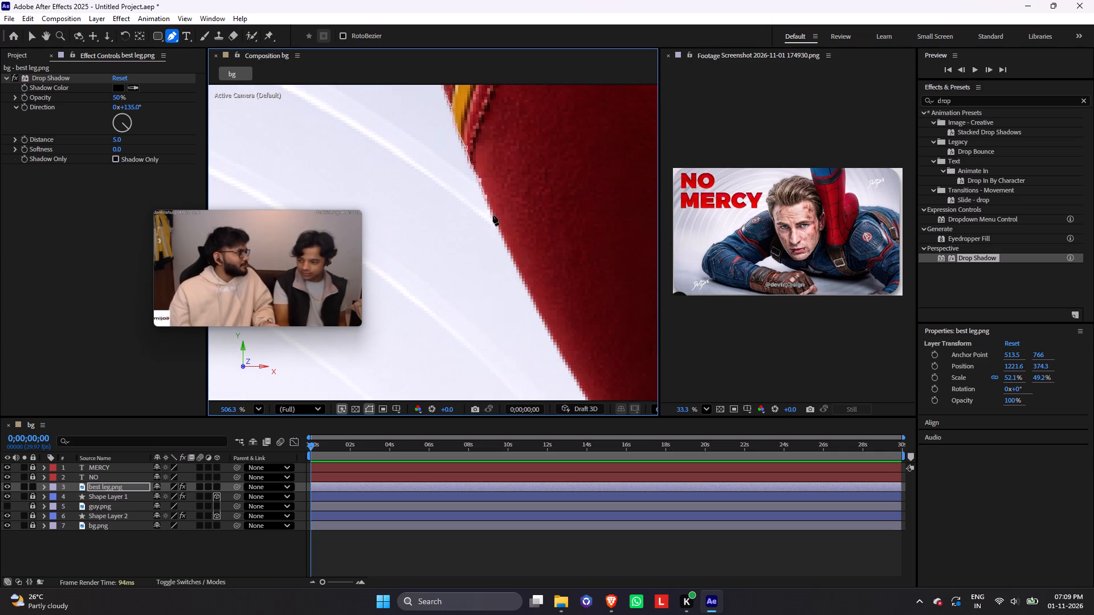
pyautogui.click(493, 215)
pyautogui.click(500, 233)
pyautogui.click(508, 249)
pyautogui.click(517, 267)
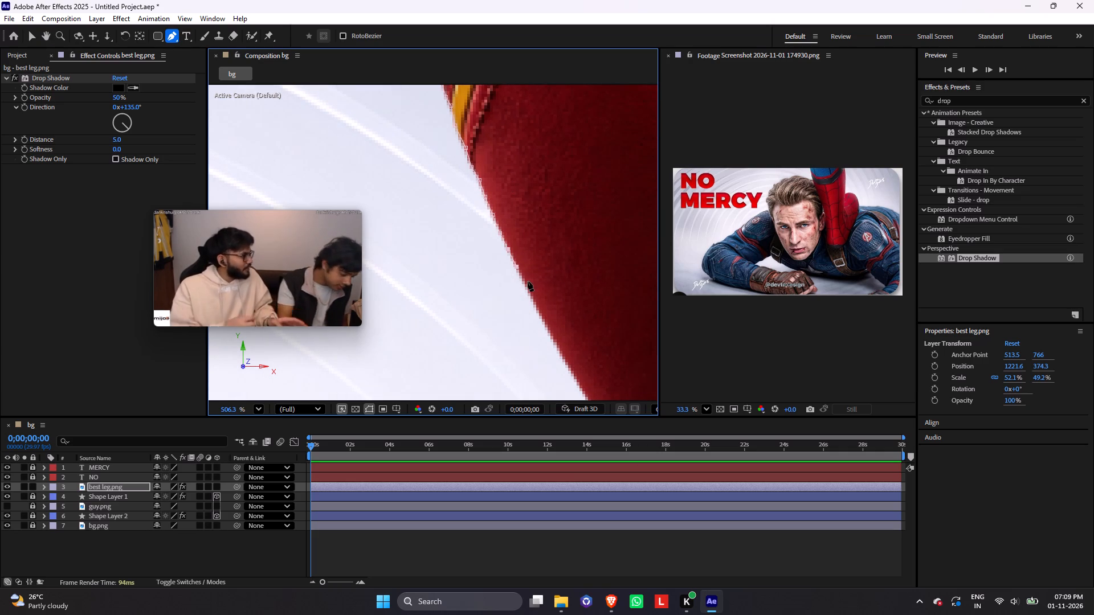
pyautogui.click(528, 289)
pyautogui.click(536, 309)
# Continue the mask path down the smooth dark red section's slanted outer edge, well below the gold stripe's end, with closely spaced points.
pyautogui.press('space')
pyautogui.press('space')
pyautogui.press('space')
pyautogui.press('space')
pyautogui.press('space')
pyautogui.press('space')
pyautogui.press('space')
pyautogui.press('space')
pyautogui.moveTo(580, 301); pyautogui.dragTo(539, 203)
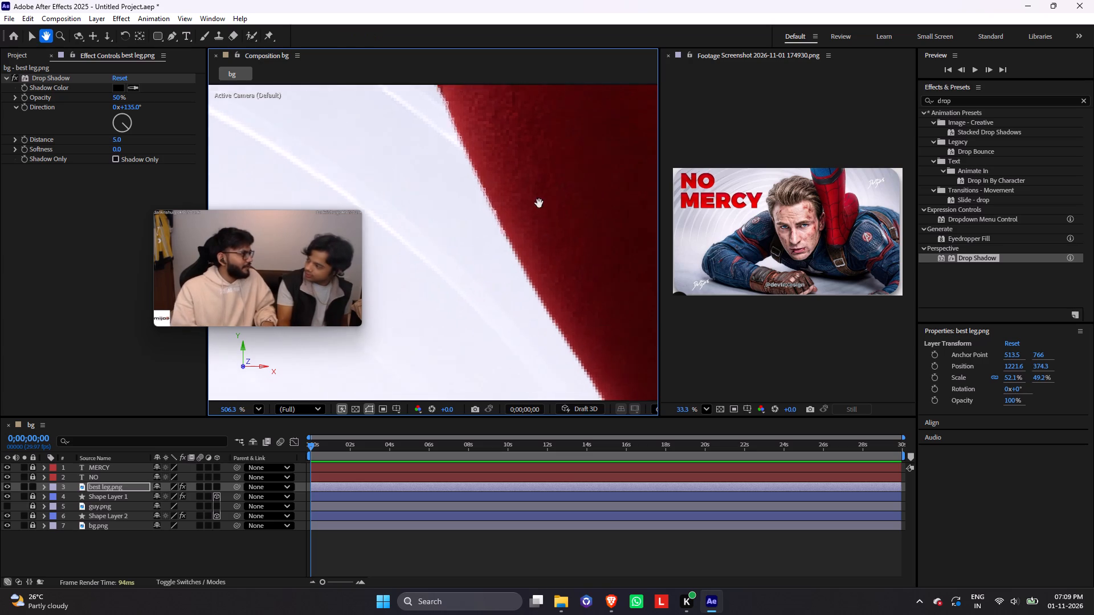
pyautogui.moveTo(539, 203); pyautogui.dragTo(523, 156)
pyautogui.click(491, 183)
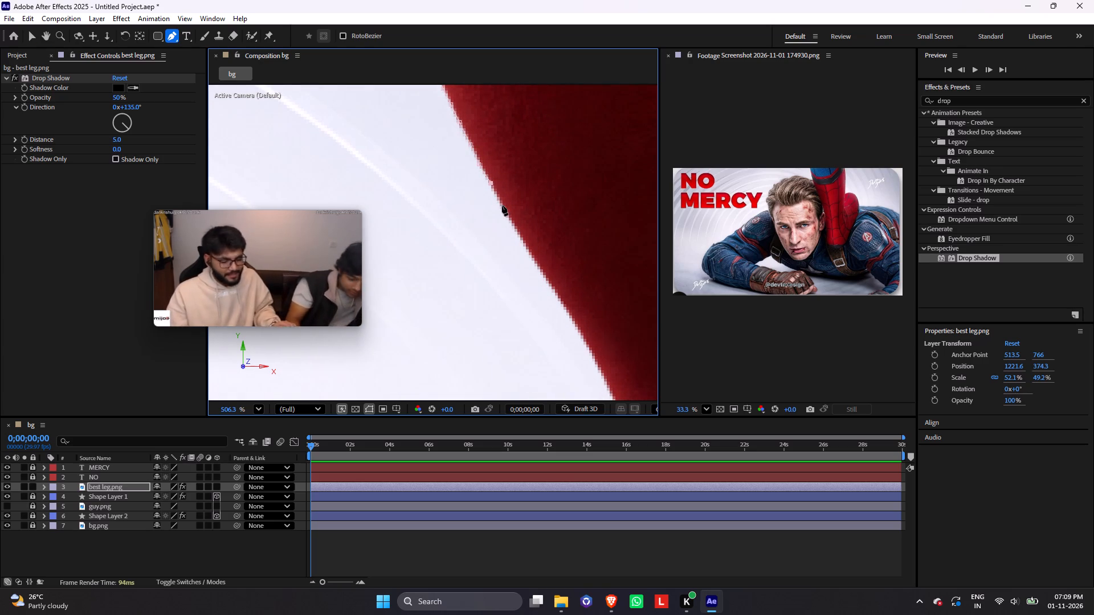
pyautogui.click(503, 206)
pyautogui.click(515, 226)
pyautogui.click(524, 243)
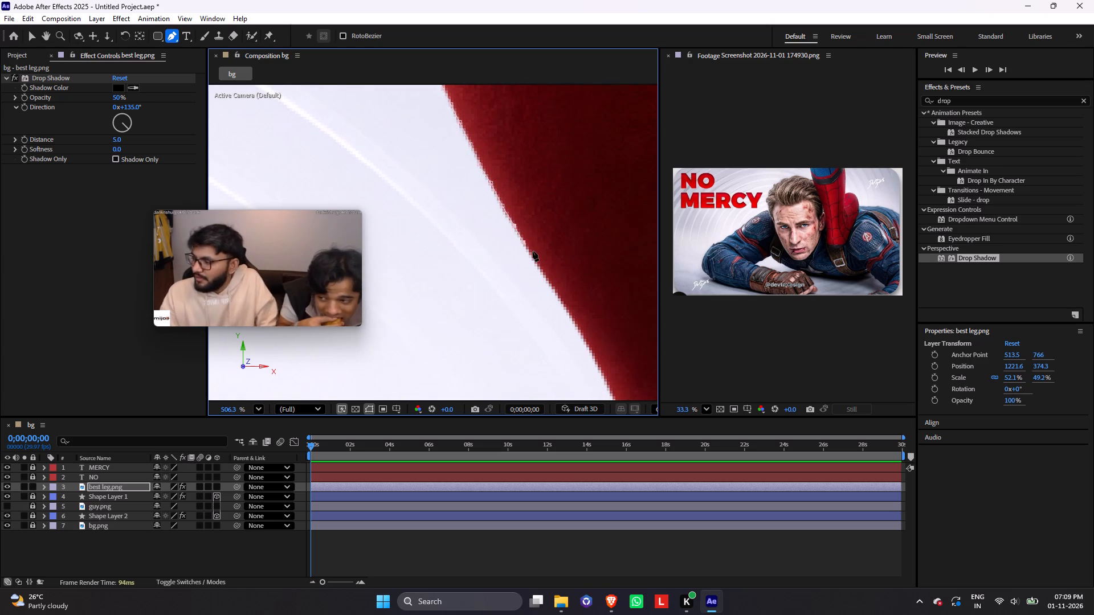
pyautogui.click(539, 267)
pyautogui.click(548, 281)
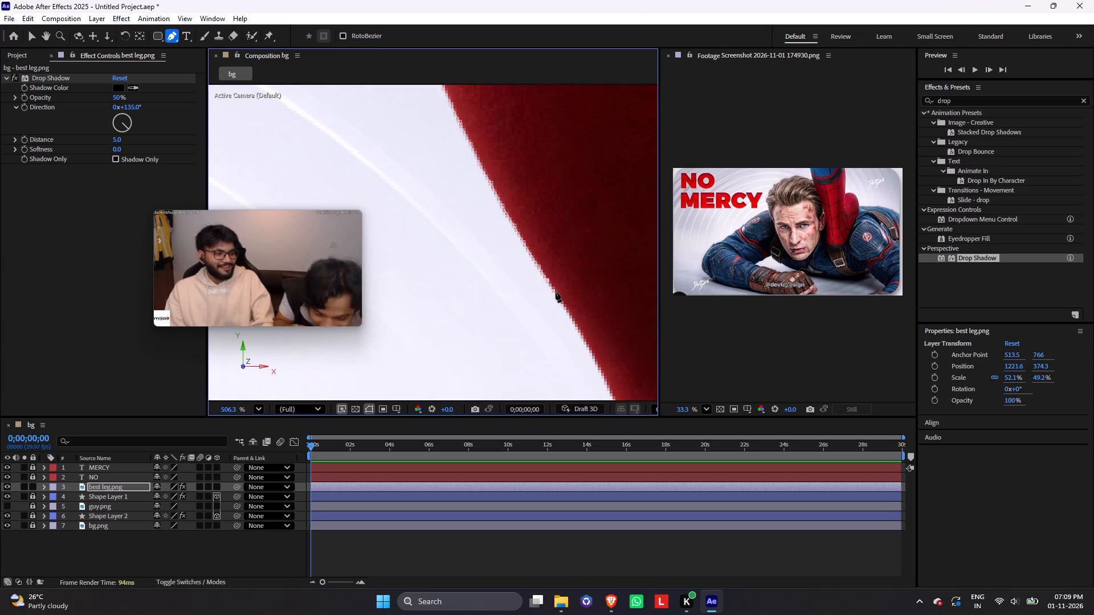
pyautogui.click(556, 292)
pyautogui.click(563, 306)
pyautogui.click(569, 313)
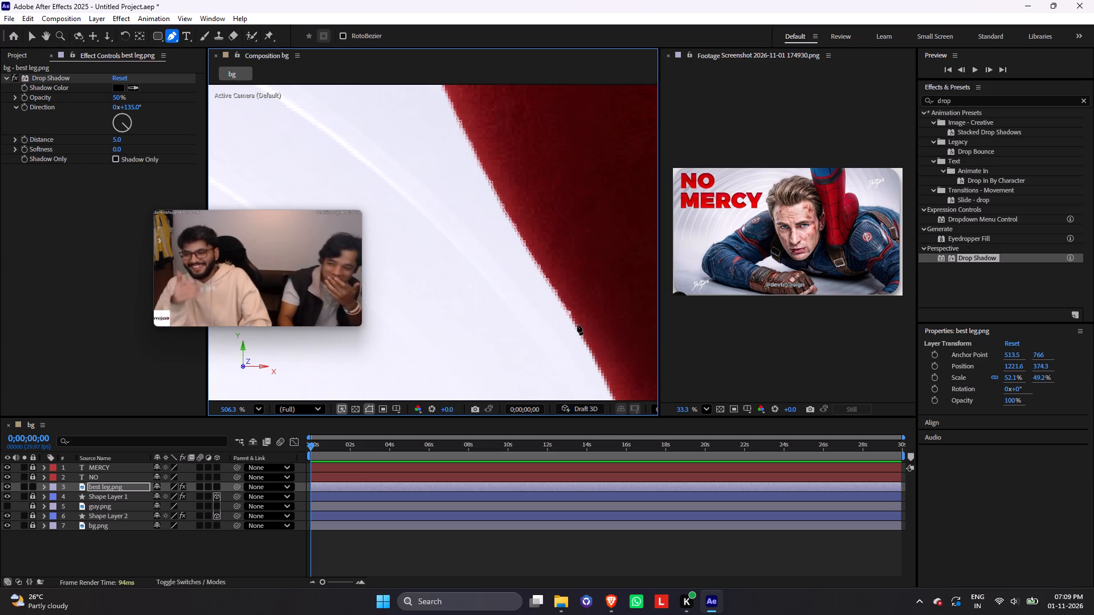
pyautogui.click(575, 325)
pyautogui.click(584, 339)
# Trace the mask path along the dark red section's edge where it curves to a steeper slope, undoing any misplaced point.
pyautogui.press('space')
pyautogui.press('space')
pyautogui.press('space')
pyautogui.press('space')
pyautogui.press('space')
pyautogui.press('space')
pyautogui.press('space')
pyautogui.press('space')
pyautogui.moveTo(607, 339); pyautogui.dragTo(540, 195)
pyautogui.click(528, 215)
pyautogui.click(537, 232)
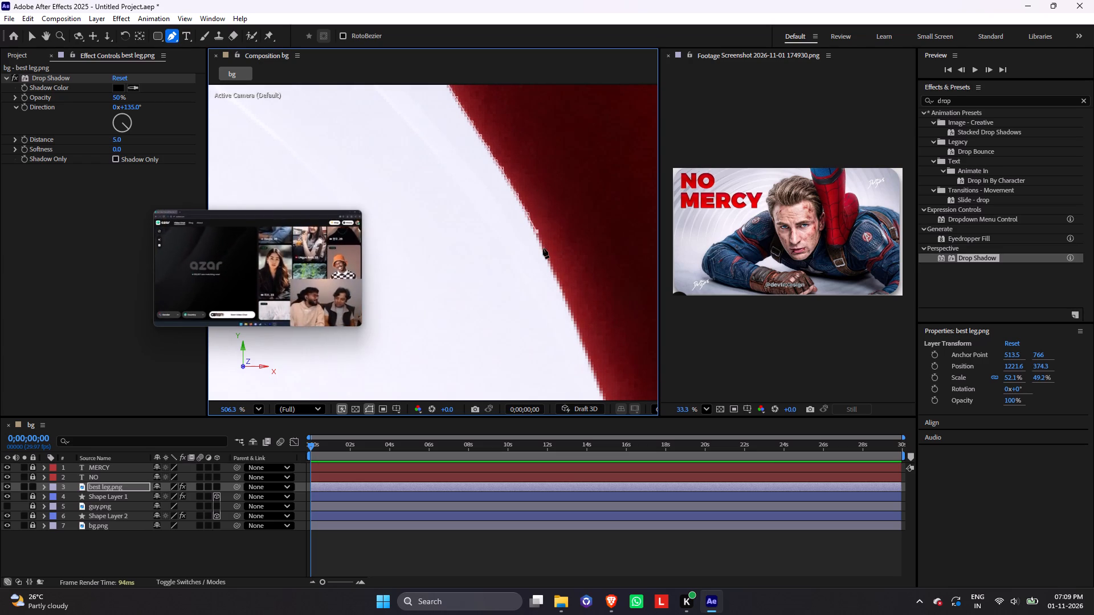
pyautogui.click(544, 251)
pyautogui.rightClick(556, 274)
pyautogui.click(545, 261)
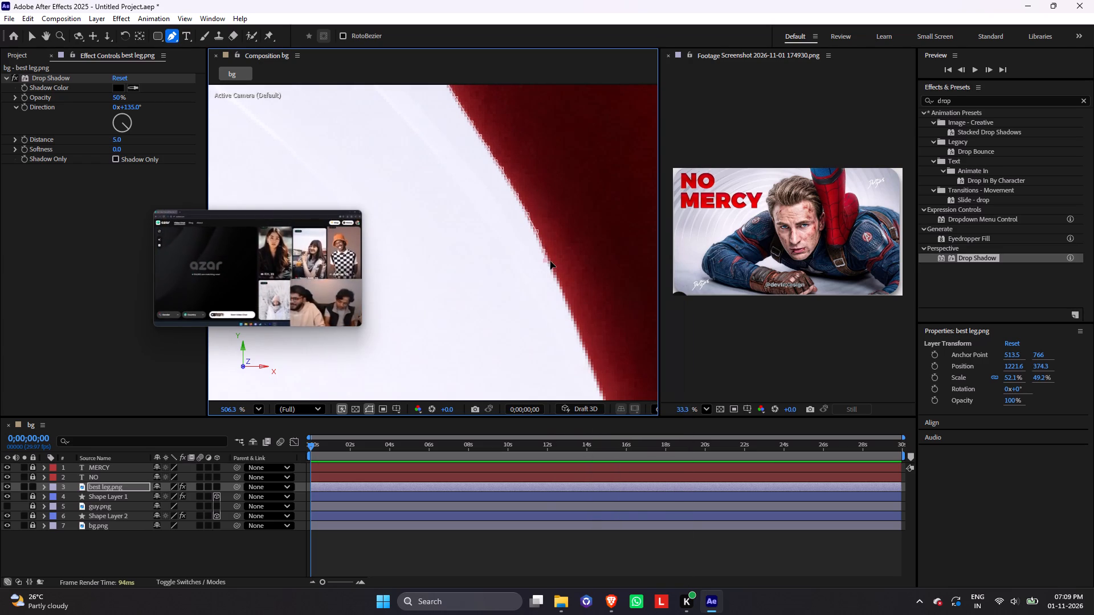
pyautogui.hotkey('ctrl', 'z')
pyautogui.click(553, 268)
pyautogui.click(560, 286)
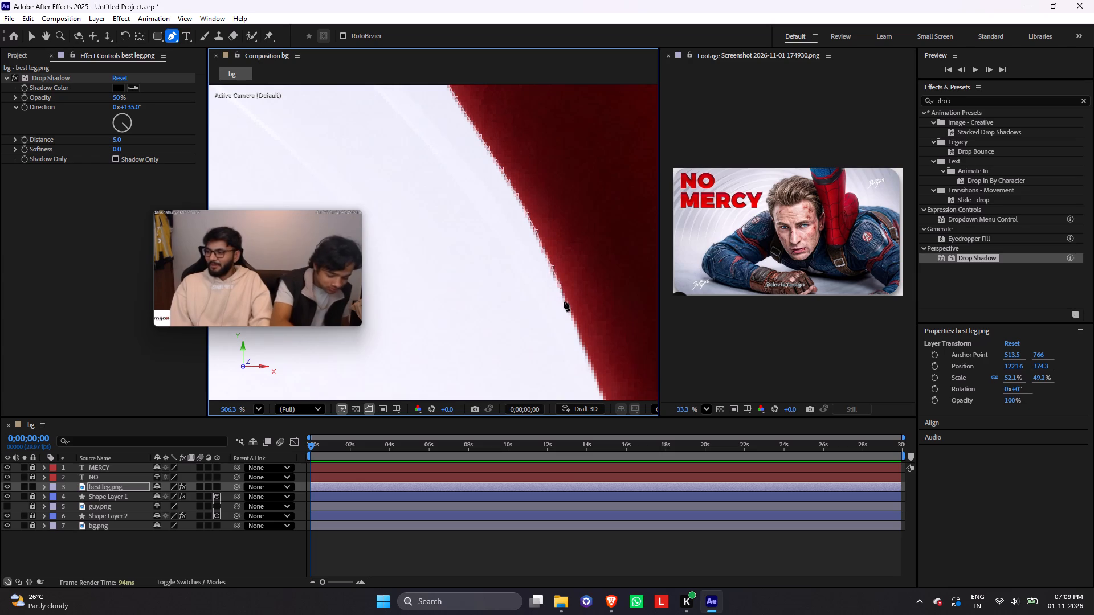
pyautogui.click(569, 305)
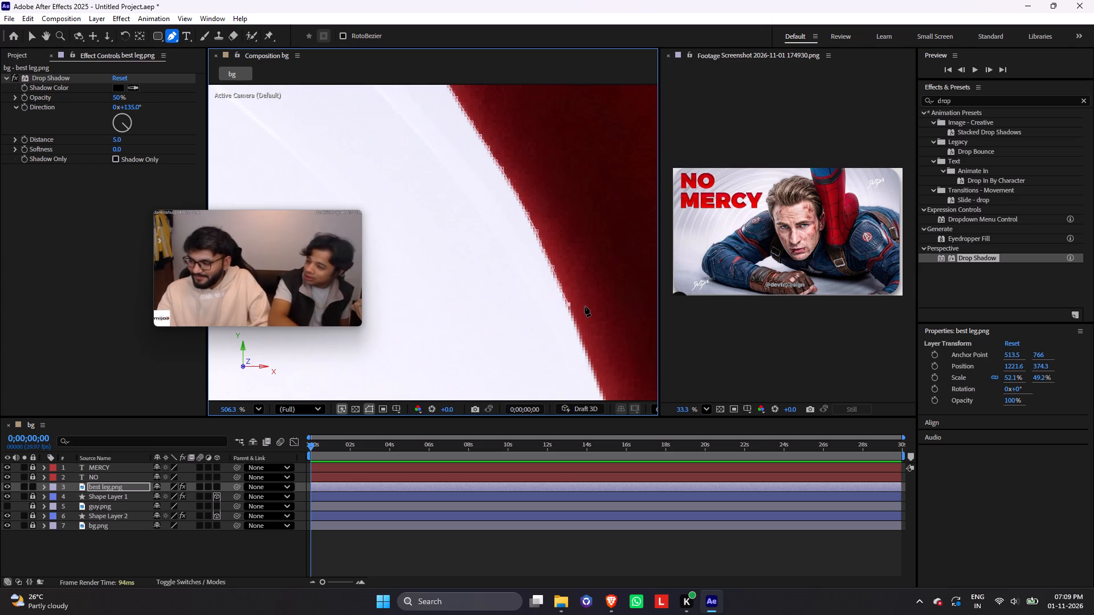
# Extend the mask path down the steep red edge to just above the tip of the lower gold stripe, adjusting the end points.
pyautogui.press('space')
pyautogui.press('space')
pyautogui.press('space')
pyautogui.press('space')
pyautogui.press('space')
pyautogui.press('space')
pyautogui.press('space')
pyautogui.press('space')
pyautogui.press('space')
pyautogui.moveTo(604, 304); pyautogui.dragTo(526, 173)
pyautogui.click(498, 190)
pyautogui.click(504, 212)
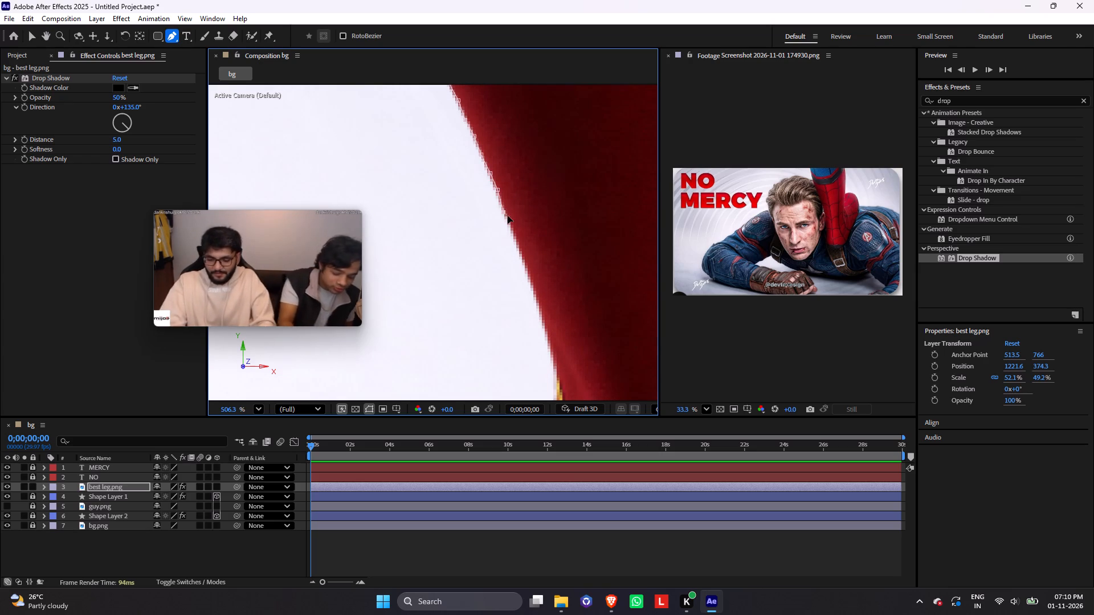
pyautogui.click(516, 239)
pyautogui.click(524, 264)
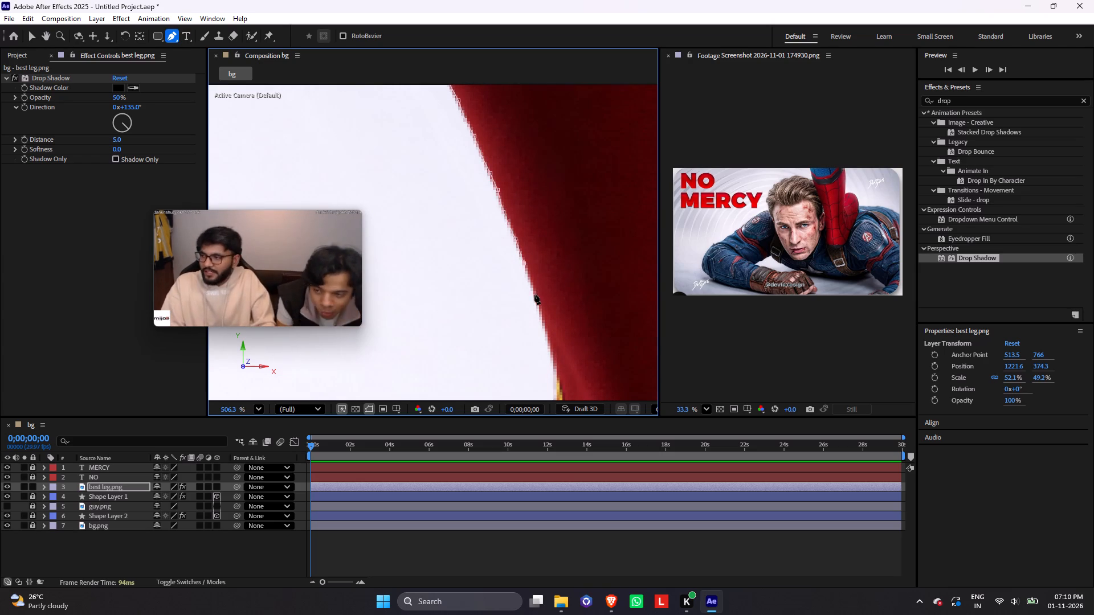
pyautogui.click(534, 295)
pyautogui.click(541, 319)
pyautogui.click(548, 348)
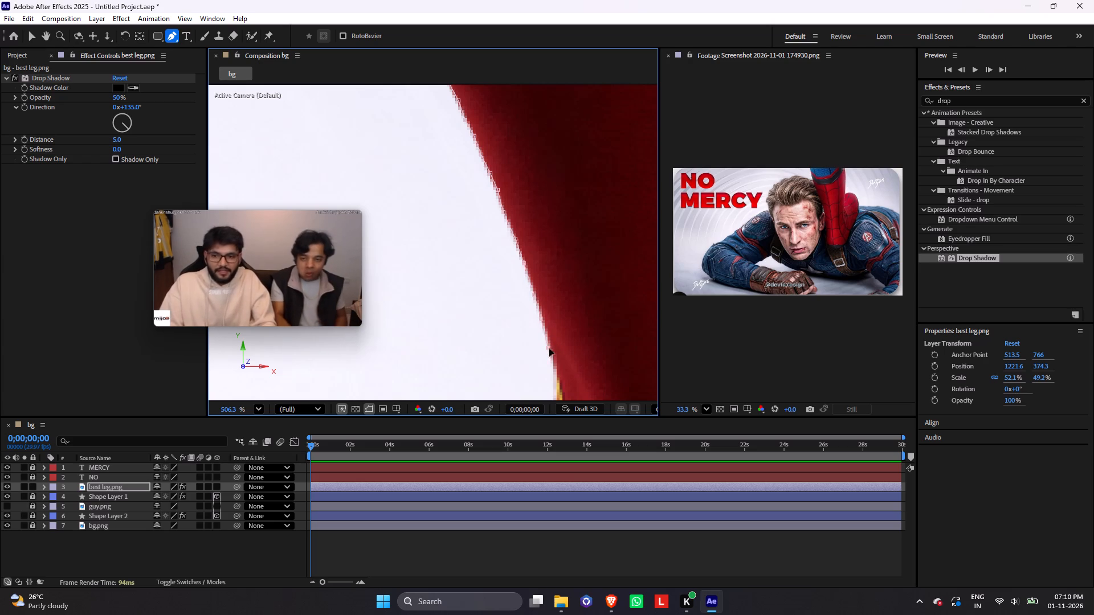
pyautogui.click(555, 365)
pyautogui.moveTo(548, 348); pyautogui.dragTo(553, 348)
pyautogui.click(553, 348)
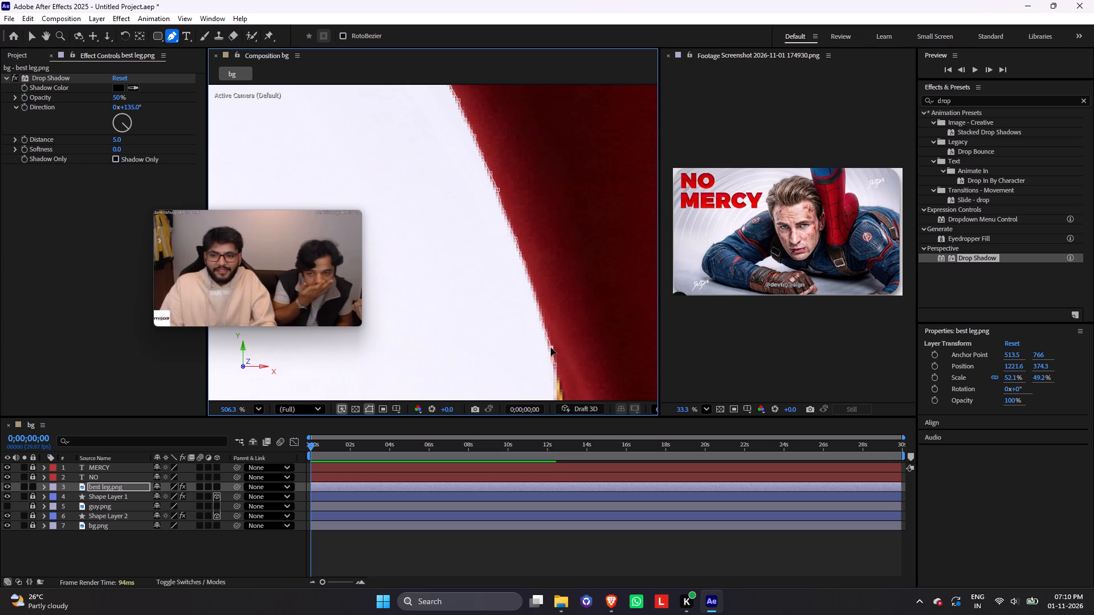
# Trace the mask path past the lower gold stripe's tip and out along the upper half of the small red bulge.
pyautogui.press('space')
pyautogui.press('space')
pyautogui.press('space')
pyautogui.press('space')
pyautogui.press('space')
pyautogui.press('space')
pyautogui.press('space')
pyautogui.moveTo(574, 311); pyautogui.dragTo(564, 145)
pyautogui.click(546, 219)
pyautogui.hotkey('ctrl', 'z')
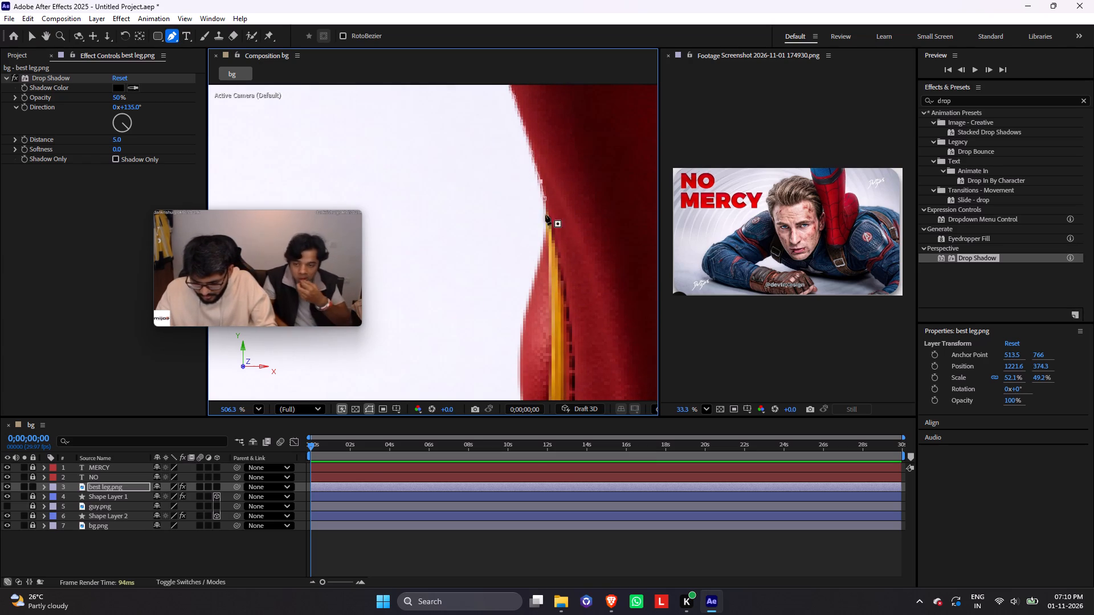
pyautogui.click(546, 198)
pyautogui.click(549, 215)
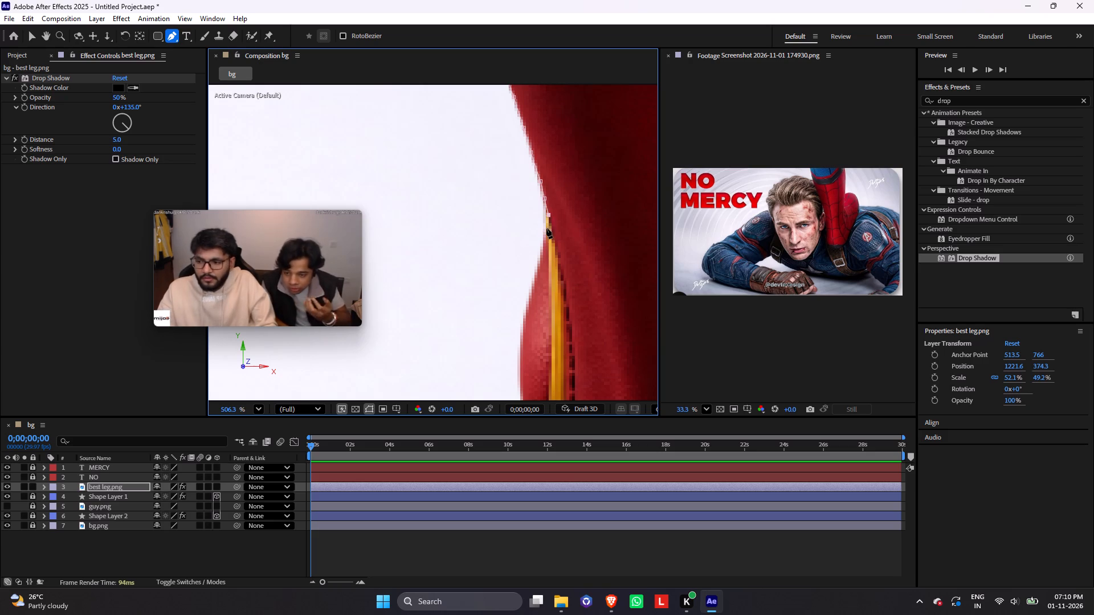
pyautogui.click(546, 228)
pyautogui.click(542, 247)
pyautogui.click(536, 274)
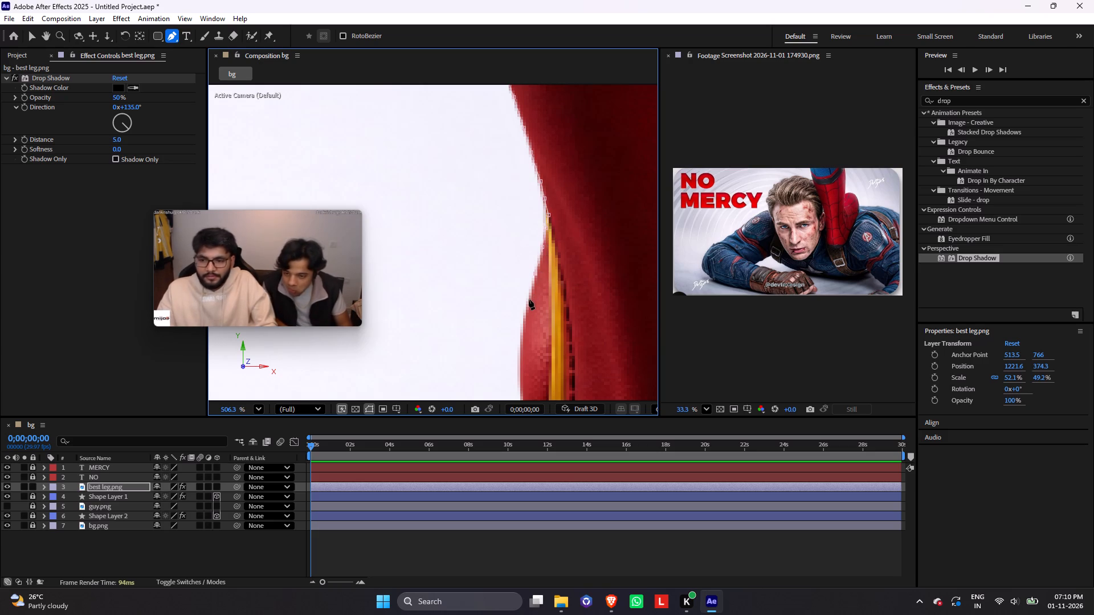
pyautogui.click(528, 300)
pyautogui.click(521, 322)
pyautogui.click(519, 339)
# Trace the mask path around the lower half of the small red bulge back to the gold stripe.
pyautogui.press('space')
pyautogui.press('space')
pyautogui.press('space')
pyautogui.press('space')
pyautogui.press('space')
pyautogui.press('space')
pyautogui.press('space')
pyautogui.moveTo(542, 338); pyautogui.dragTo(539, 306)
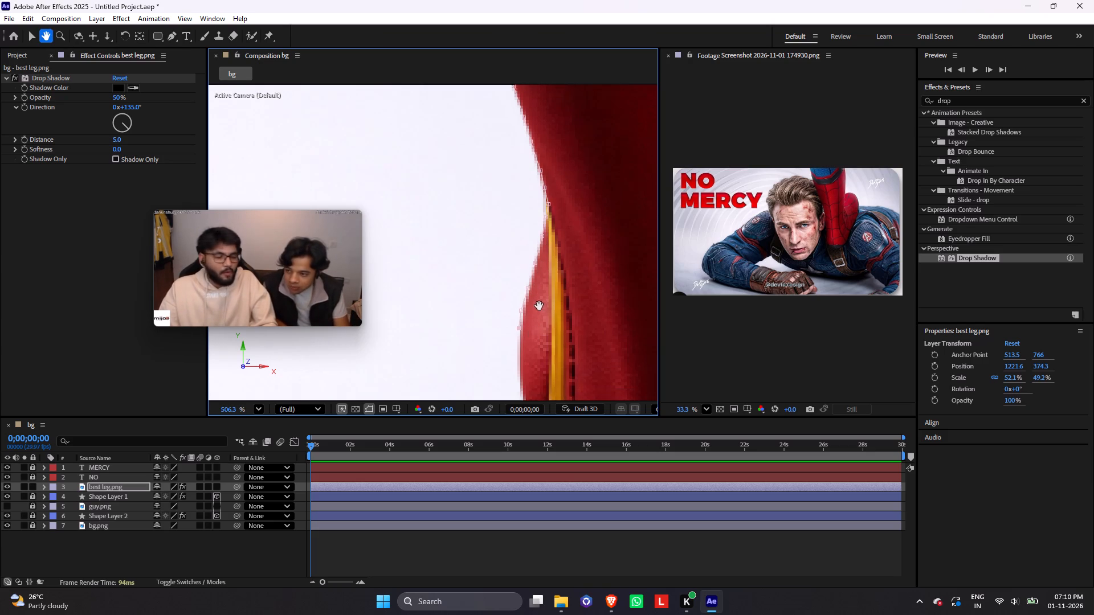
pyautogui.moveTo(539, 306); pyautogui.dragTo(536, 207)
pyautogui.click(512, 219)
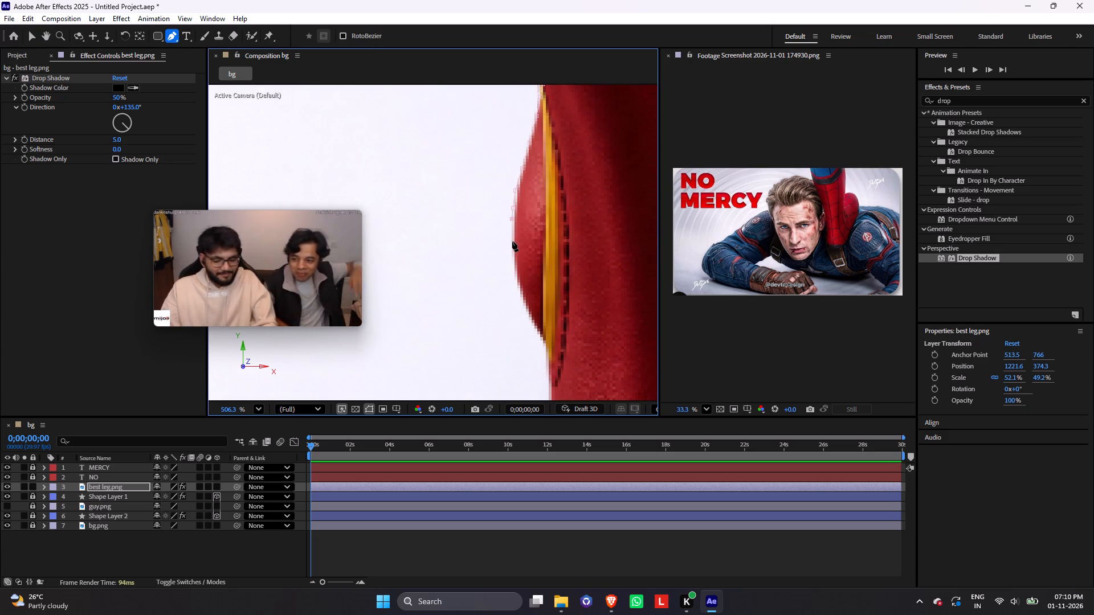
pyautogui.click(513, 244)
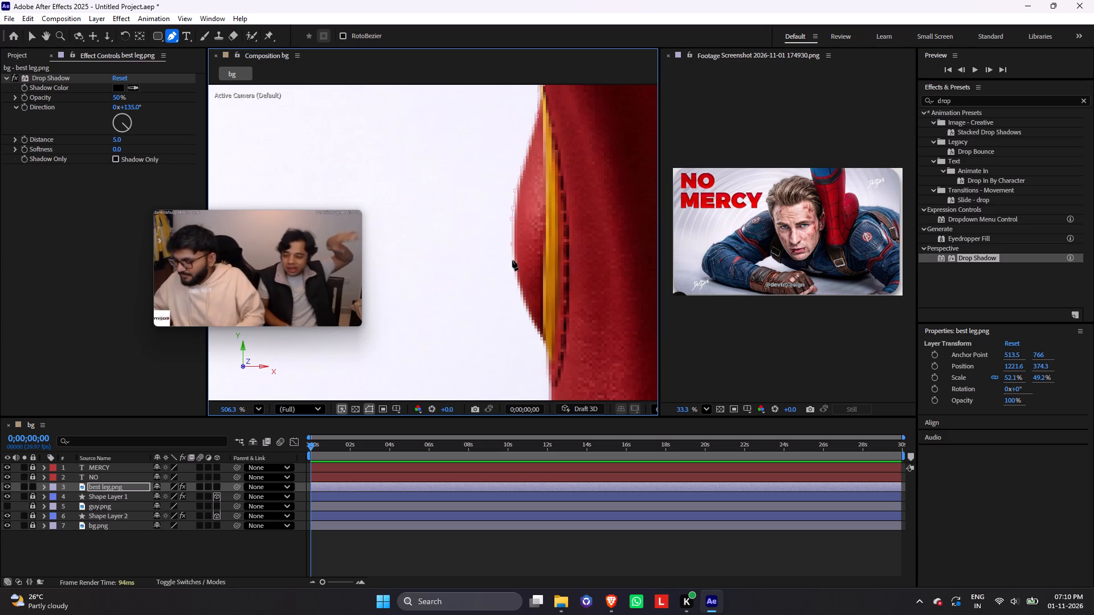
pyautogui.click(514, 265)
pyautogui.click(518, 277)
pyautogui.click(523, 297)
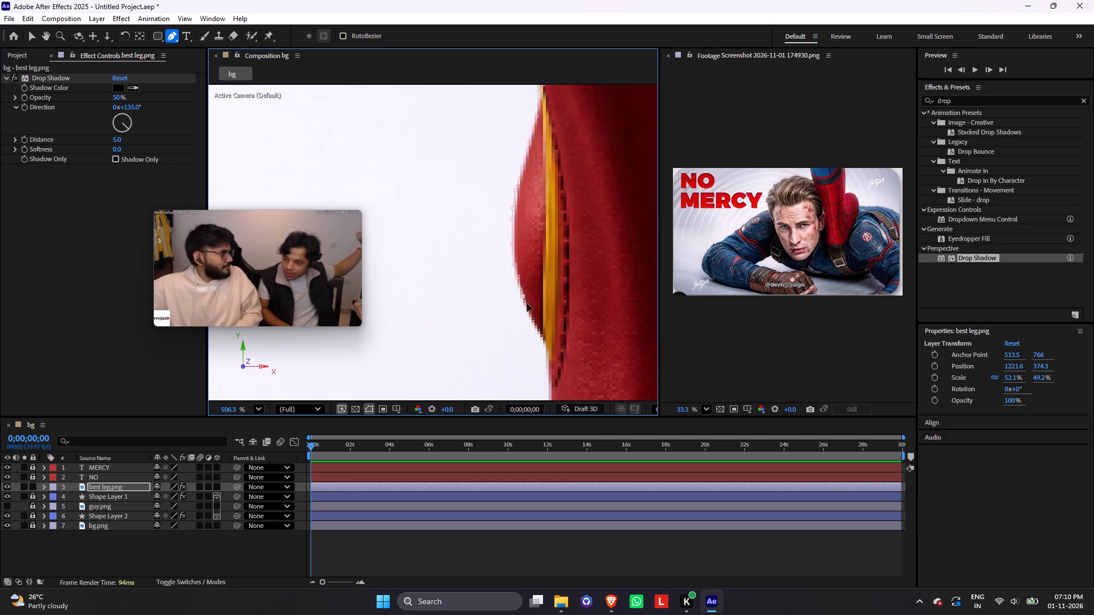
pyautogui.click(530, 314)
pyautogui.click(537, 328)
pyautogui.click(545, 339)
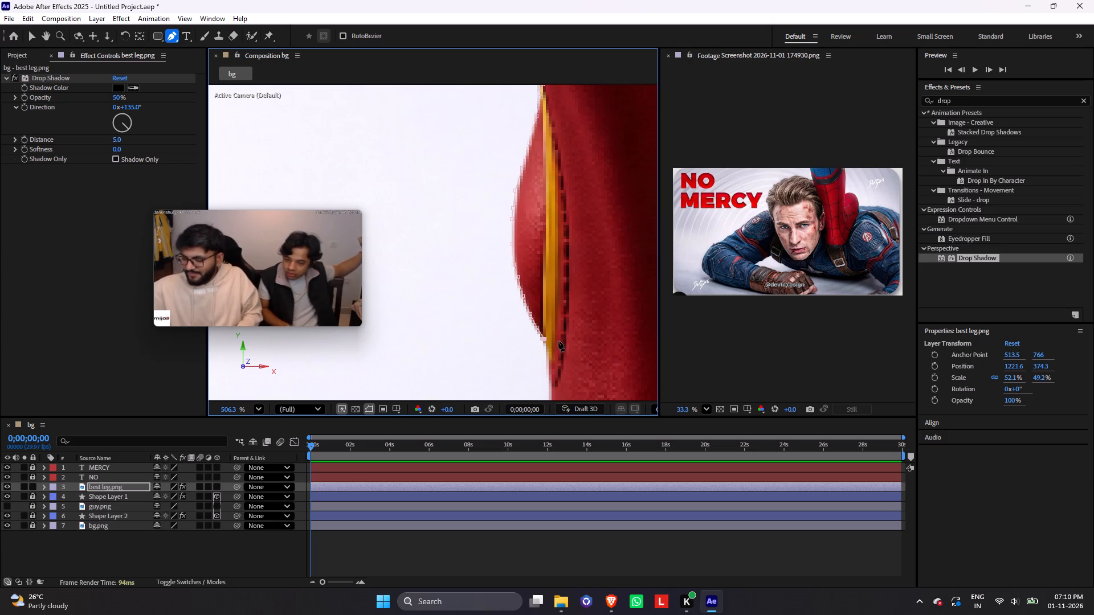
# Trace the mask path down the red boot's near-vertical outer edge from the gold stripe's end to beyond the raised seam.
pyautogui.press('space')
pyautogui.press('space')
pyautogui.press('space')
pyautogui.press('space')
pyautogui.press('space')
pyautogui.press('space')
pyautogui.press('space')
pyautogui.press('space')
pyautogui.press('space')
pyautogui.press('space')
pyautogui.moveTo(557, 324); pyautogui.dragTo(553, 91)
pyautogui.click(543, 132)
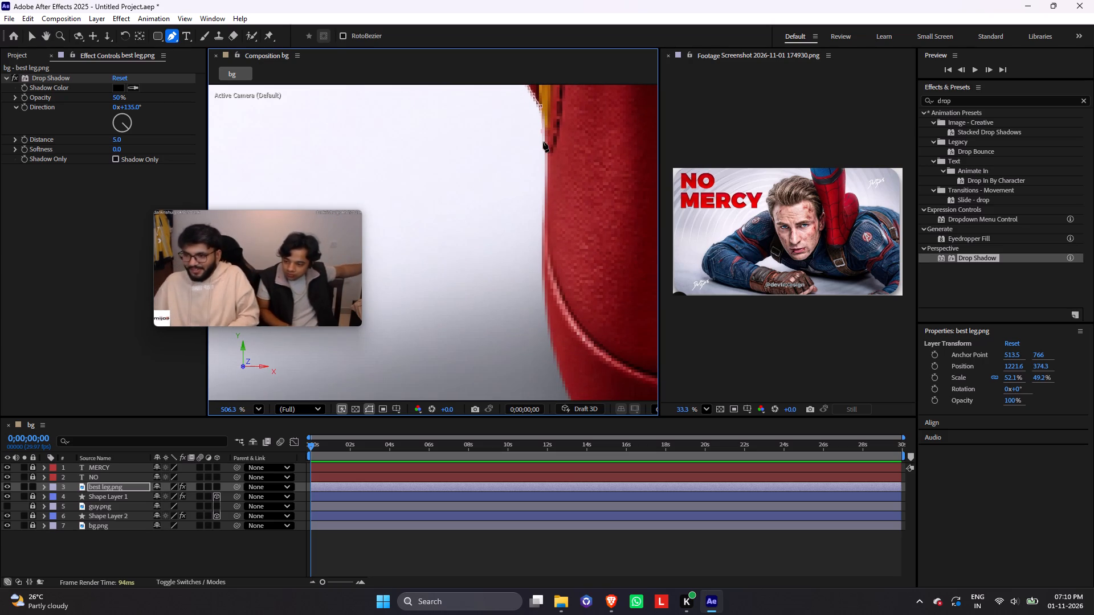
pyautogui.click(544, 146)
pyautogui.click(545, 162)
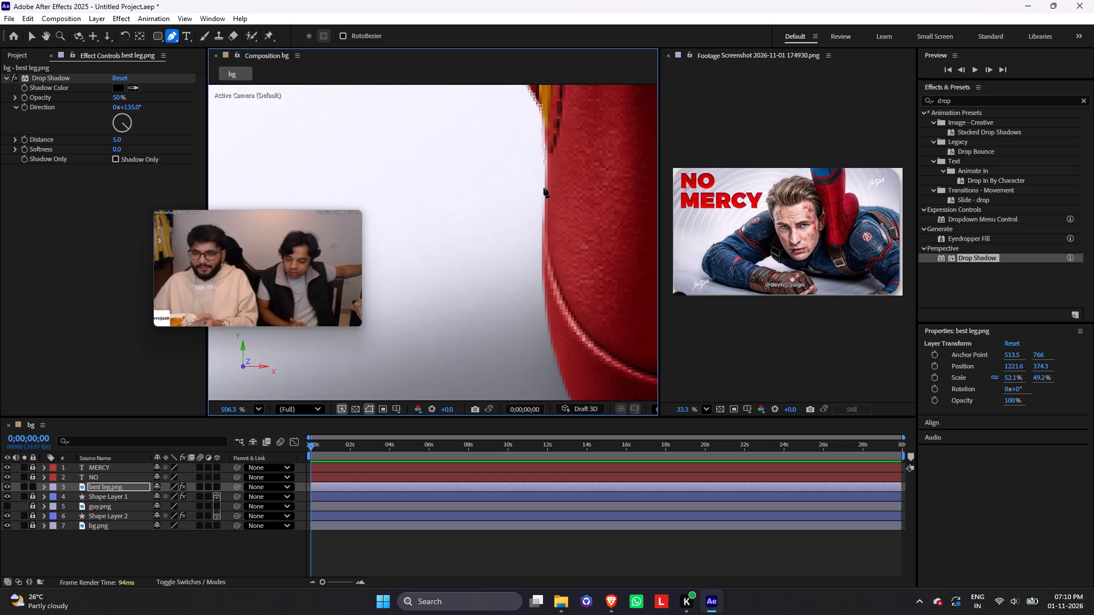
pyautogui.click(545, 188)
pyautogui.click(542, 222)
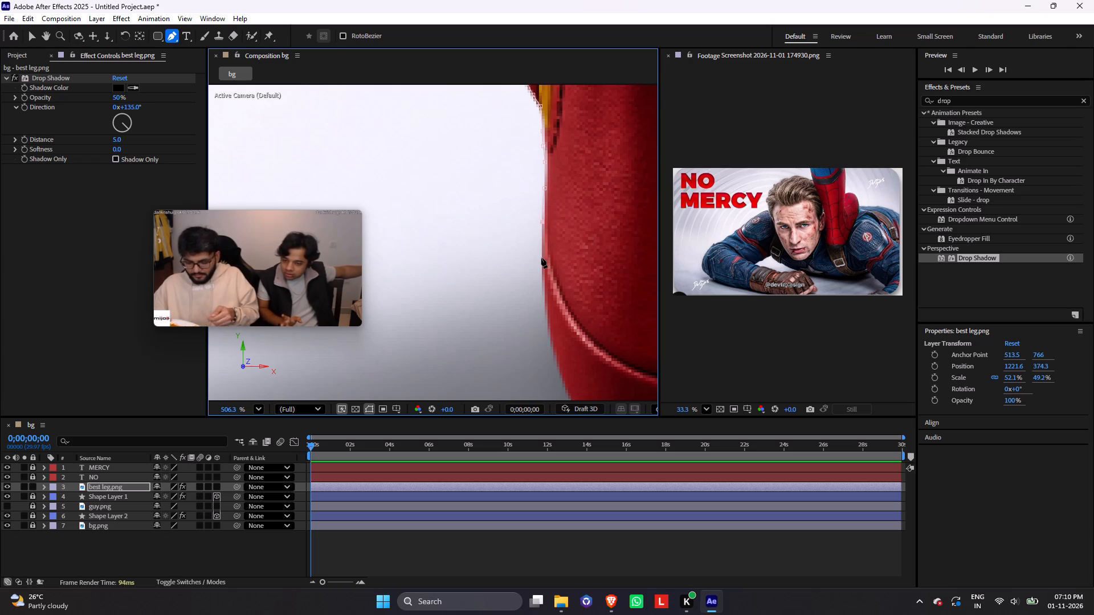
pyautogui.click(541, 258)
pyautogui.click(544, 289)
pyautogui.click(546, 312)
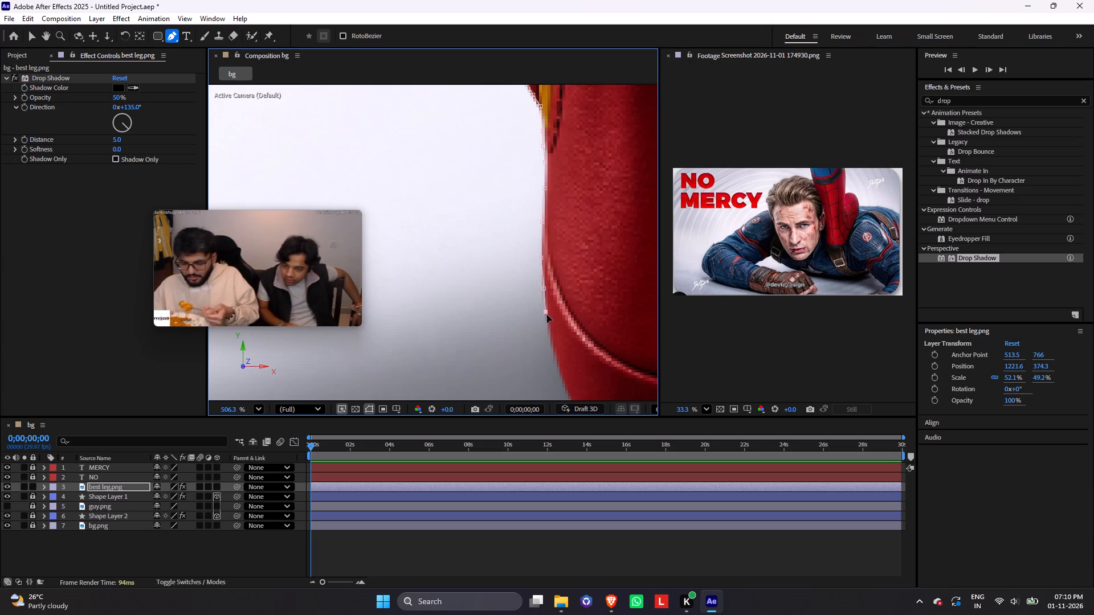
pyautogui.click(550, 338)
pyautogui.click(557, 358)
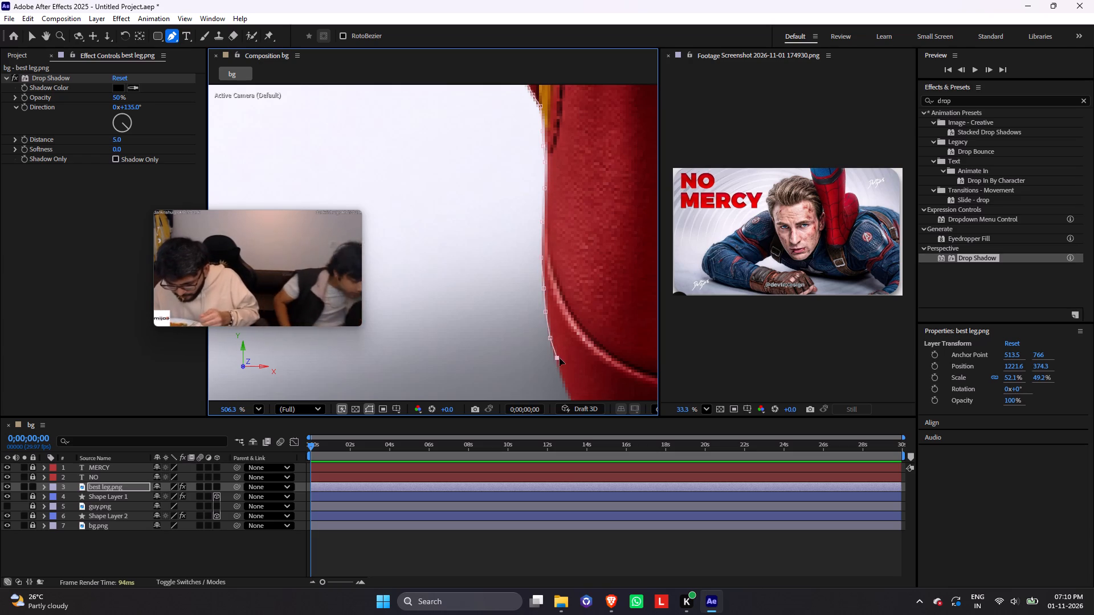
# Trace the mask path around the boot's rounded lower corner beneath the seam, correcting misplaced points along the curve.
pyautogui.press('space')
pyautogui.press('space')
pyautogui.press('space')
pyautogui.press('space')
pyautogui.press('space')
pyautogui.press('space')
pyautogui.moveTo(579, 342); pyautogui.dragTo(538, 144)
pyautogui.click(523, 183)
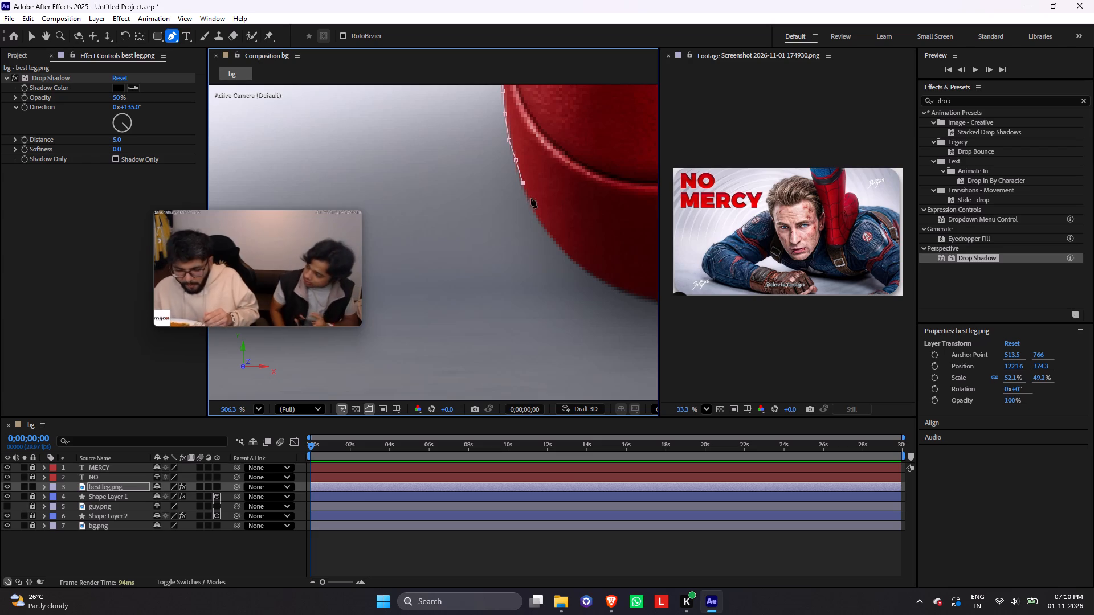
pyautogui.click(524, 184)
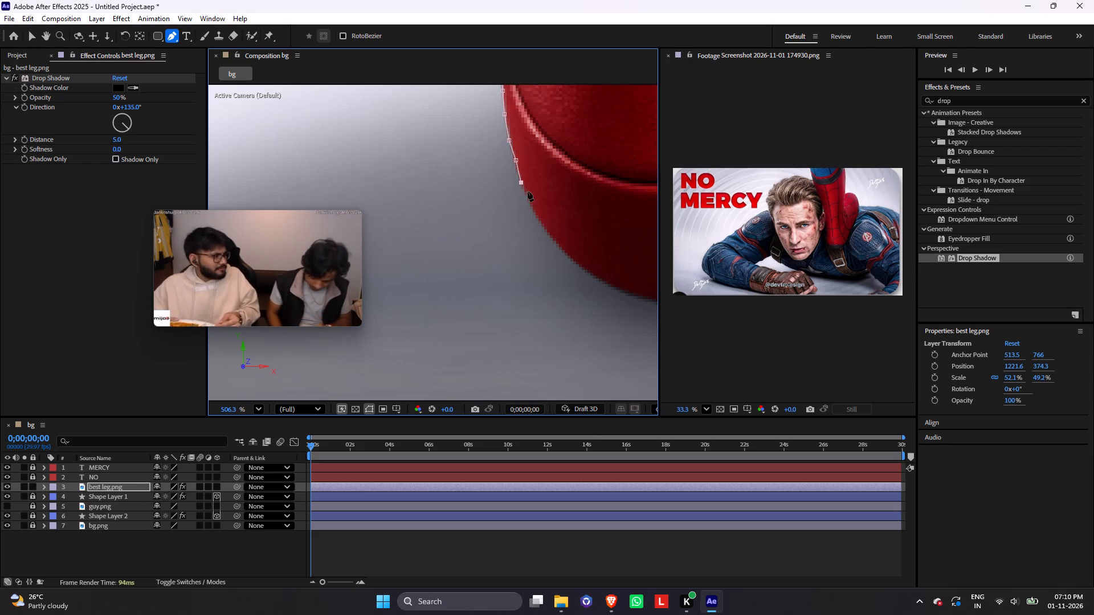
pyautogui.click(530, 204)
pyautogui.click(538, 218)
pyautogui.click(546, 231)
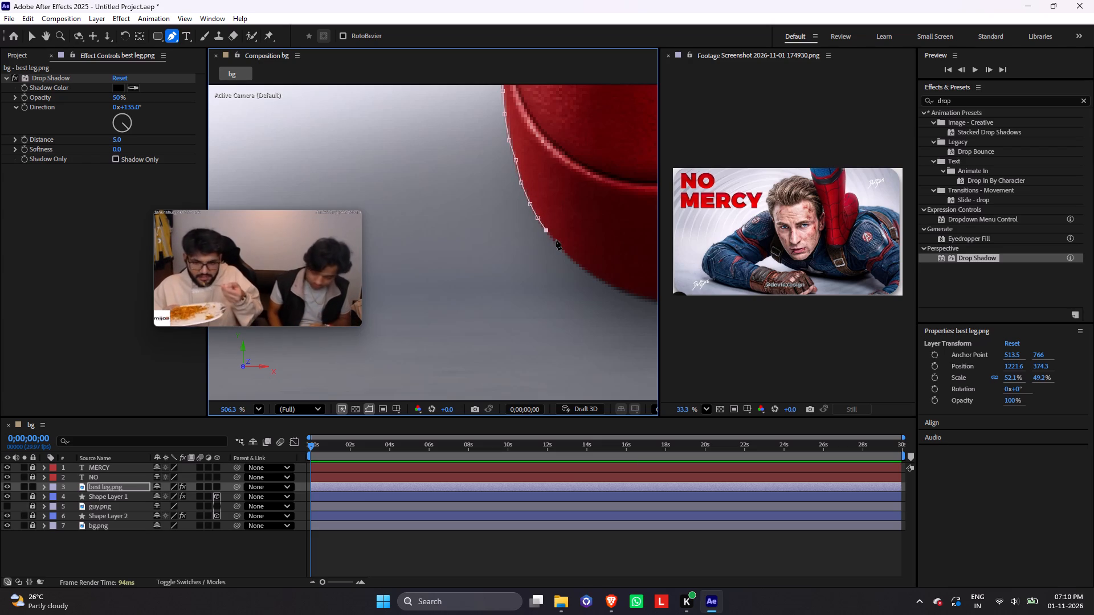
pyautogui.click(556, 243)
pyautogui.click(565, 250)
pyautogui.click(578, 265)
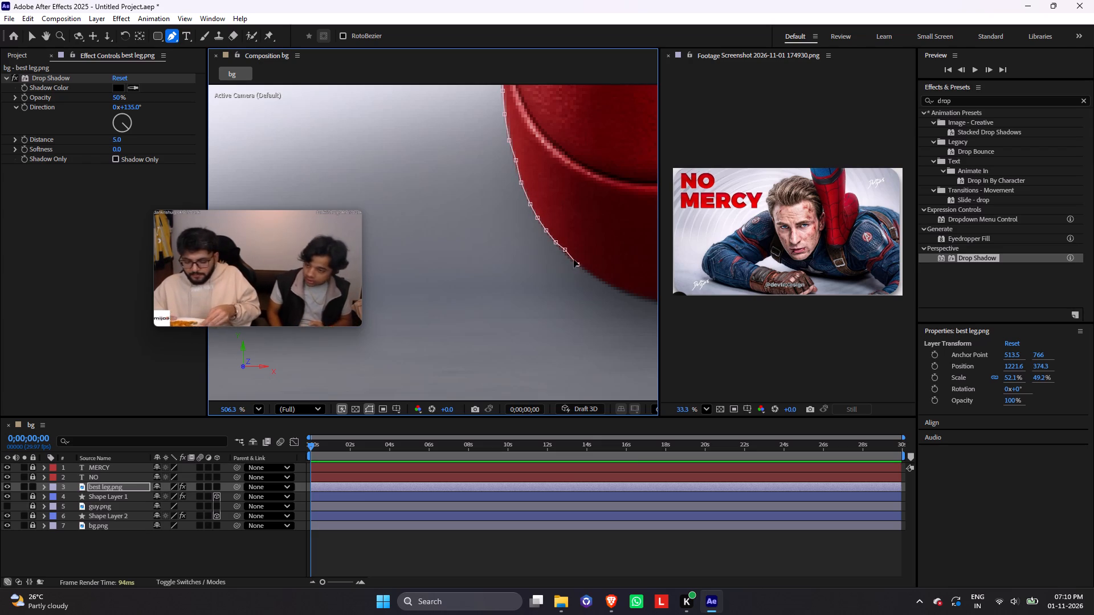
pyautogui.click(565, 252)
pyautogui.click(578, 265)
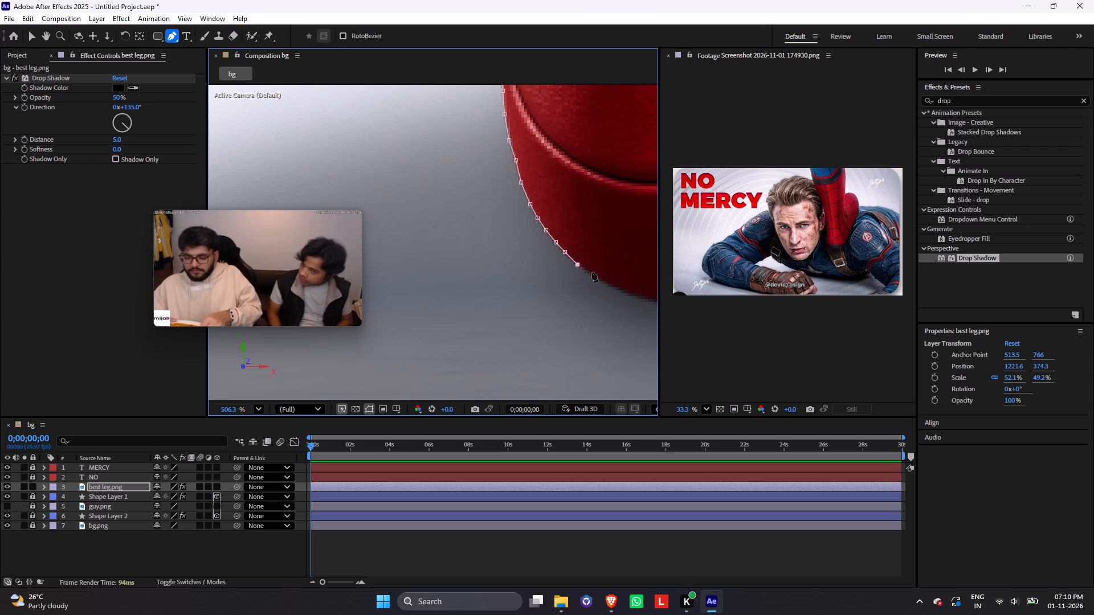
pyautogui.click(594, 276)
pyautogui.click(610, 284)
# Trace the mask path around the boot's lower curve and along its bottom edge past the lowest point.
pyautogui.press('space')
pyautogui.press('space')
pyautogui.press('space')
pyautogui.press('space')
pyautogui.press('space')
pyautogui.press('space')
pyautogui.press('space')
pyautogui.press('space')
pyautogui.moveTo(622, 272); pyautogui.dragTo(498, 187)
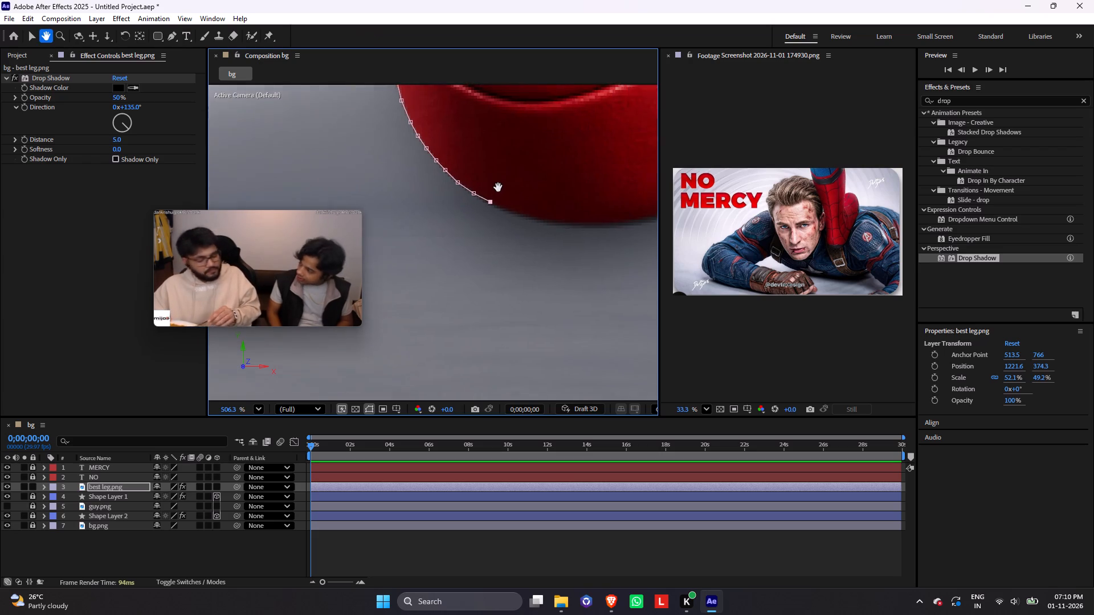
pyautogui.moveTo(498, 187); pyautogui.dragTo(475, 179)
pyautogui.click(475, 196)
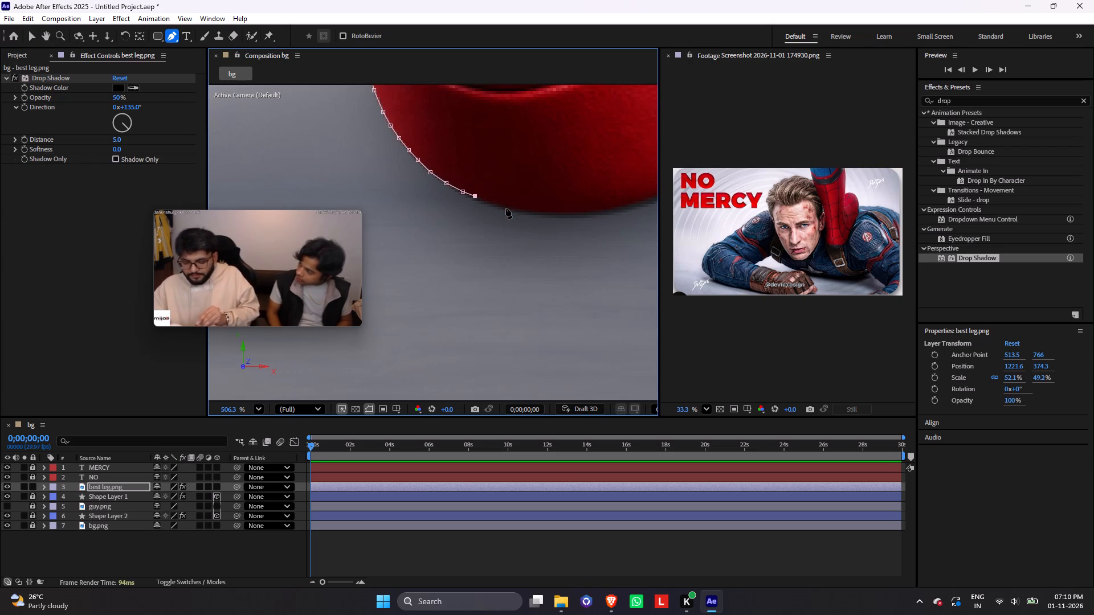
pyautogui.click(506, 208)
pyautogui.click(477, 198)
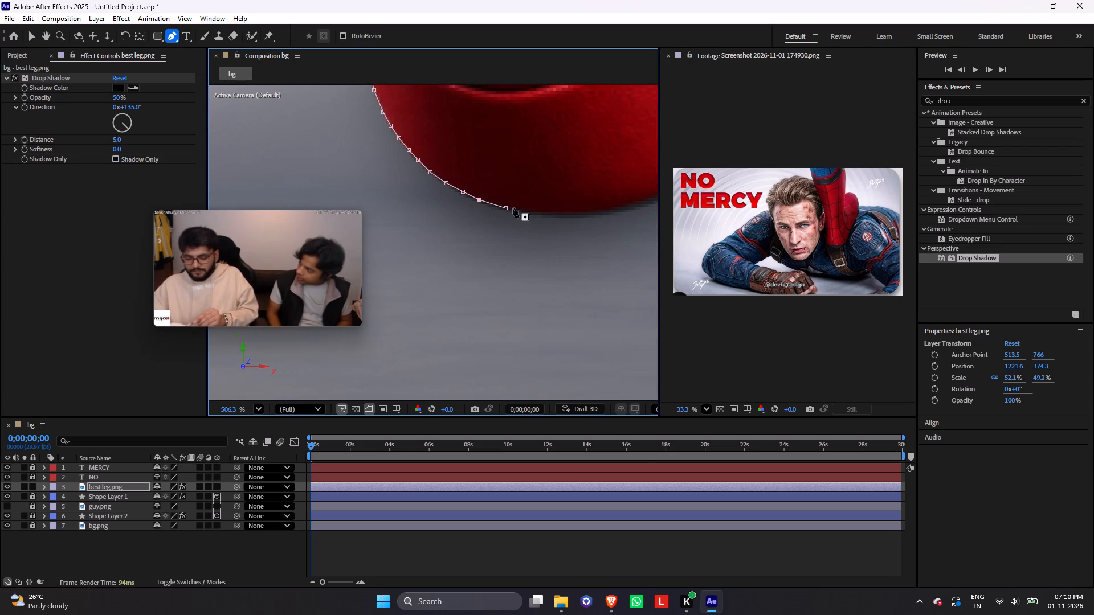
pyautogui.click(506, 209)
pyautogui.click(516, 211)
pyautogui.click(530, 213)
pyautogui.click(545, 214)
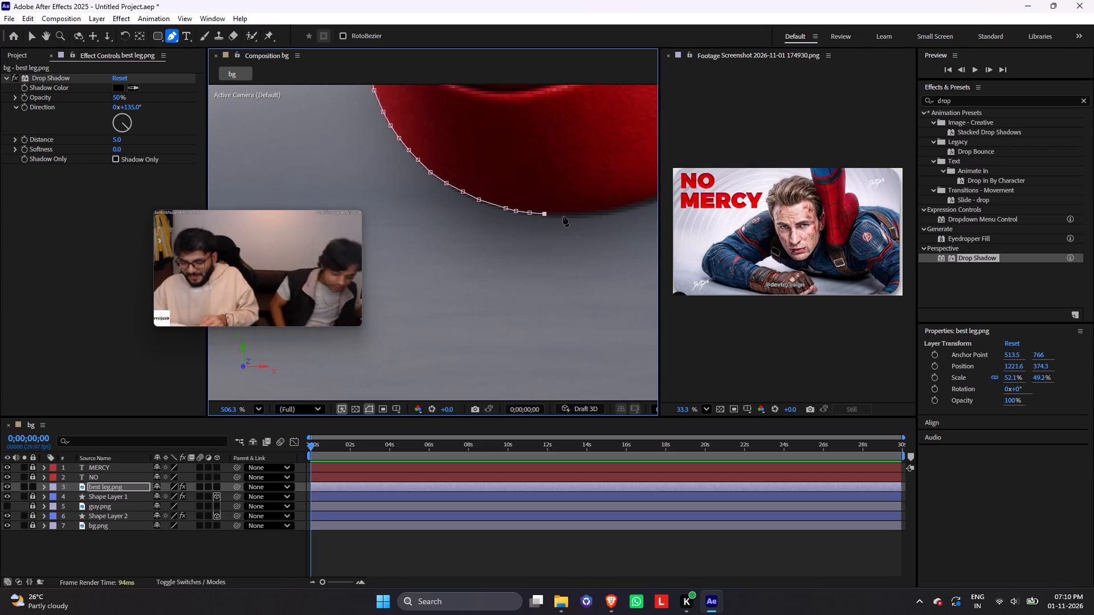
pyautogui.click(563, 215)
pyautogui.click(581, 214)
pyautogui.click(602, 211)
pyautogui.click(625, 207)
pyautogui.click(645, 200)
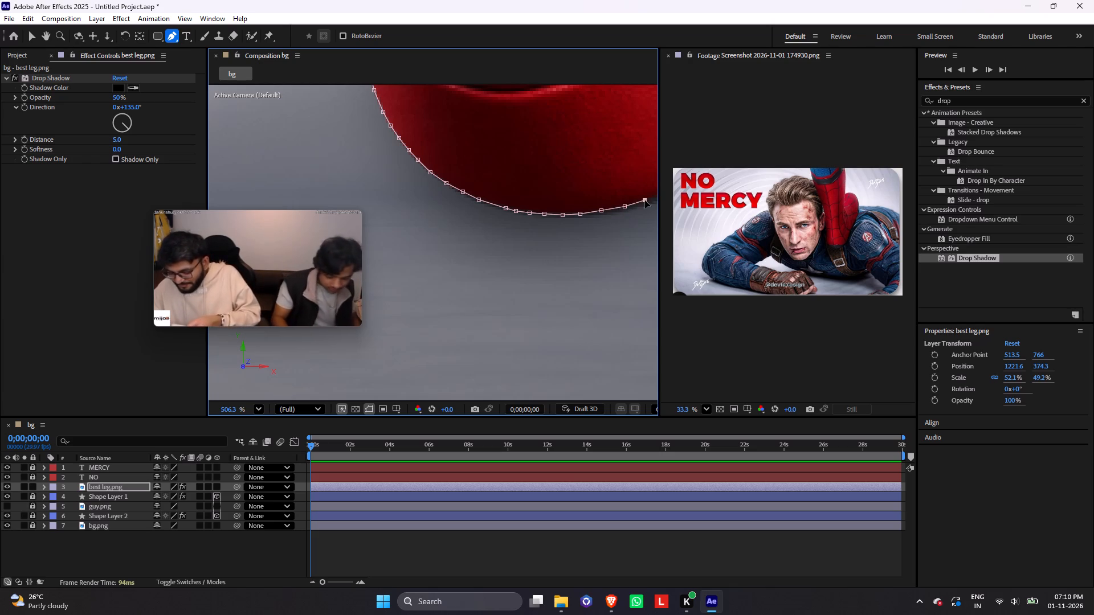
# Trace the rest of the boot's bottom edge and close the mask path at its starting point.
pyautogui.press('space')
pyautogui.press('space')
pyautogui.press('space')
pyautogui.press('space')
pyautogui.press('space')
pyautogui.press('space')
pyautogui.press('space')
pyautogui.press('space')
pyautogui.press('space')
pyautogui.press('space')
pyautogui.moveTo(626, 182); pyautogui.dragTo(417, 206)
pyautogui.click(451, 220)
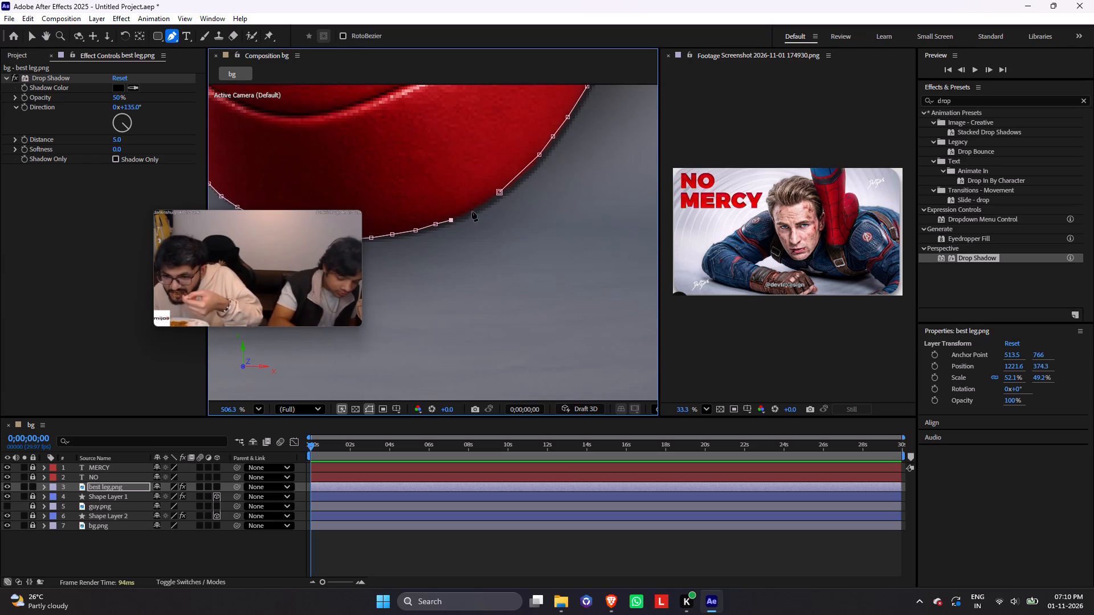
pyautogui.click(472, 211)
pyautogui.click(488, 204)
pyautogui.click(498, 191)
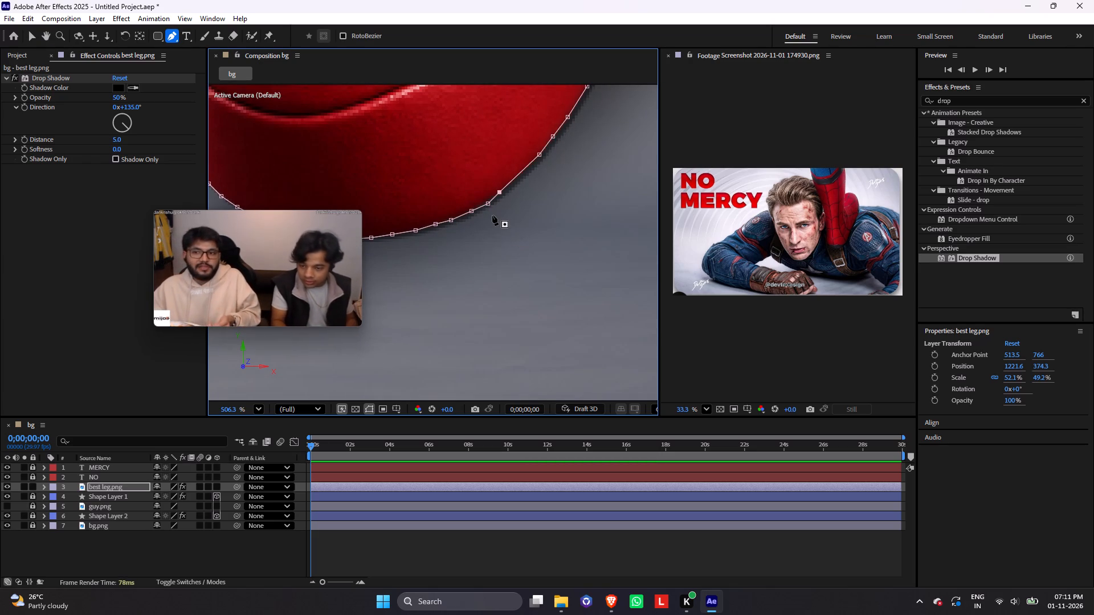
# Finish the leg mask, deselect the leg layer and make the guy.png layer visible.
pyautogui.scroll(-20, 492, 214)
pyautogui.scroll(-3, 492, 214)
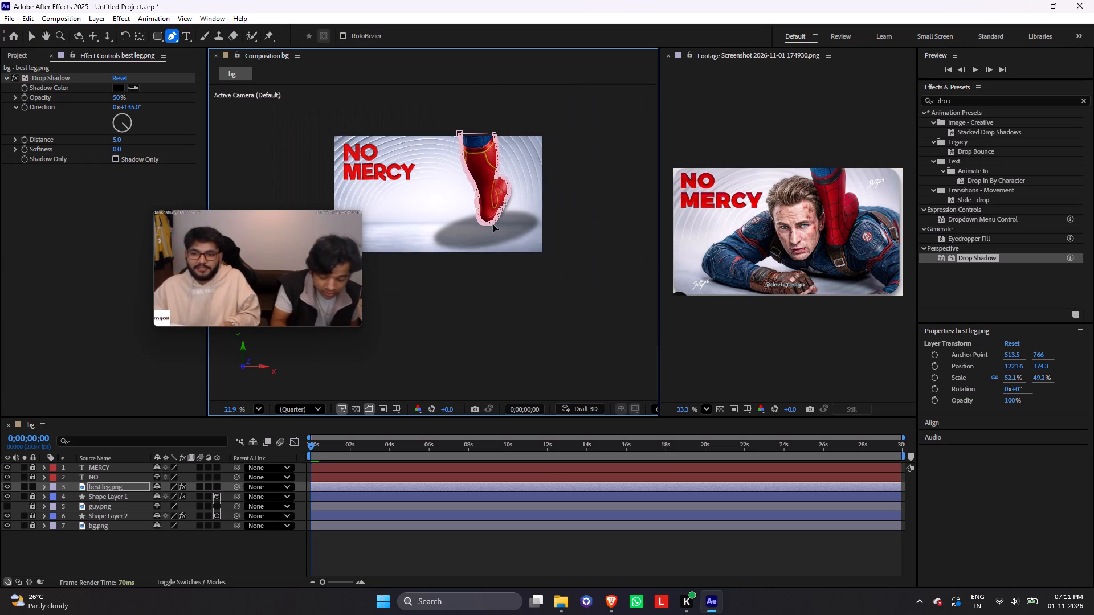
pyautogui.scroll(2, 493, 224)
pyautogui.click(474, 586)
pyautogui.press('v')
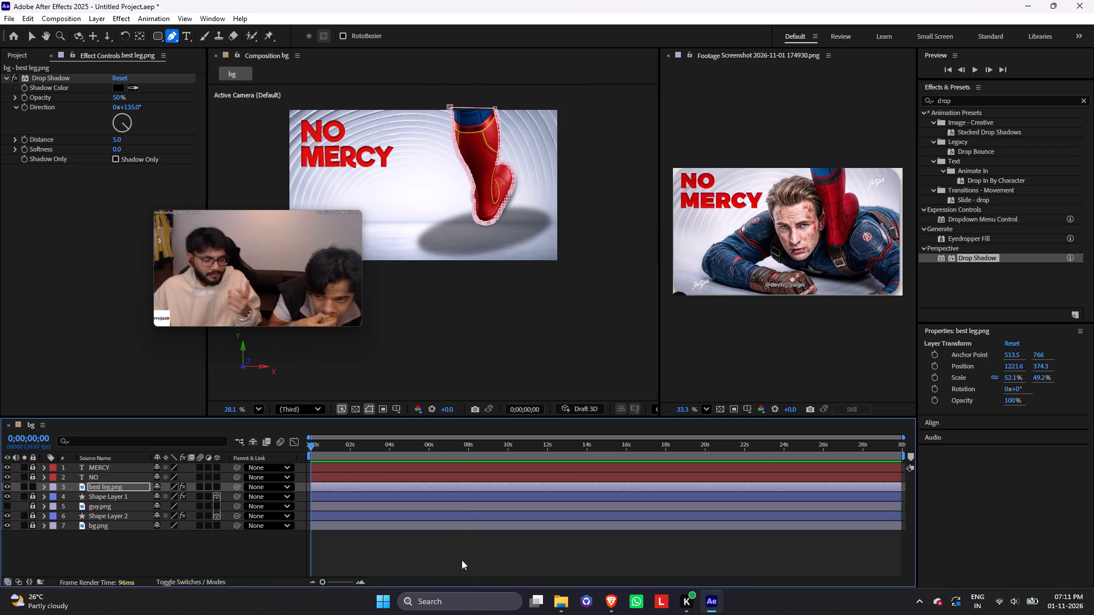
pyautogui.click(30, 486)
pyautogui.click(30, 486)
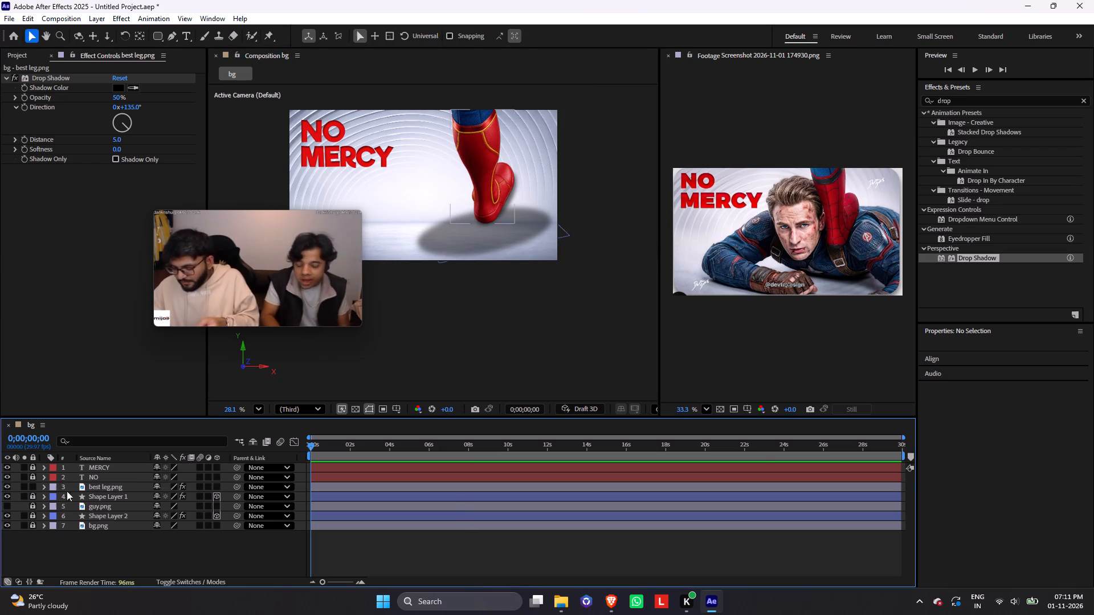
pyautogui.click(7, 504)
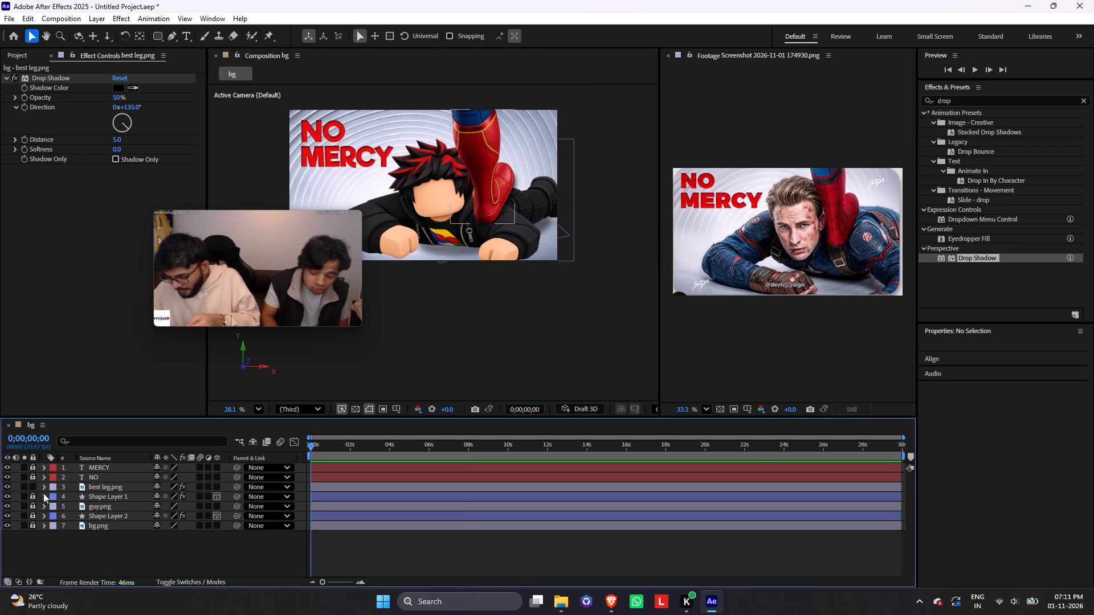
# Unlock the guy.png layer and add a Stroke layer style to it.
pyautogui.scroll(3, 423, 239)
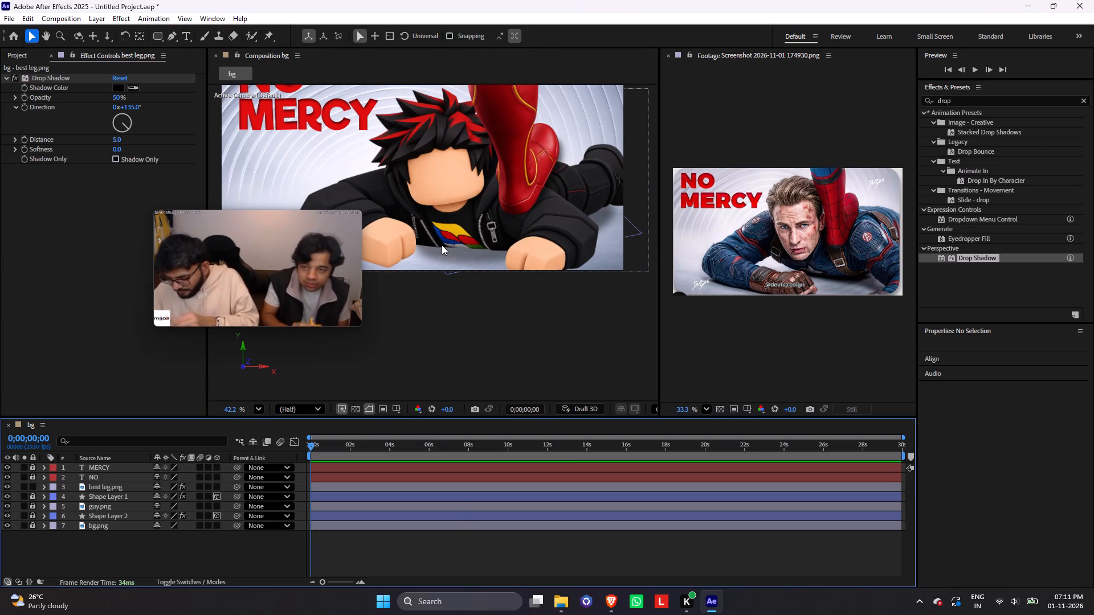
pyautogui.press('space')
pyautogui.press('space')
pyautogui.press('space')
pyautogui.press('space')
pyautogui.press('space')
pyautogui.press('space')
pyautogui.press('space')
pyautogui.press('space')
pyautogui.press('space')
pyautogui.press('space')
pyautogui.press('space')
pyautogui.press('space')
pyautogui.press('space')
pyautogui.press('space')
pyautogui.press('space')
pyautogui.moveTo(440, 244); pyautogui.dragTo(508, 256)
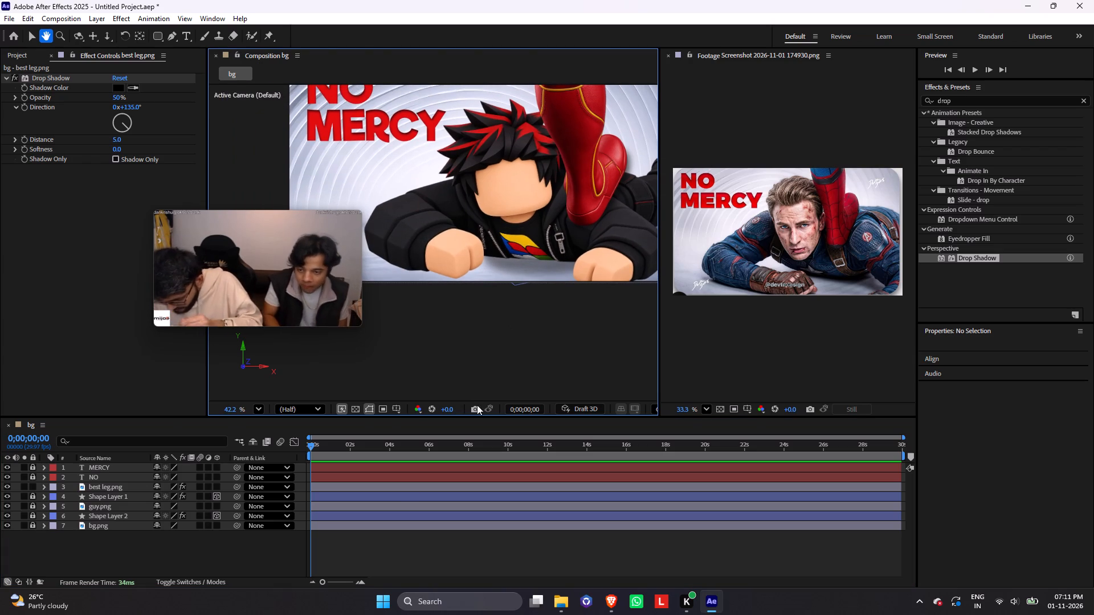
pyautogui.click(103, 507)
pyautogui.click(33, 505)
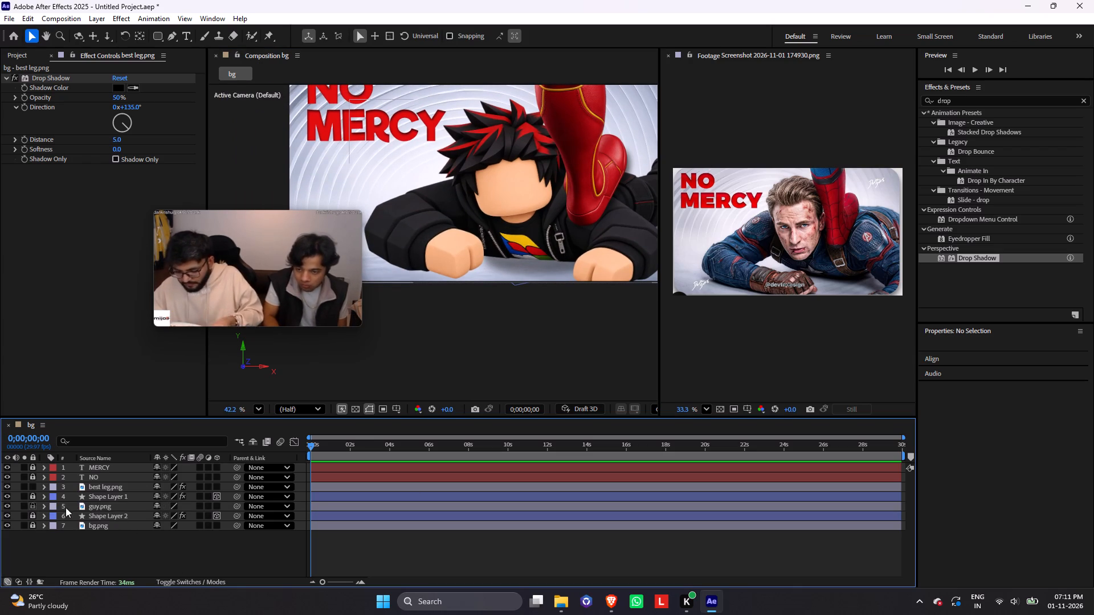
pyautogui.click(99, 505)
pyautogui.rightClick(99, 505)
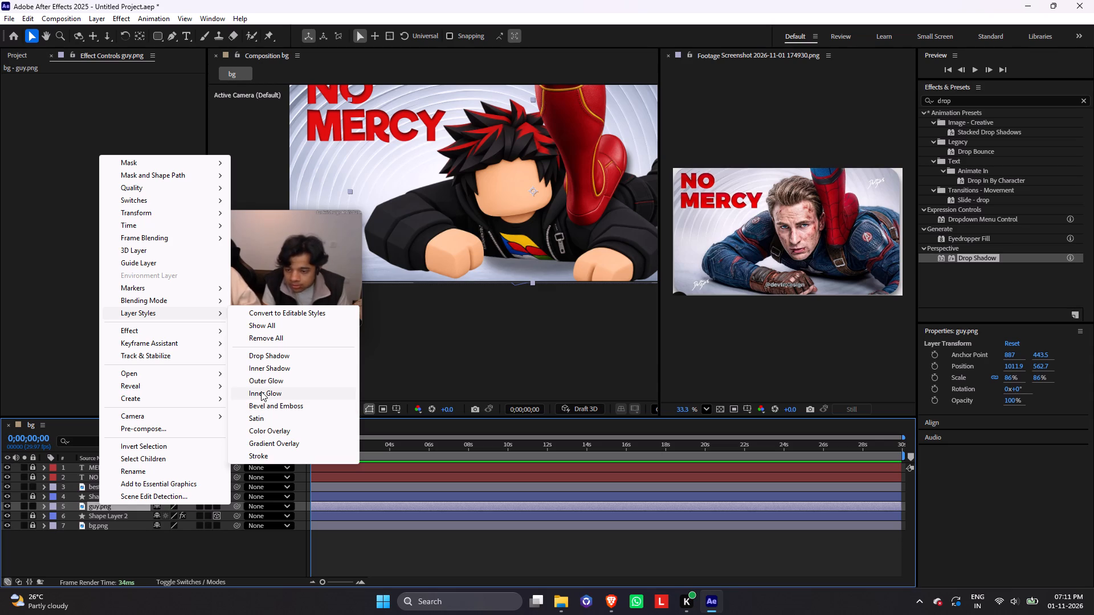
pyautogui.click(270, 453)
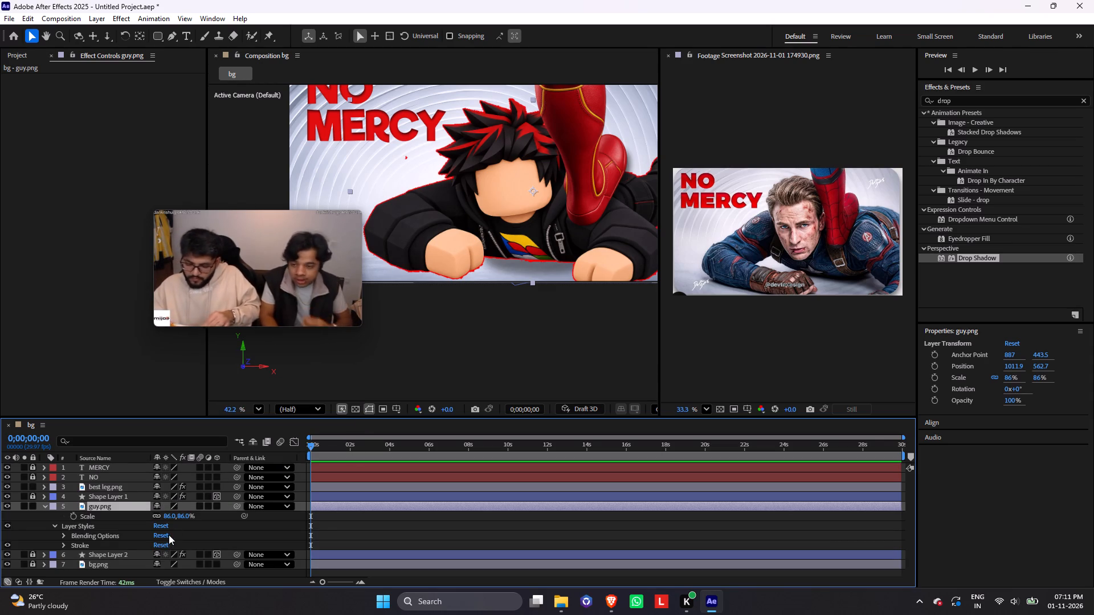
# Set the guy.png stroke to white (FFFFFF) with a size of 9.4.
pyautogui.click(65, 543)
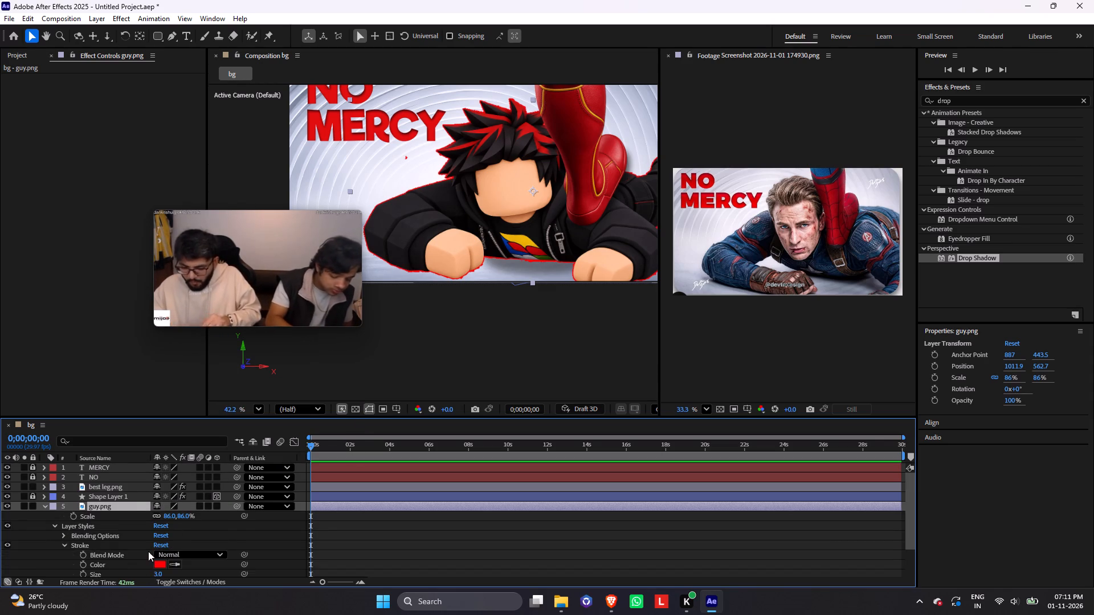
pyautogui.scroll(-1, 149, 552)
pyautogui.click(159, 536)
pyautogui.moveTo(438, 364); pyautogui.dragTo(368, 146)
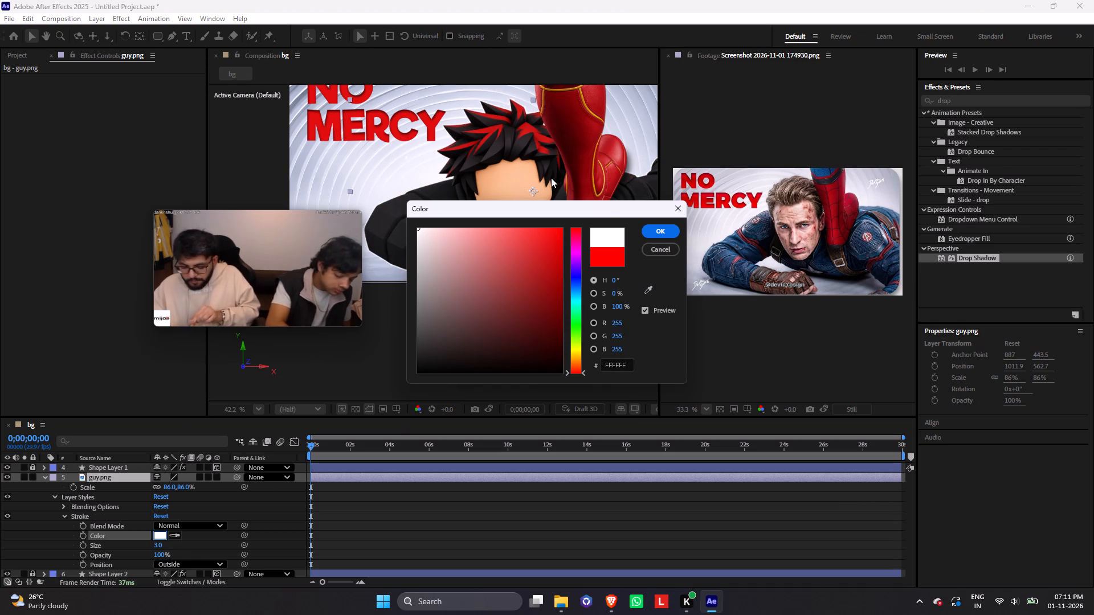
pyautogui.click(664, 231)
pyautogui.moveTo(158, 545); pyautogui.dragTo(160, 545)
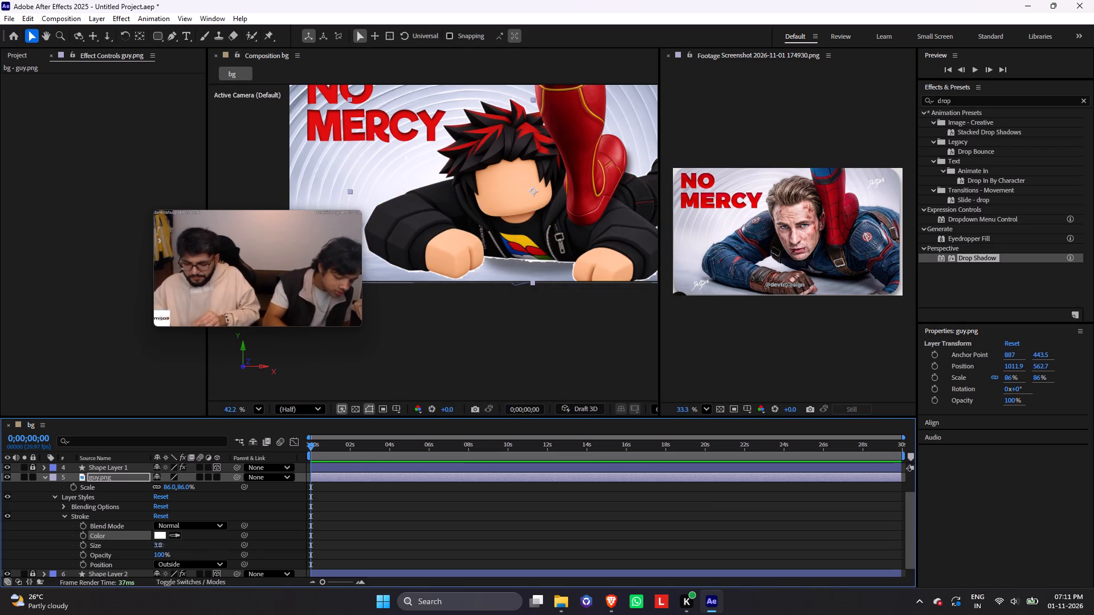
pyautogui.moveTo(160, 545); pyautogui.dragTo(193, 544)
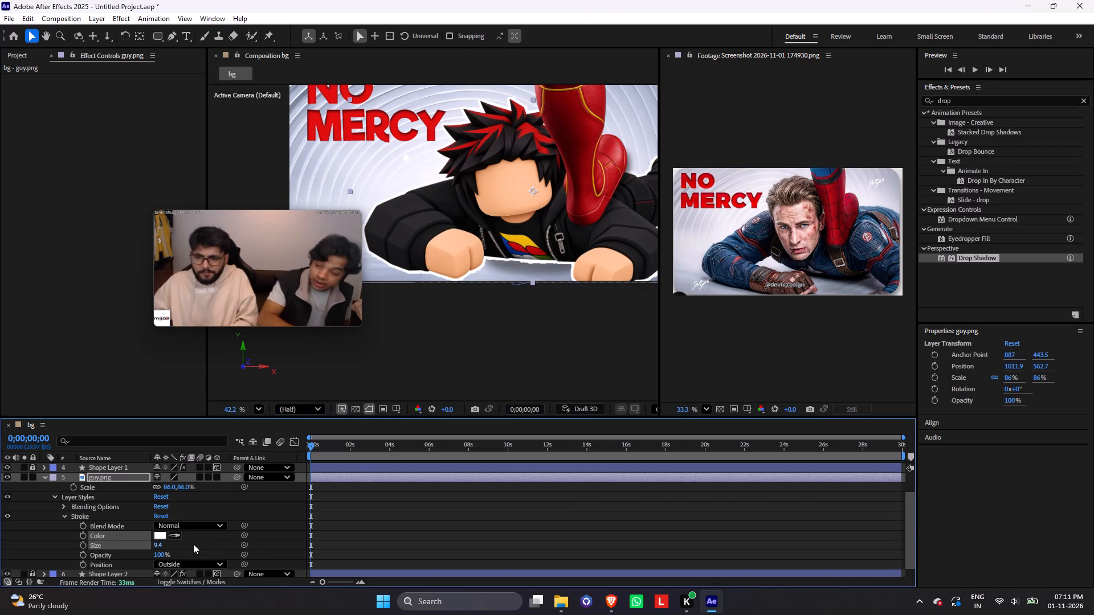
# Duplicate the guy.png layer and set the lower copy's stroke to black (000000) with a size of 22.1.
pyautogui.hotkey('ctrl', 'd')
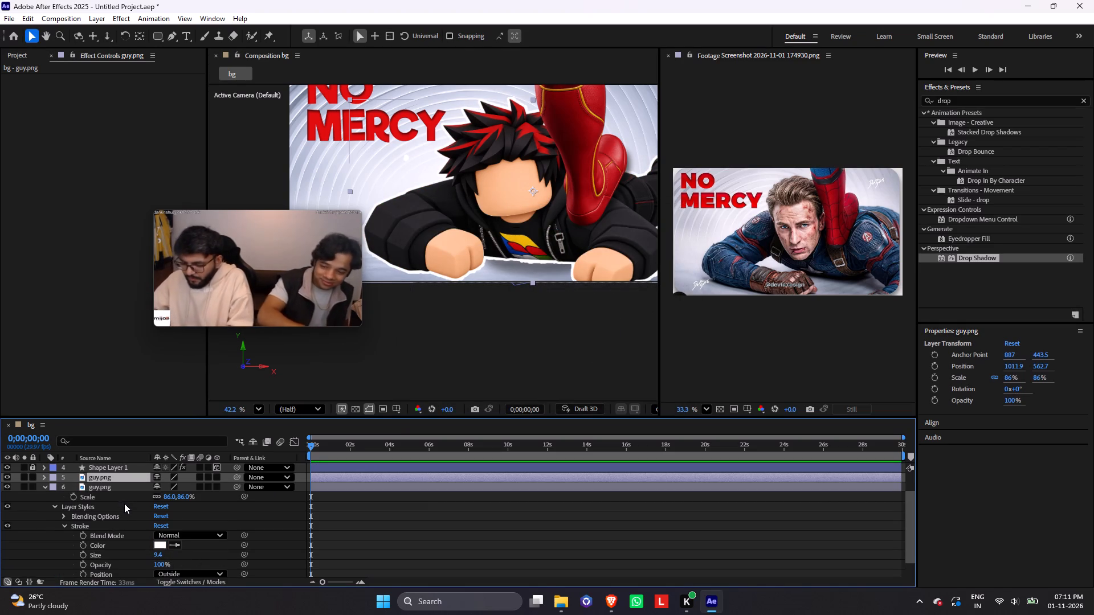
pyautogui.click(156, 547)
pyautogui.moveTo(455, 297); pyautogui.dragTo(357, 465)
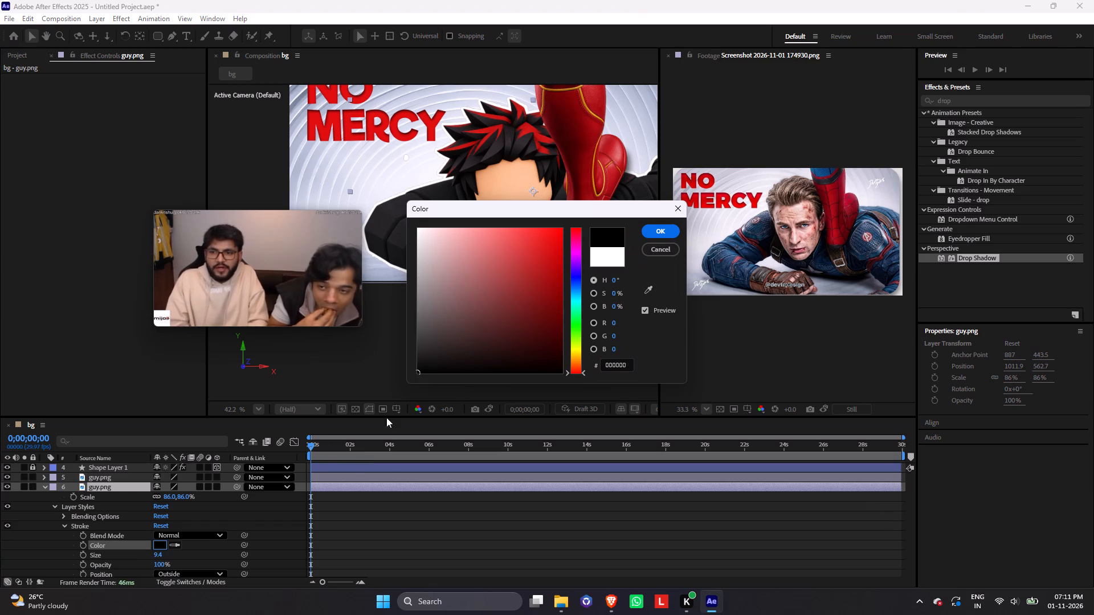
pyautogui.click(654, 235)
pyautogui.moveTo(159, 554); pyautogui.dragTo(188, 552)
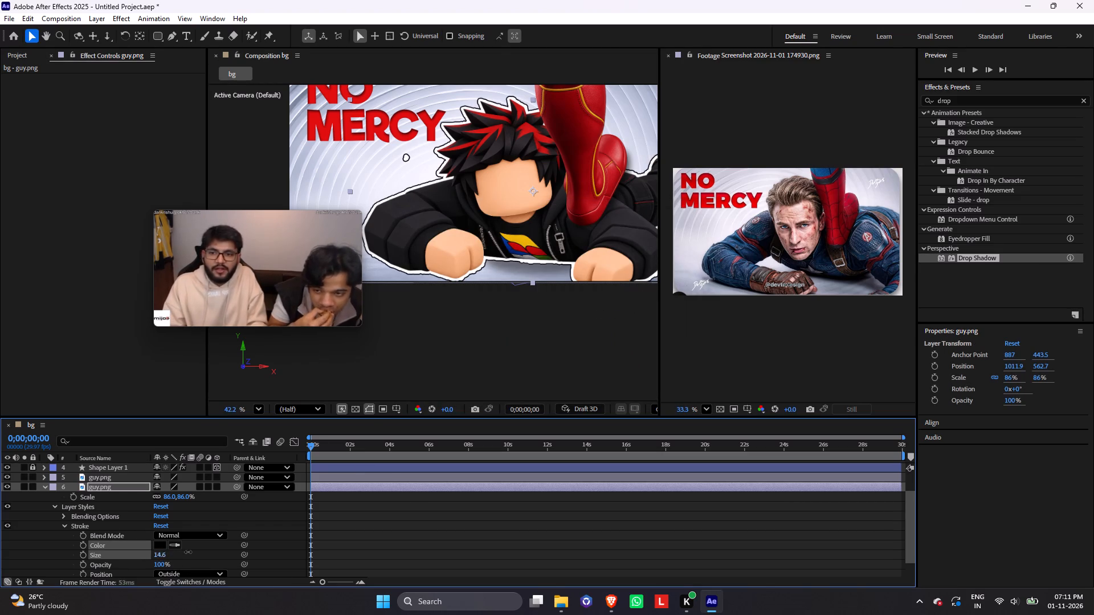
pyautogui.moveTo(188, 552); pyautogui.dragTo(227, 550)
pyautogui.click(420, 528)
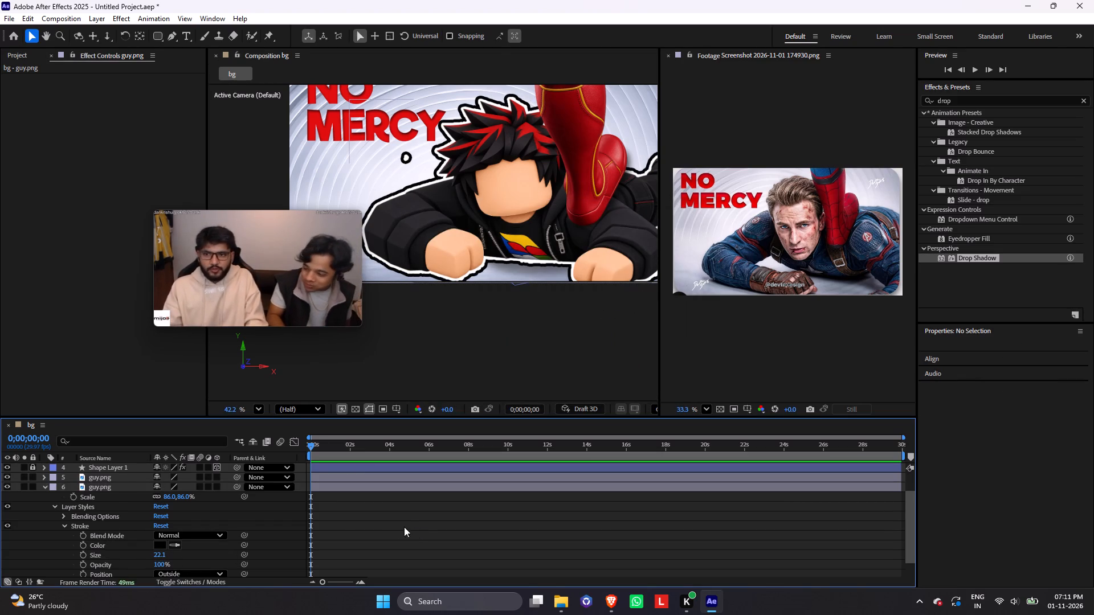
pyautogui.click(47, 487)
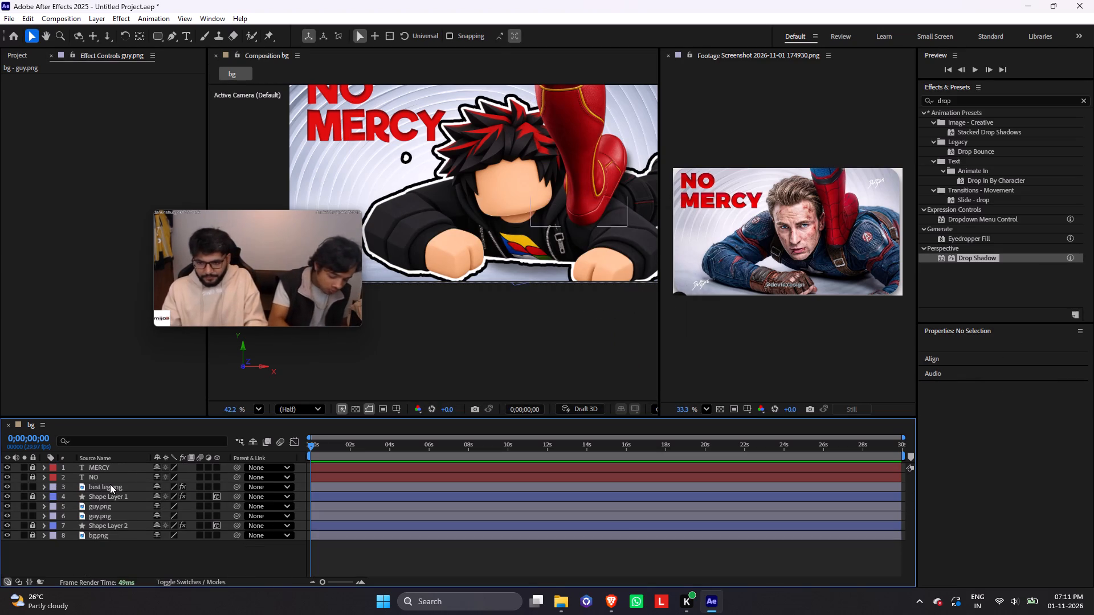
# Add a Stroke layer style to best leg.png in black (000000) with a size of 7.4.
pyautogui.click(111, 486)
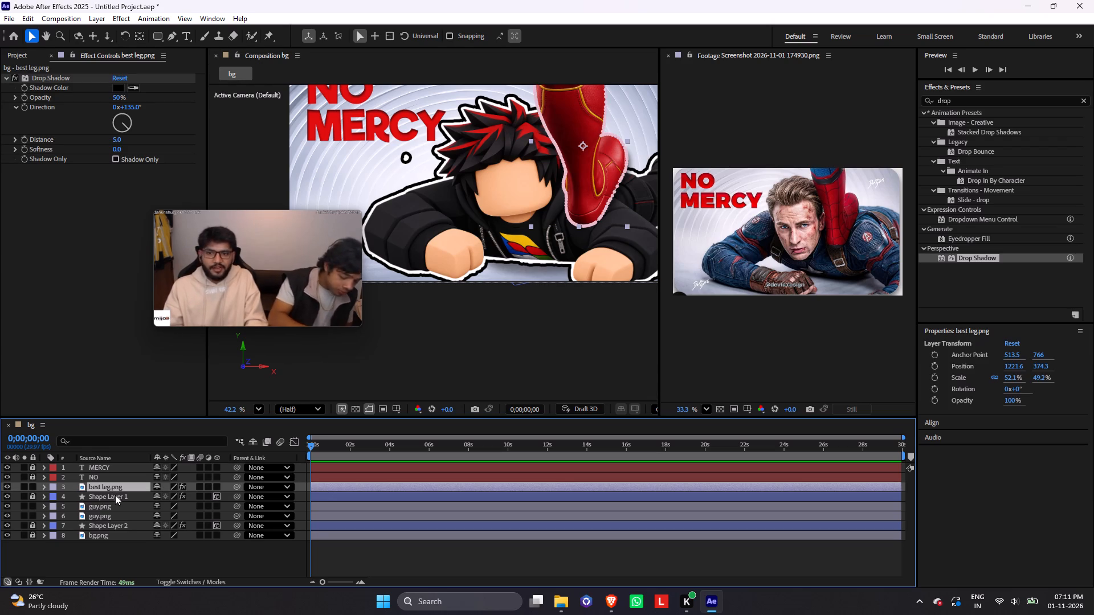
pyautogui.rightClick(118, 487)
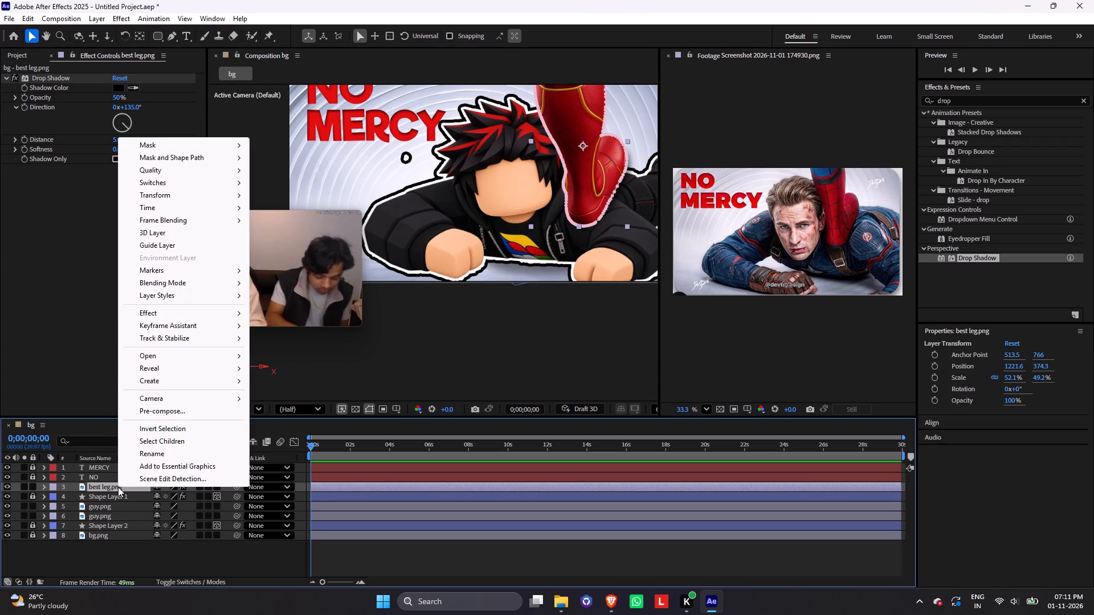
pyautogui.click(166, 297)
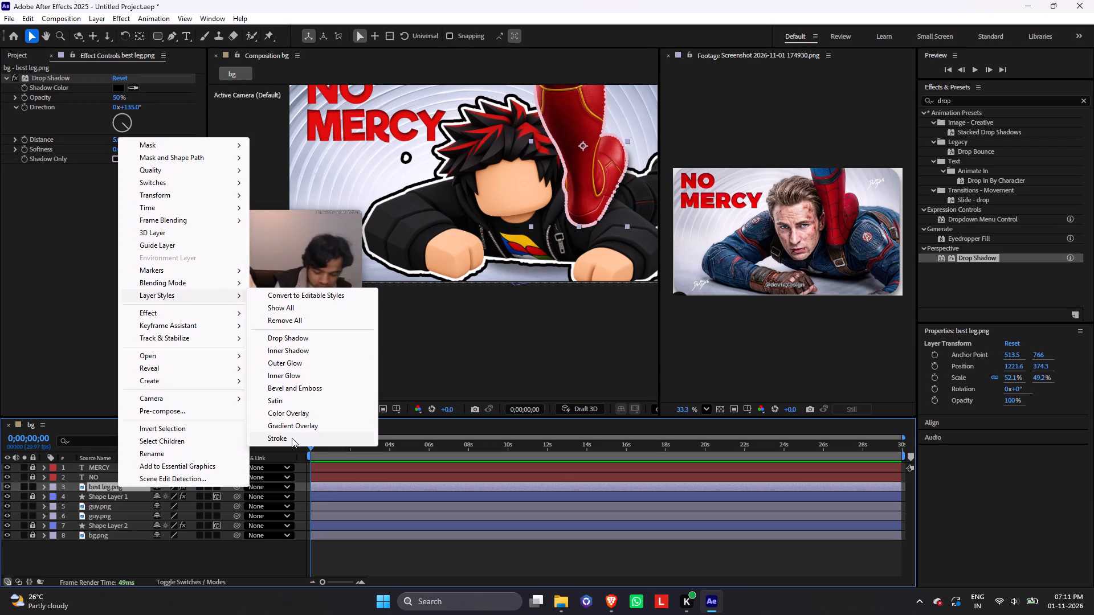
pyautogui.click(292, 438)
pyautogui.click(63, 552)
pyautogui.scroll(-1, 100, 555)
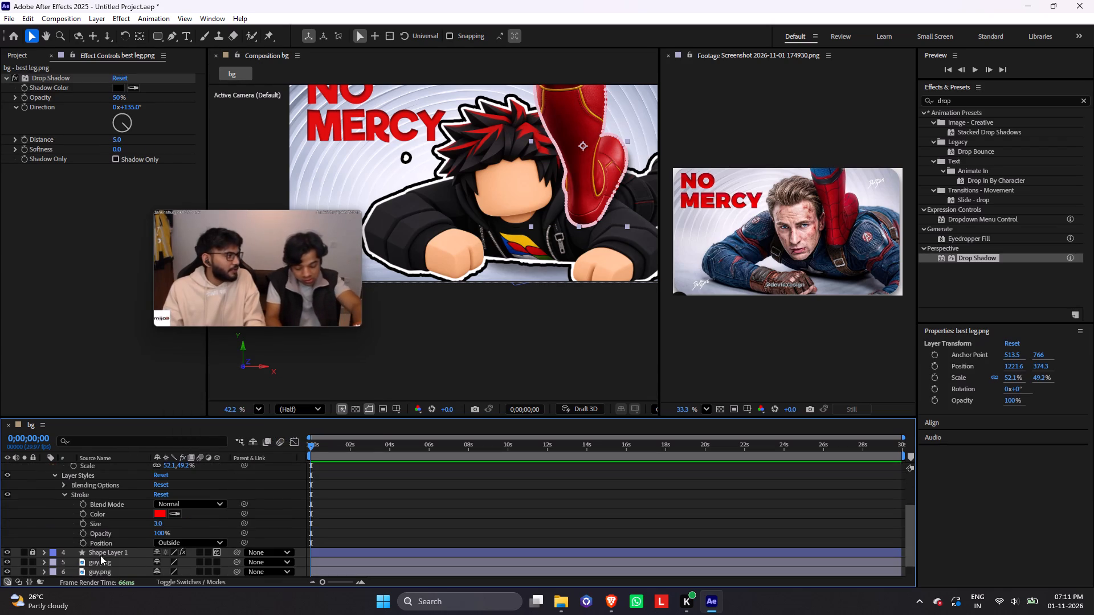
pyautogui.click(162, 515)
pyautogui.moveTo(450, 330); pyautogui.dragTo(349, 436)
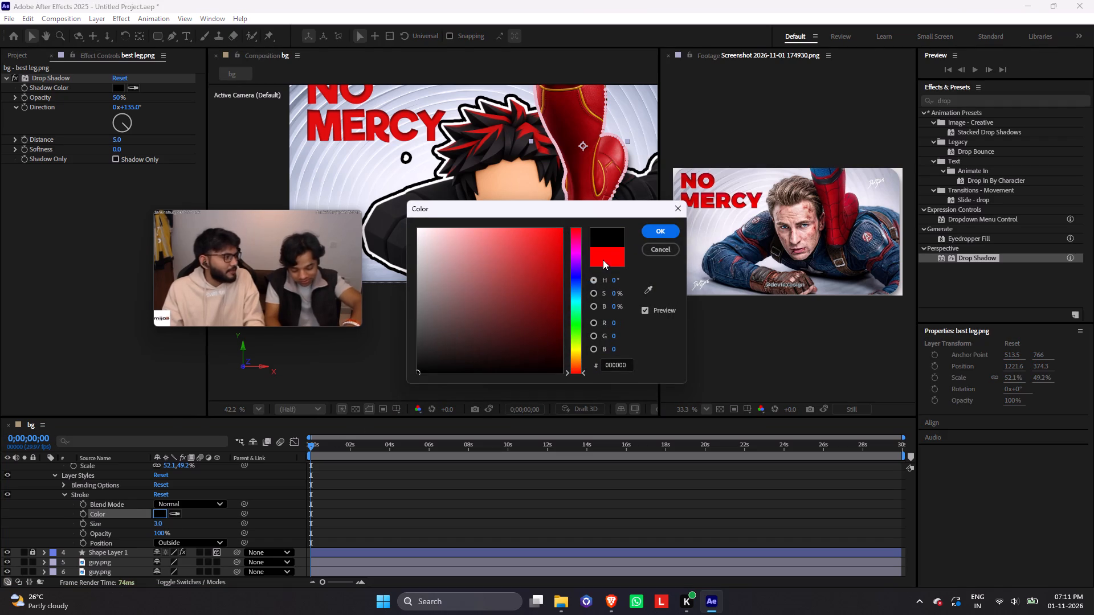
pyautogui.click(656, 232)
pyautogui.moveTo(160, 524); pyautogui.dragTo(165, 523)
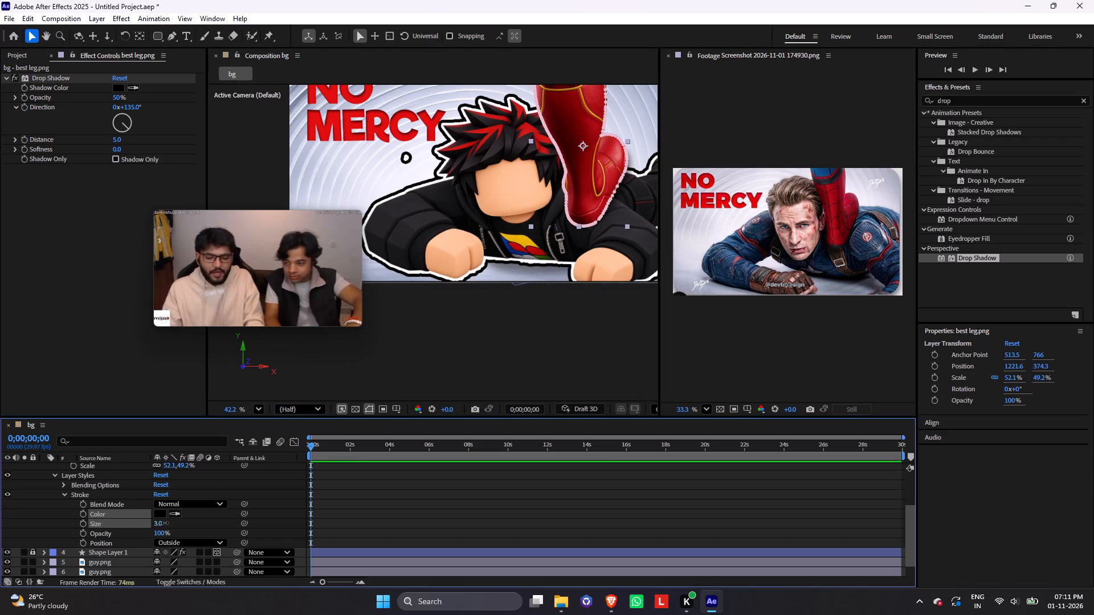
pyautogui.moveTo(165, 523); pyautogui.dragTo(182, 521)
pyautogui.click(473, 498)
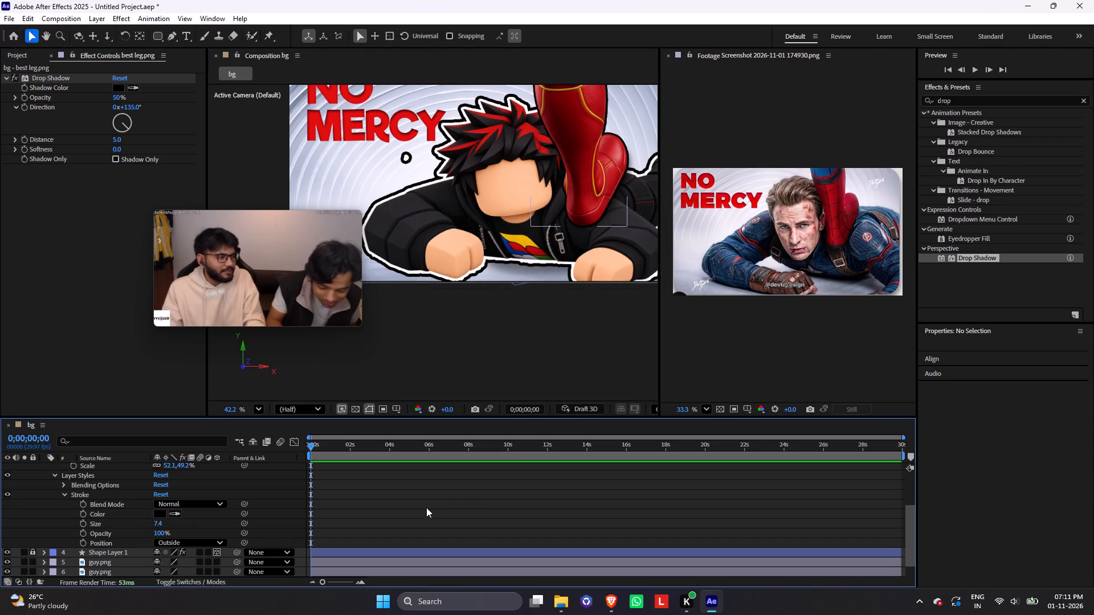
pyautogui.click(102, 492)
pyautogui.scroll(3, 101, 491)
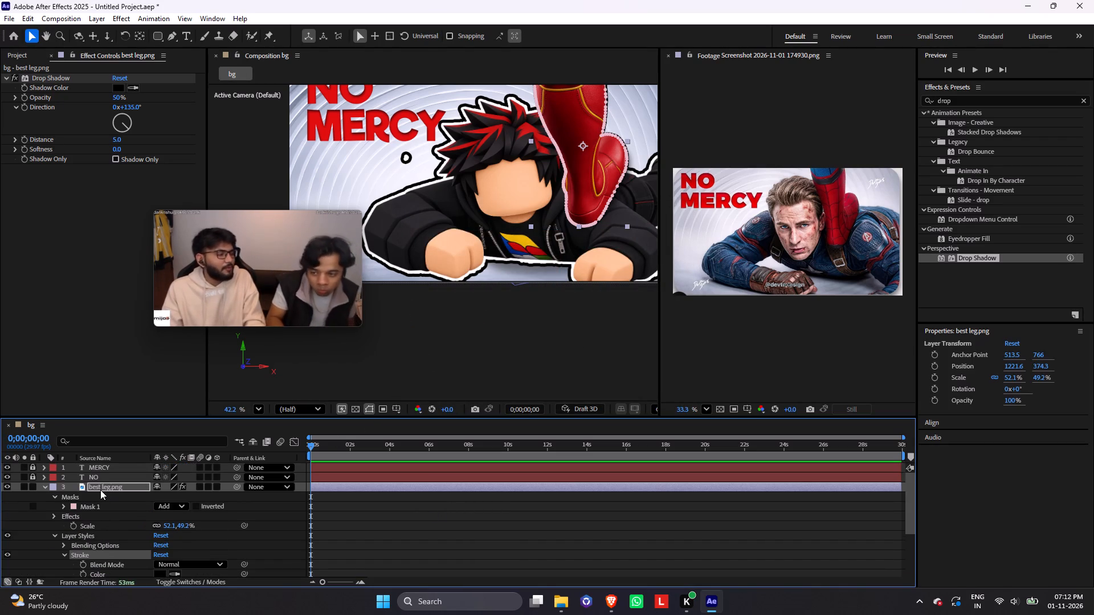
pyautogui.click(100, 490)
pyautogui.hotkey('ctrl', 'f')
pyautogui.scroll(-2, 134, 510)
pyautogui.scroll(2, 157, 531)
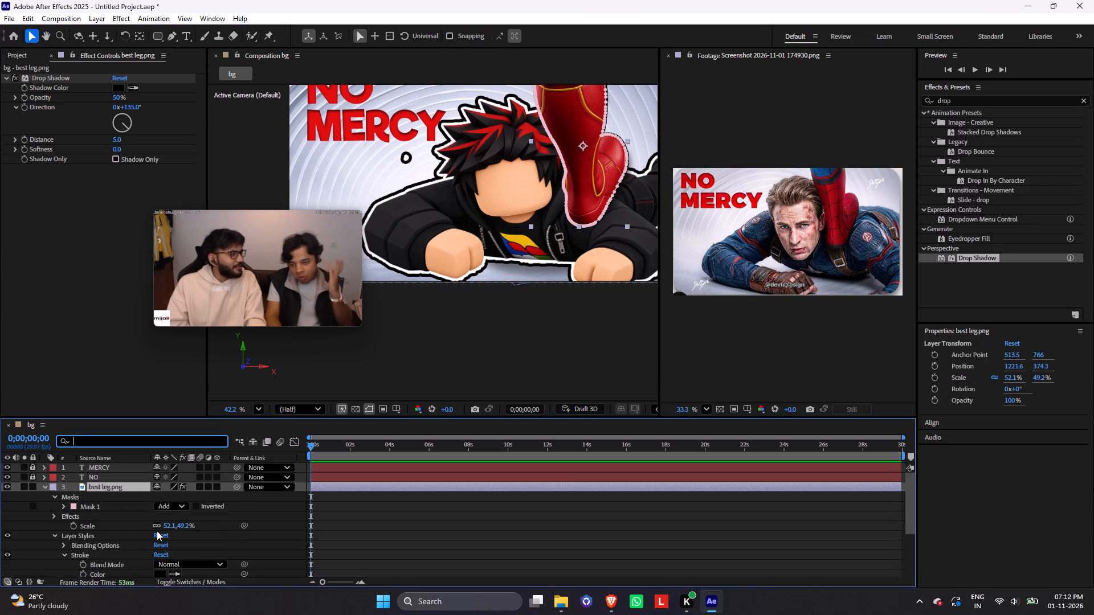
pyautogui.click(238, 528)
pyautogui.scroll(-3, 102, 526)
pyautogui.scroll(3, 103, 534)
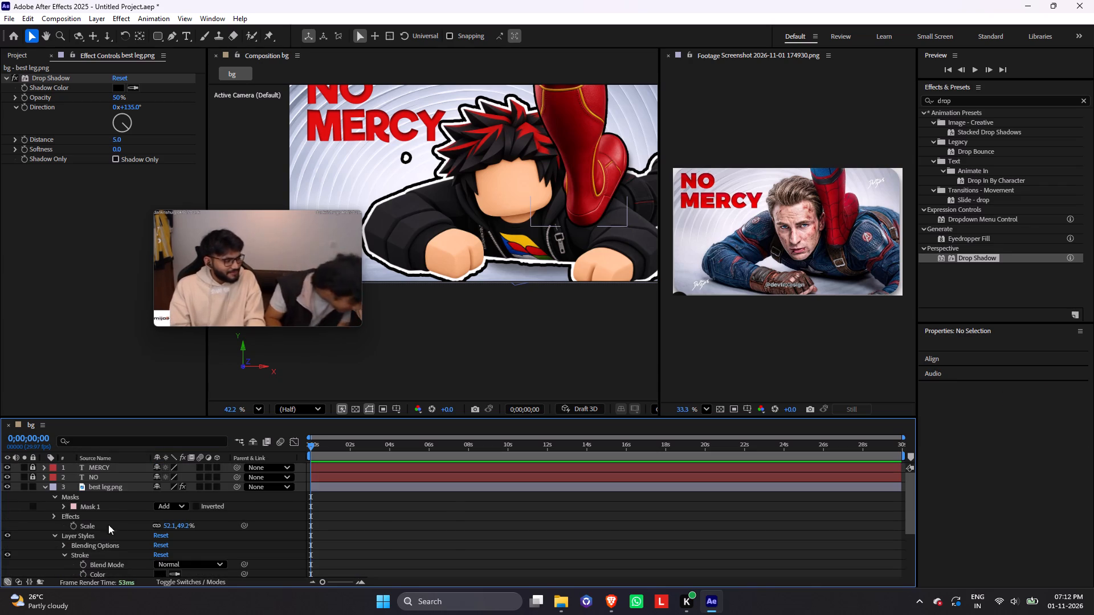
# Duplicate the best leg.png layer and set the lower copy's stroke to white (FFFFFF) with a size of 11.5.
pyautogui.click(115, 486)
pyautogui.hotkey('ctrl', 'd')
pyautogui.scroll(-1, 136, 526)
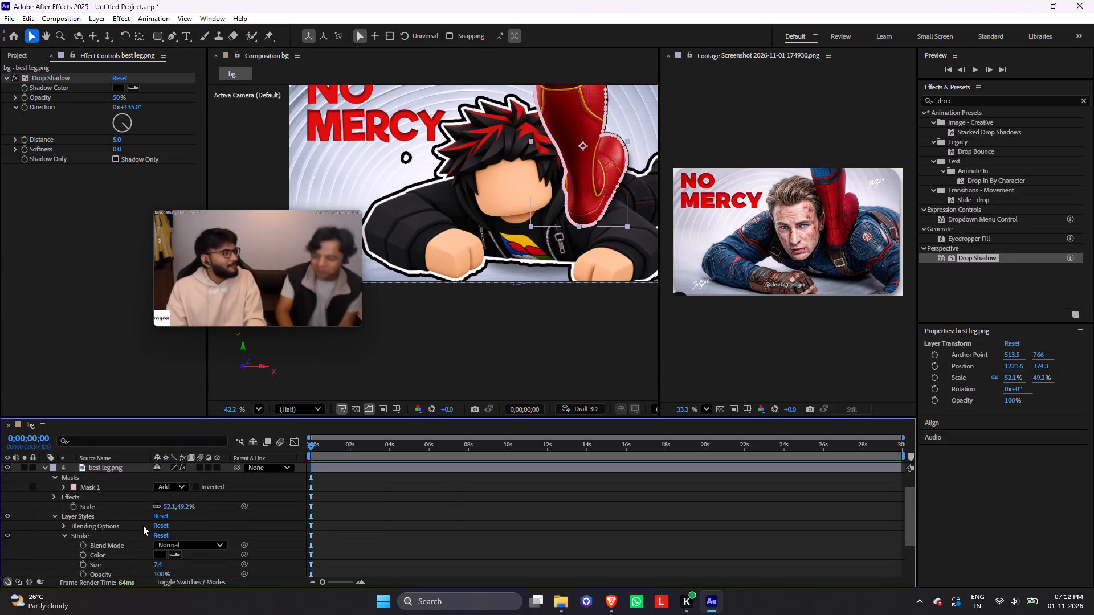
pyautogui.click(162, 553)
pyautogui.moveTo(449, 329); pyautogui.dragTo(372, 199)
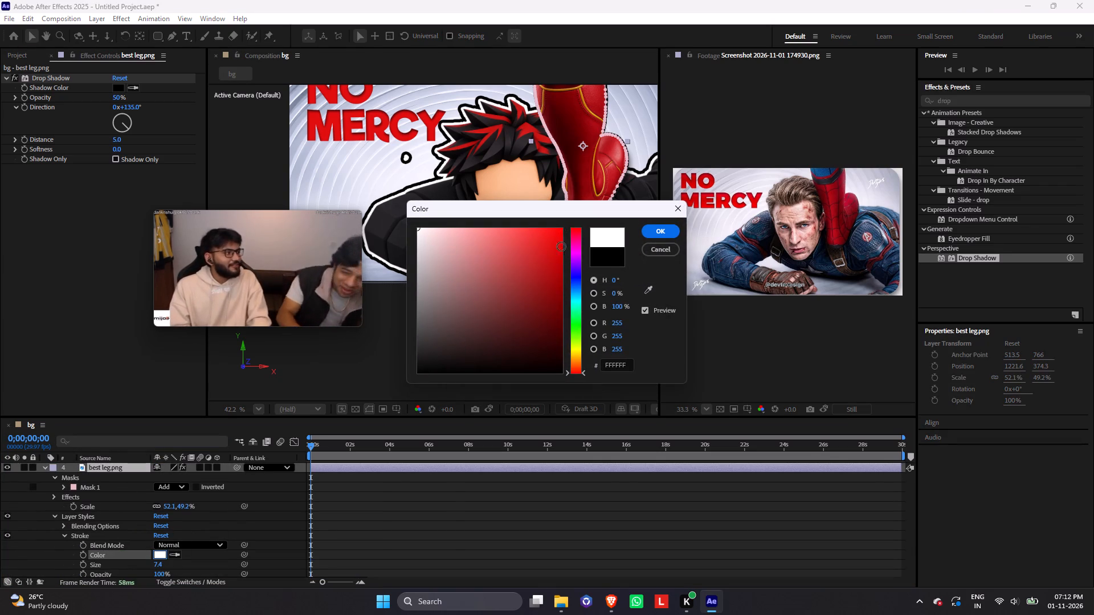
pyautogui.click(656, 237)
pyautogui.moveTo(159, 565); pyautogui.dragTo(184, 564)
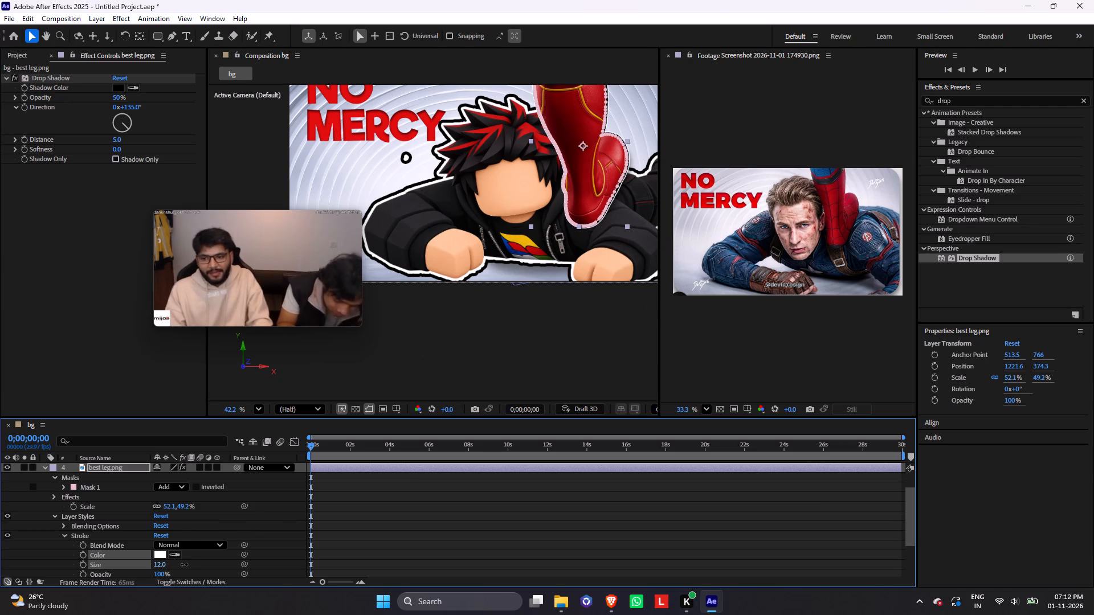
pyautogui.moveTo(184, 564); pyautogui.dragTo(181, 564)
pyautogui.click(484, 523)
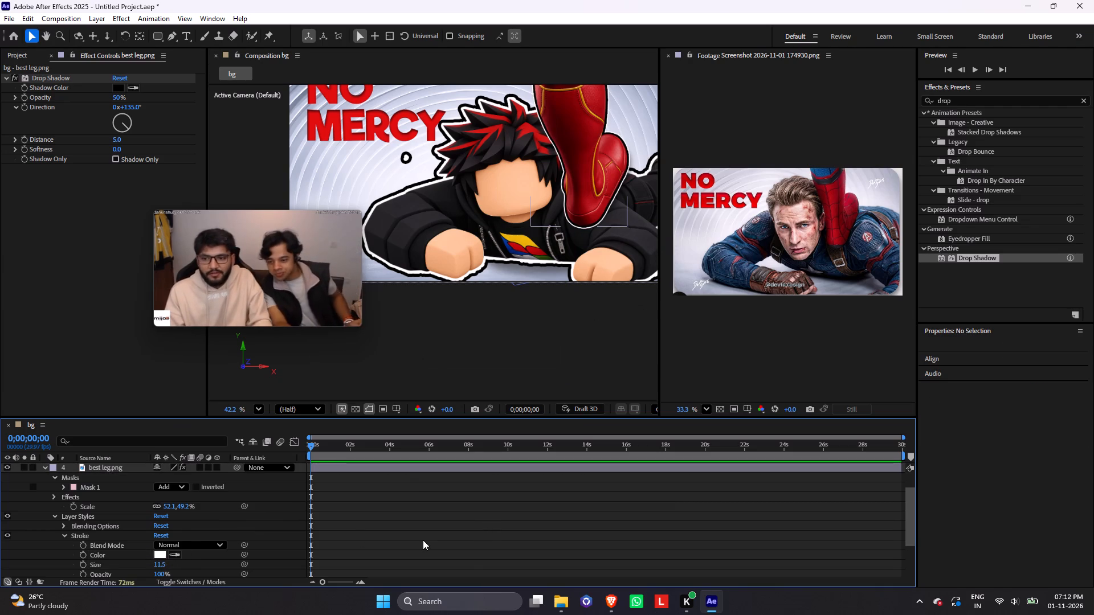
pyautogui.scroll(-1, 424, 528)
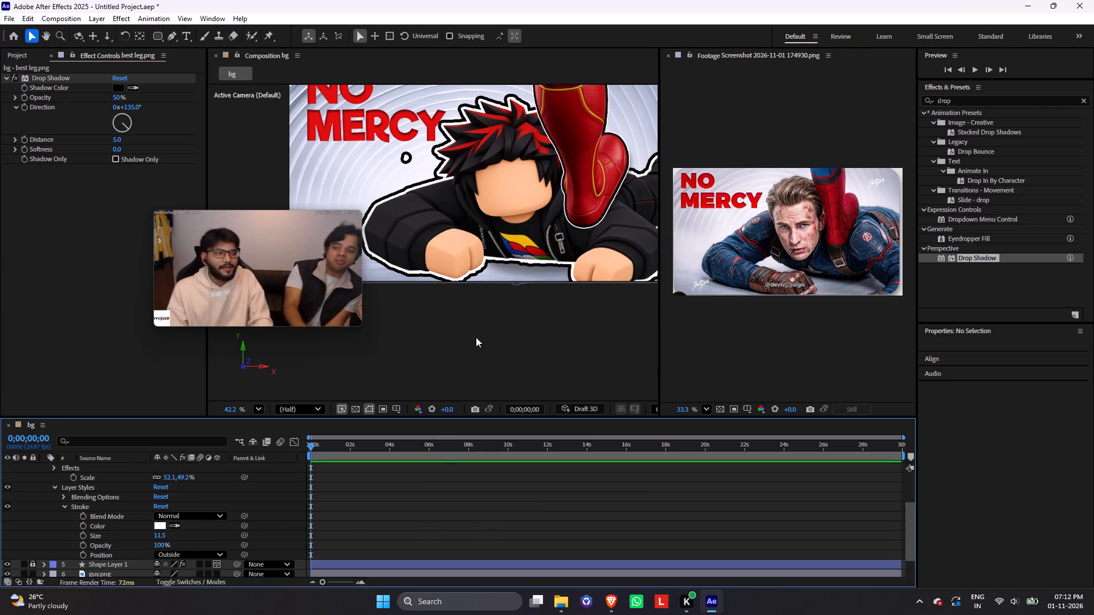
pyautogui.scroll(-1, 478, 347)
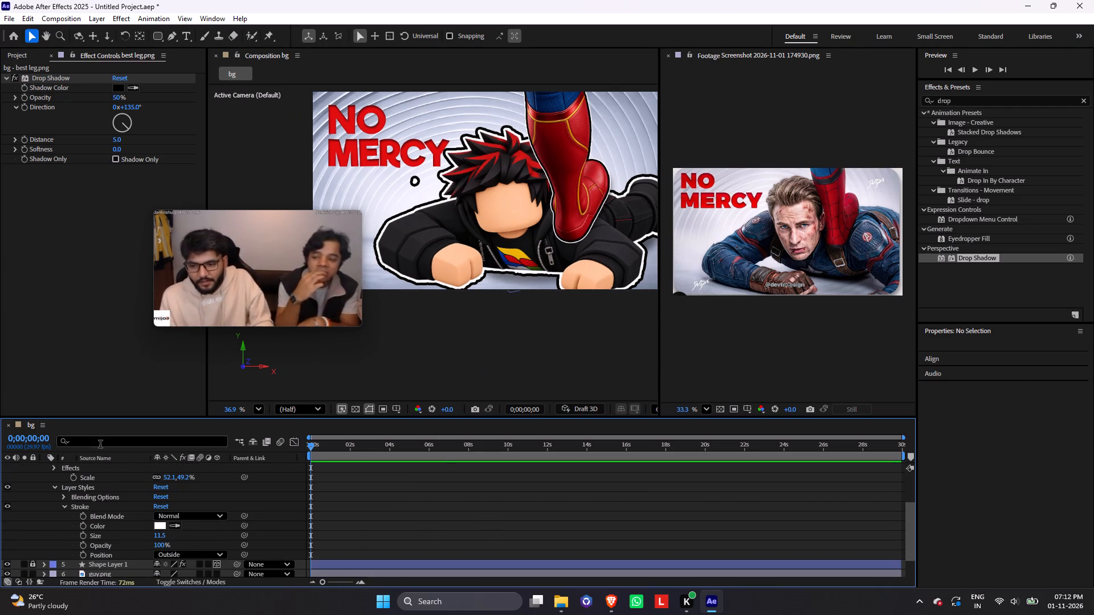
pyautogui.scroll(5, 99, 485)
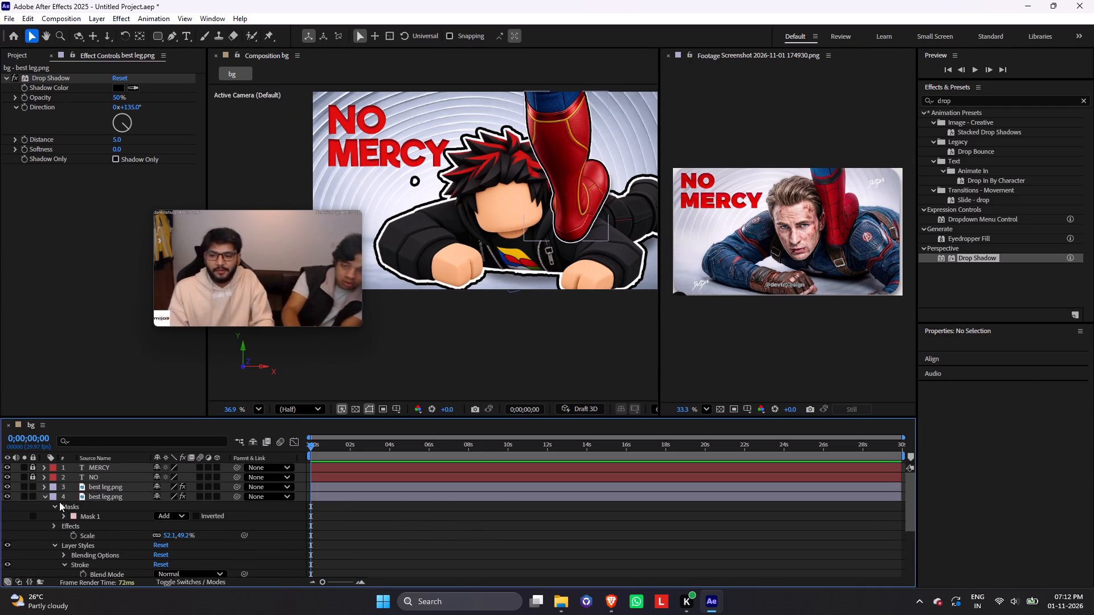
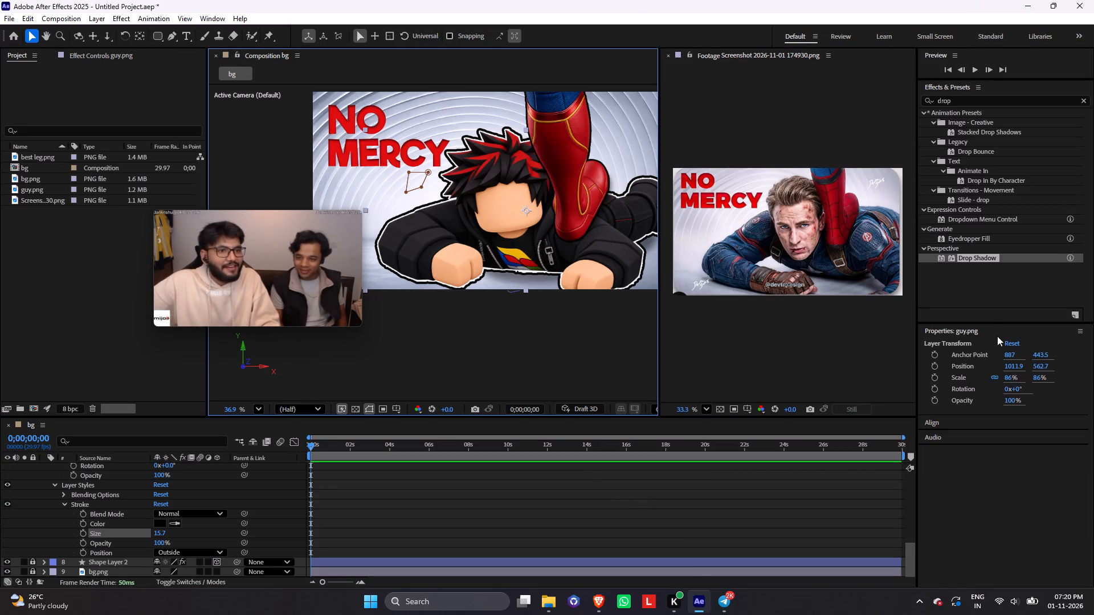
pyautogui.scroll(4, 167, 505)
pyautogui.scroll(1, 93, 503)
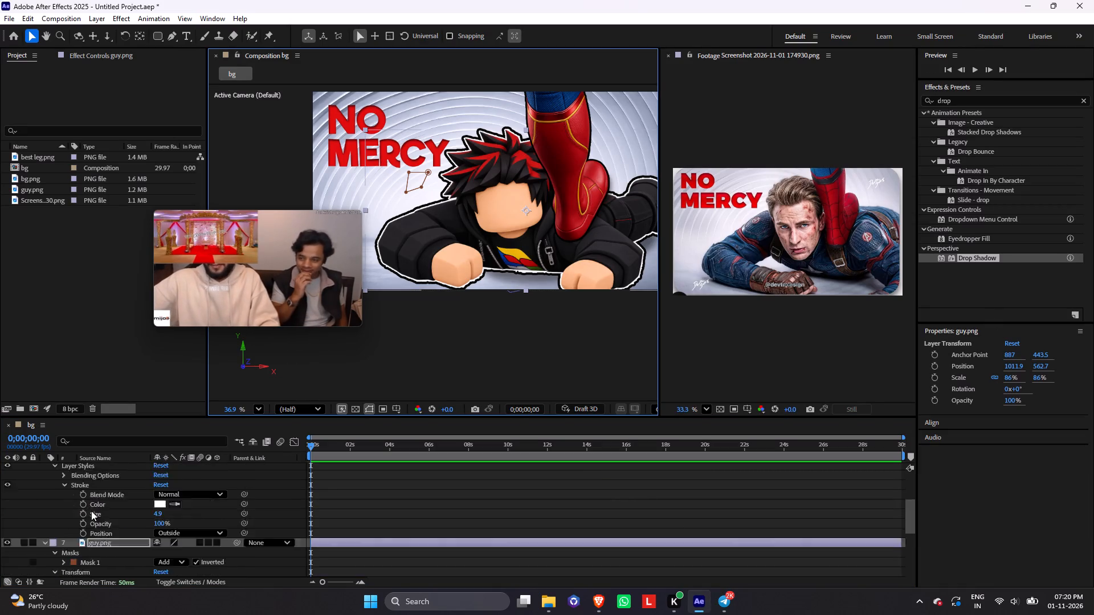
pyautogui.scroll(6, 91, 511)
pyautogui.click(95, 475)
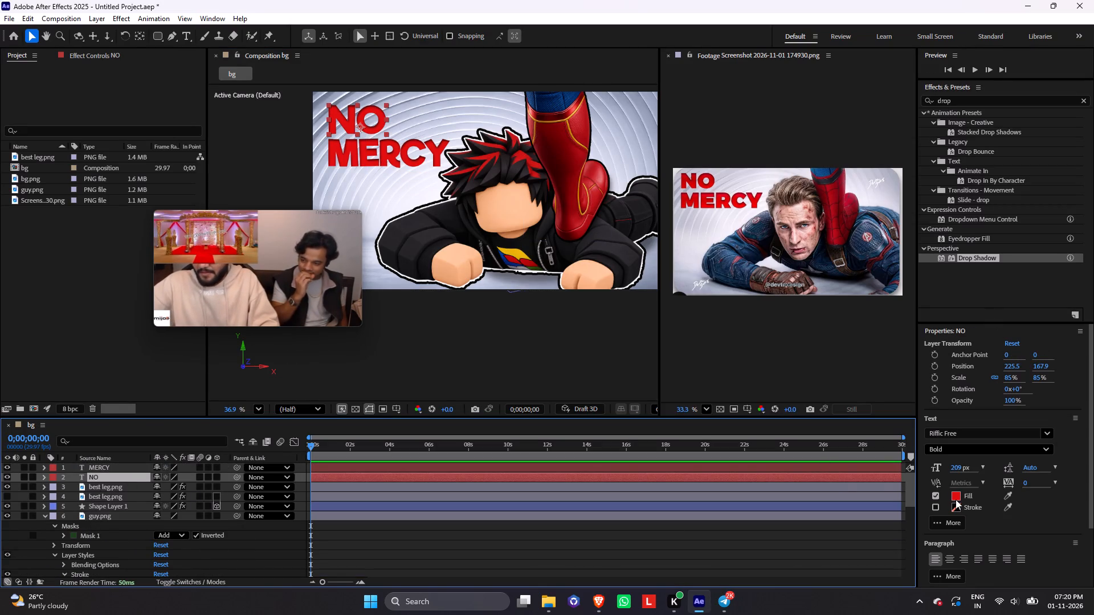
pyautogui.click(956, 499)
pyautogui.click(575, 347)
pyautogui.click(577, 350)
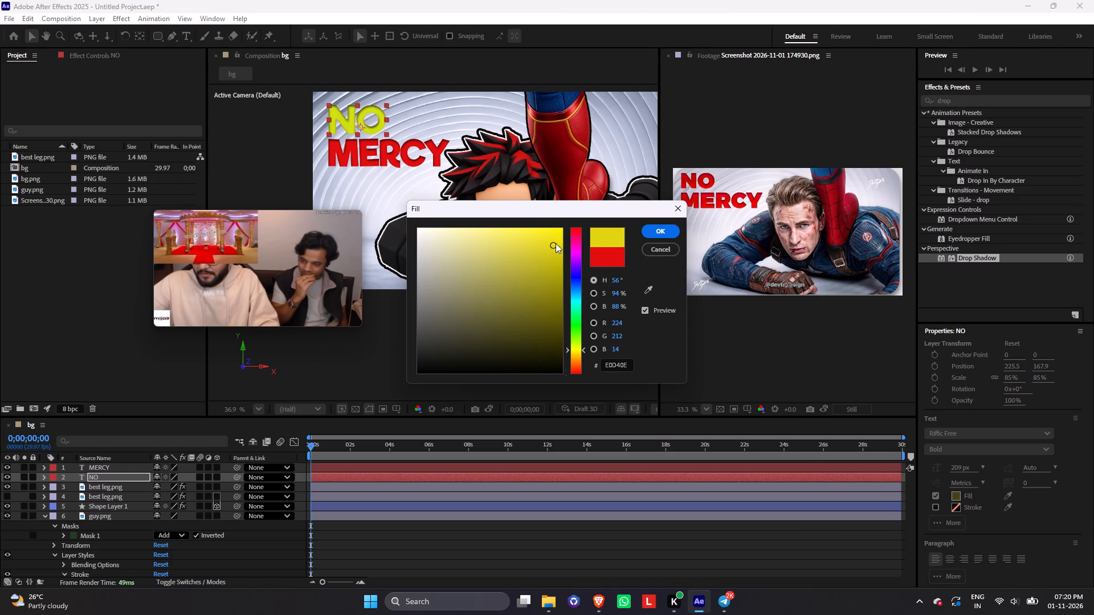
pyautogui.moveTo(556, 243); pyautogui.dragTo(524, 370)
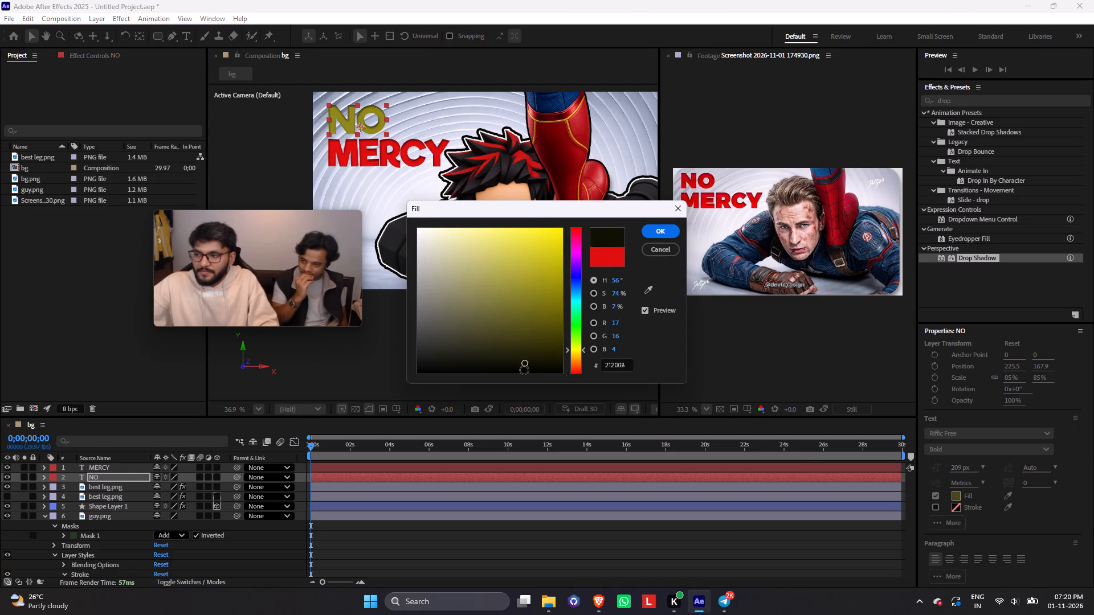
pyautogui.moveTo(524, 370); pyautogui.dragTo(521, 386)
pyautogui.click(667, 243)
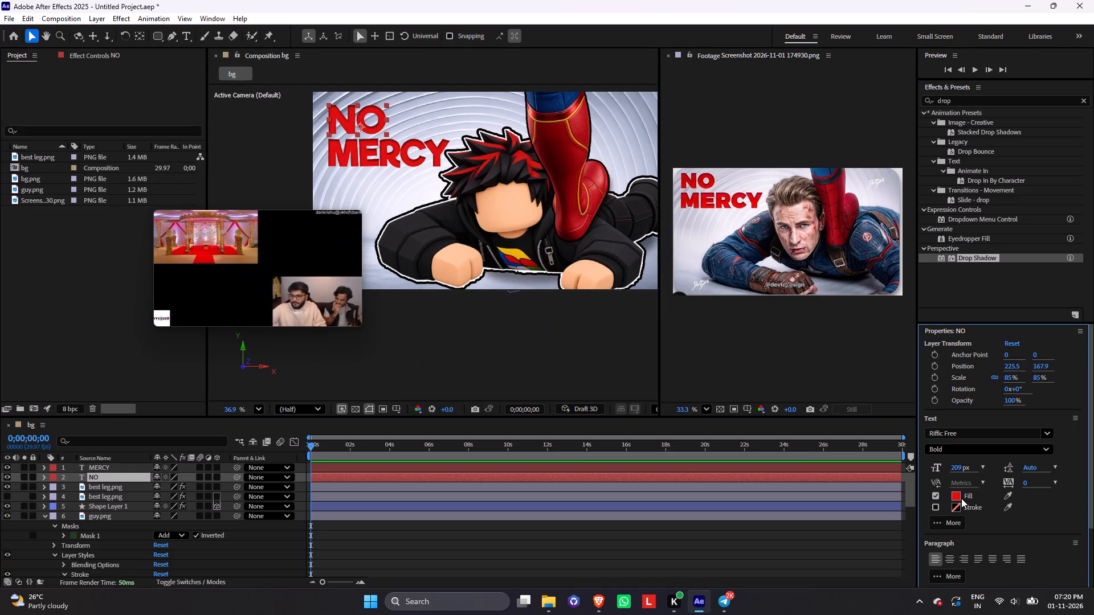
# Set the NO text layer's fill colour to pure red (FF0000) and deselect the layer.
pyautogui.click(959, 497)
pyautogui.moveTo(549, 243); pyautogui.dragTo(538, 211)
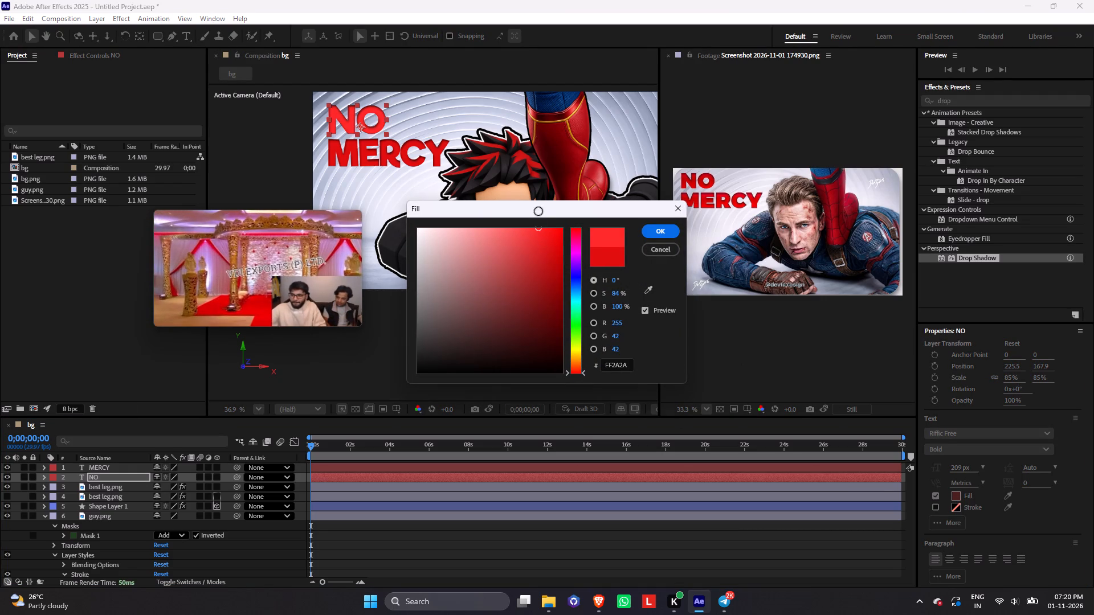
pyautogui.moveTo(538, 211); pyautogui.dragTo(564, 195)
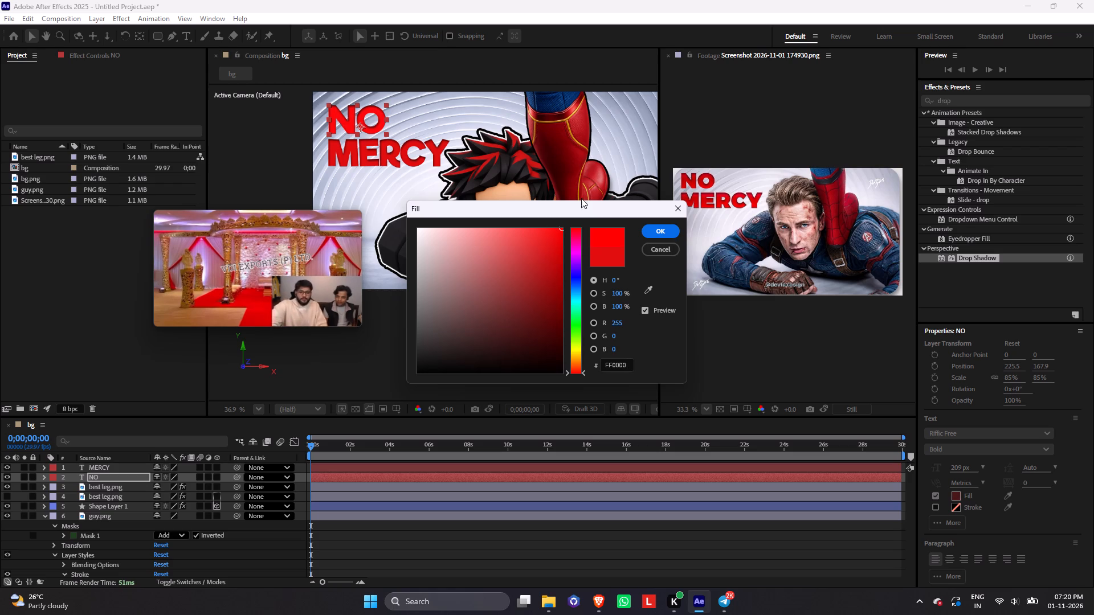
pyautogui.click(672, 230)
pyautogui.click(696, 382)
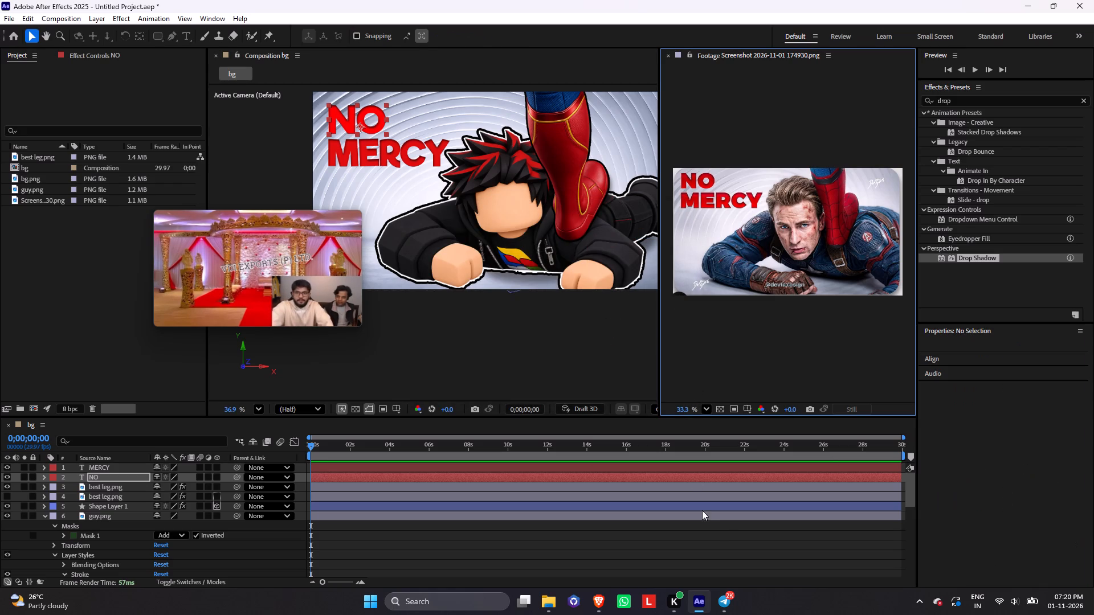
pyautogui.click(735, 542)
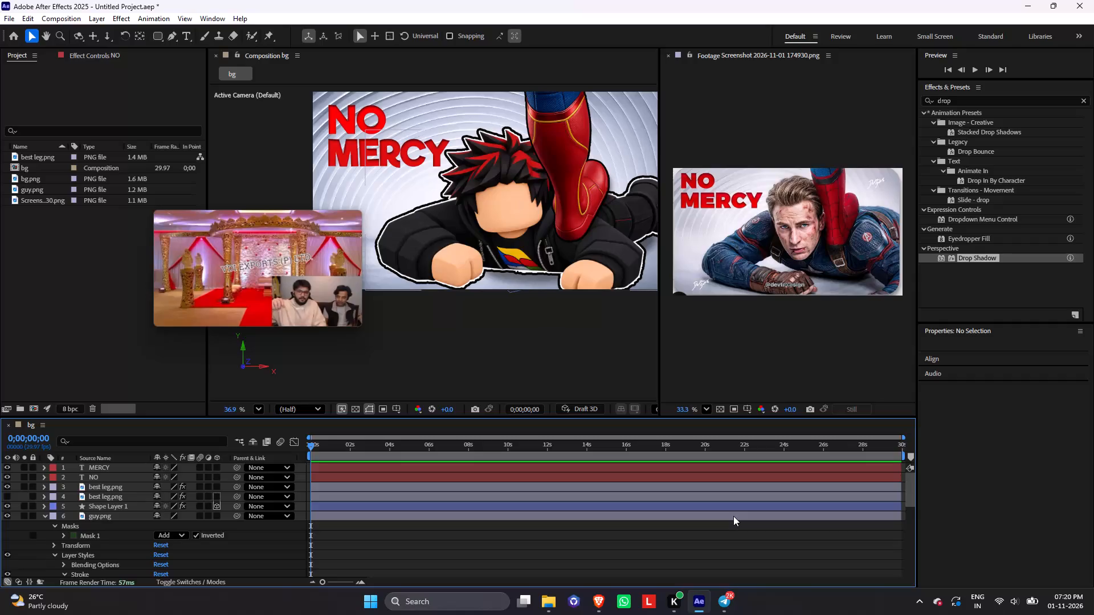
# Undo the last fill colour change on the NO text layer.
pyautogui.hotkey('ctrl', 'z')
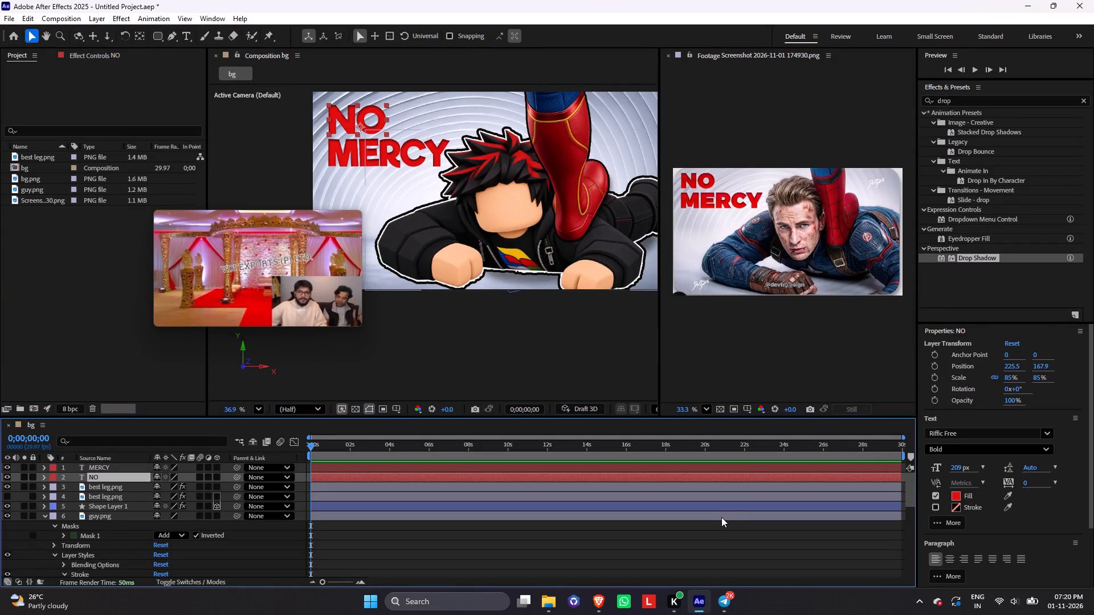
pyautogui.click(720, 517)
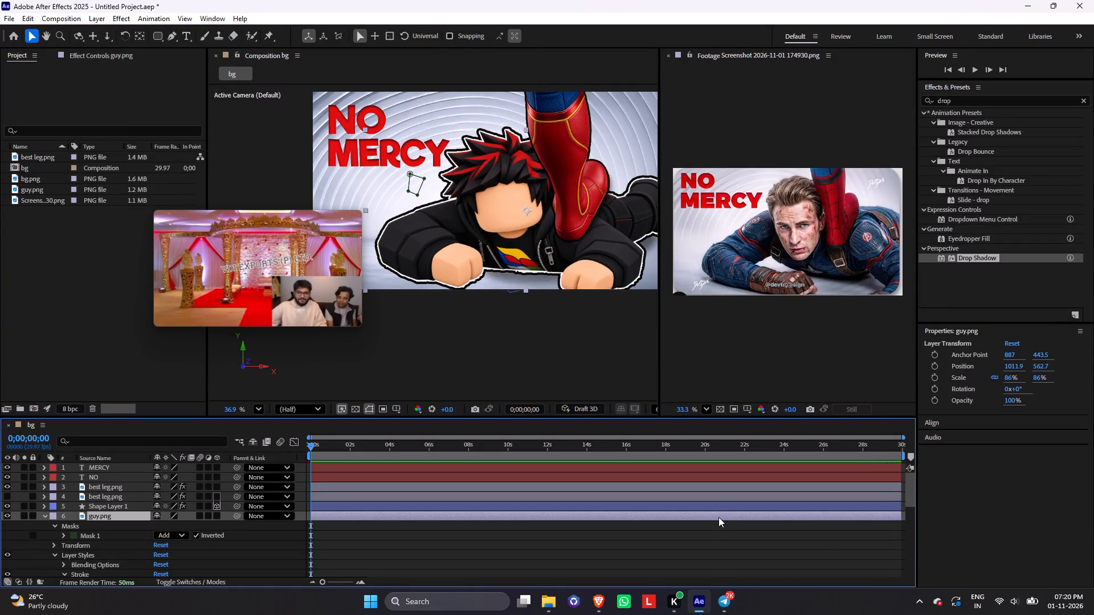
pyautogui.click(381, 193)
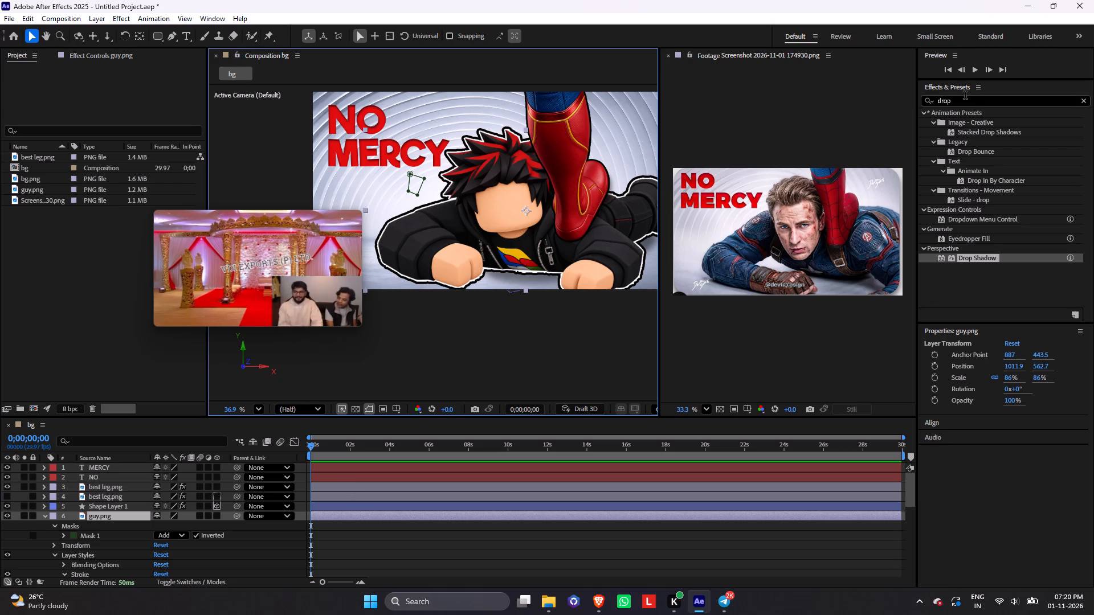
# Search the effects for "bright" to find Brightness & Contrast.
pyautogui.moveTo(965, 96); pyautogui.dragTo(836, 100)
pyautogui.press('BackSpace')
pyautogui.write('bright')
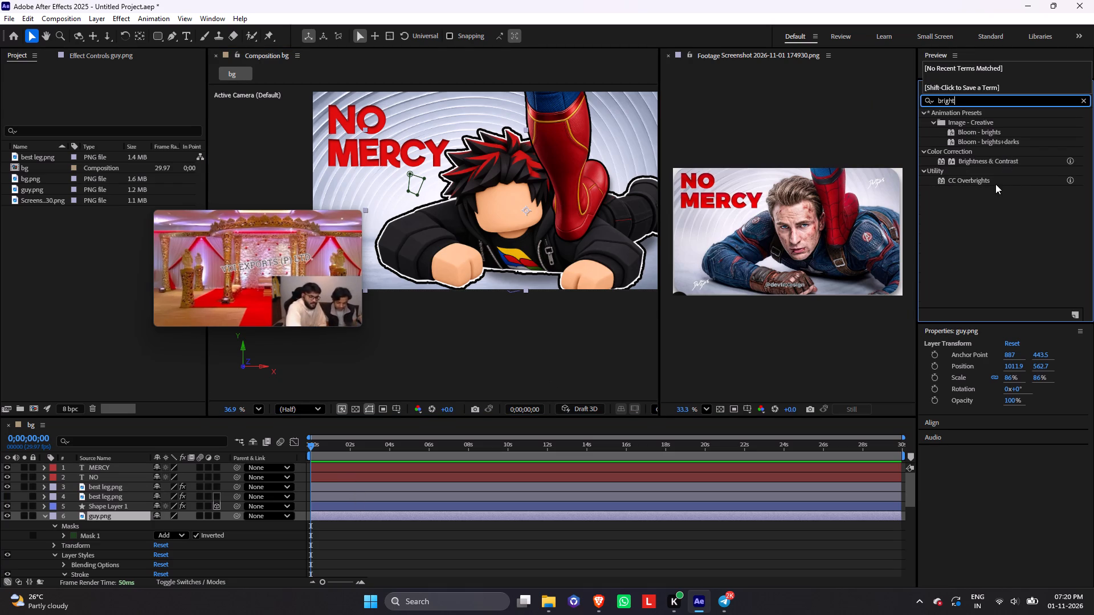
pyautogui.scroll(-8, 543, 445)
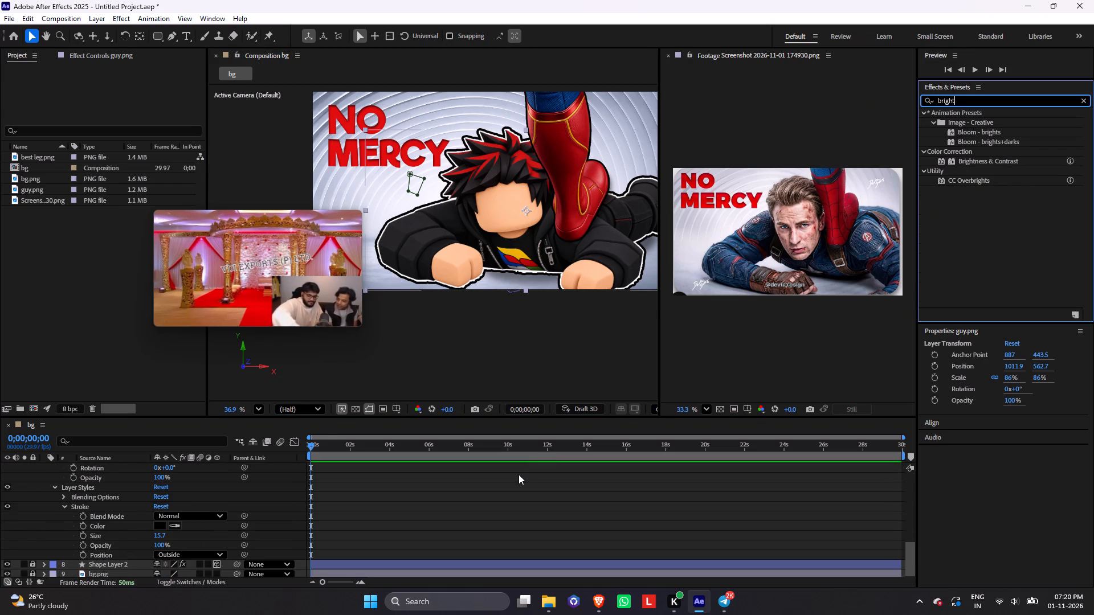
pyautogui.scroll(-3, 519, 474)
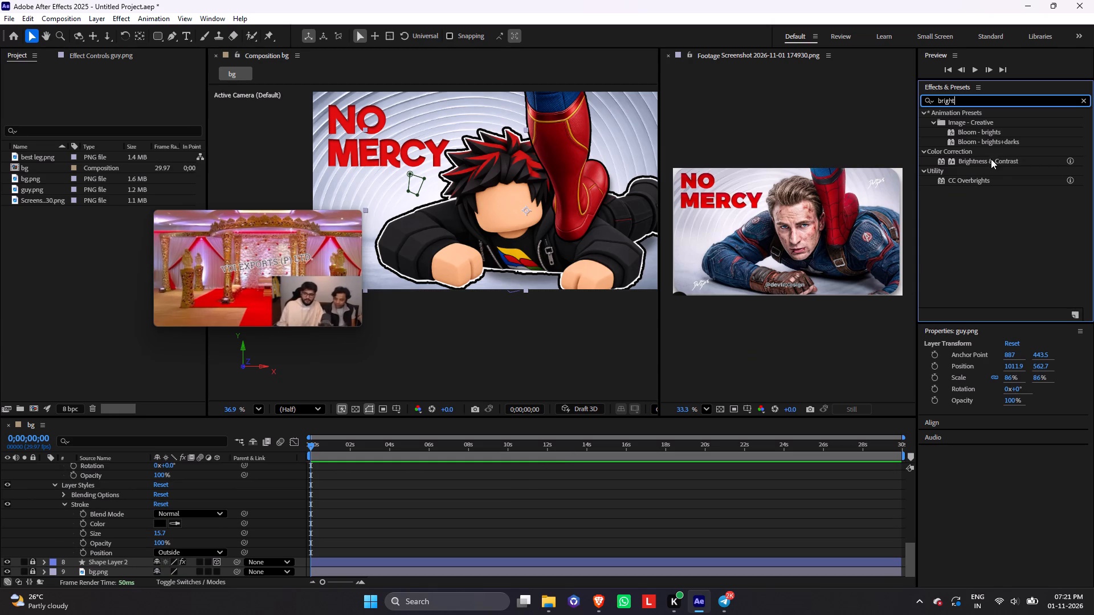
pyautogui.moveTo(991, 159); pyautogui.dragTo(998, 225)
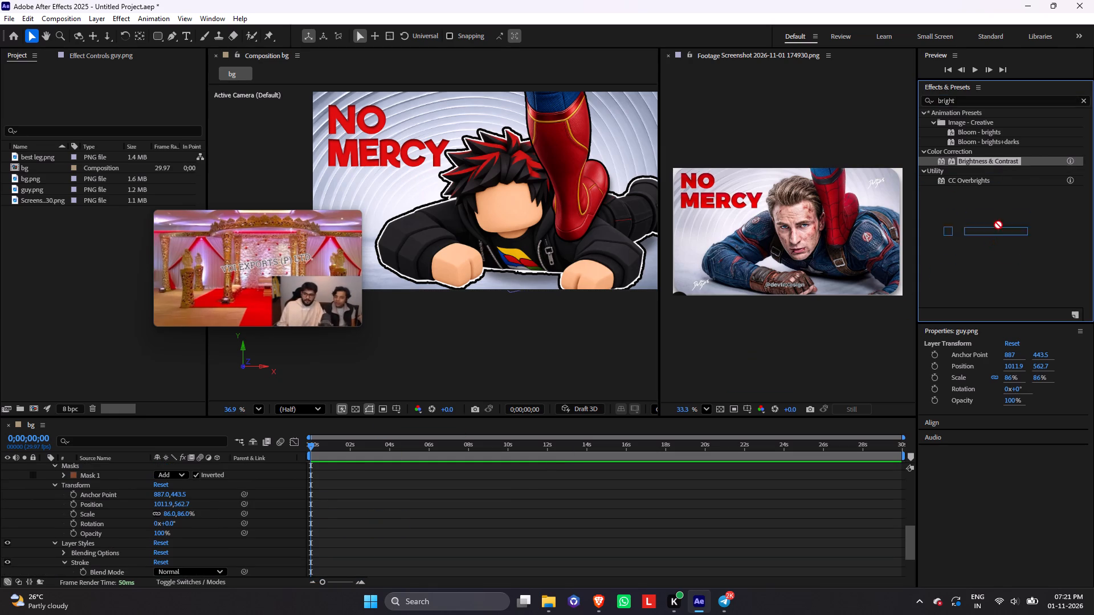
pyautogui.moveTo(998, 225); pyautogui.dragTo(1003, 153)
# Collapse the properties of both guy.png layers and unlock the bg.png layer.
pyautogui.scroll(2, 0, 494)
pyautogui.scroll(3, 47, 495)
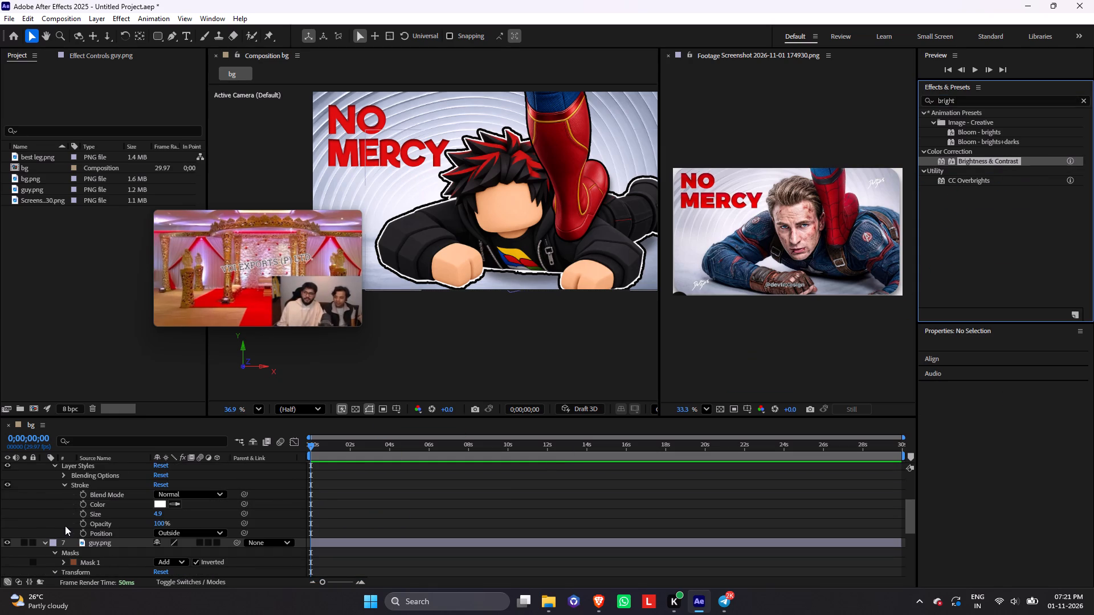
pyautogui.click(46, 543)
pyautogui.scroll(3, 54, 487)
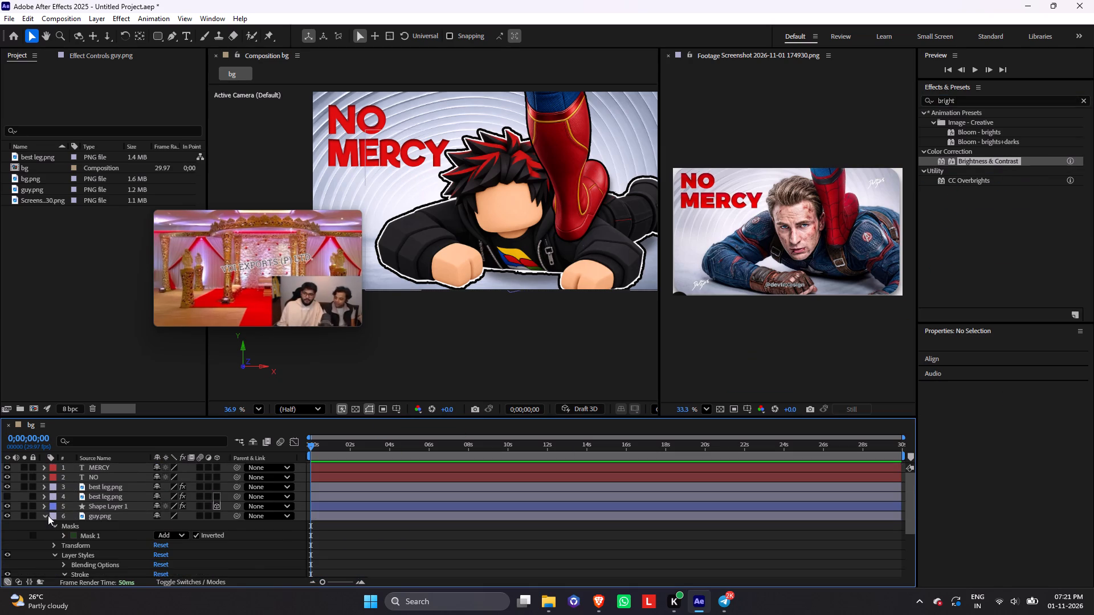
pyautogui.click(47, 515)
pyautogui.scroll(-3, 51, 520)
pyautogui.click(33, 544)
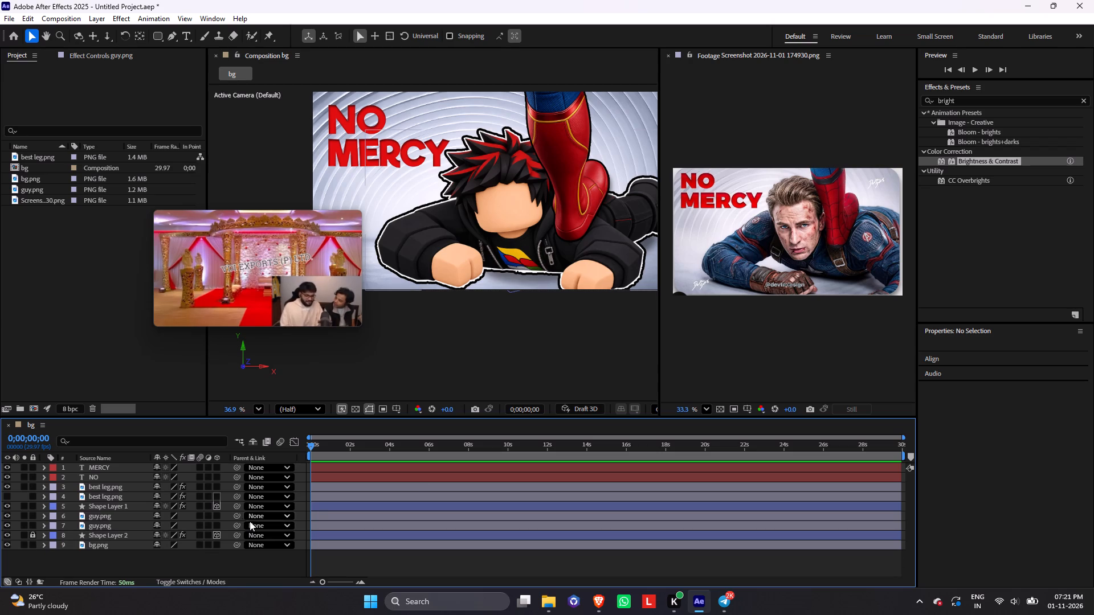
# Apply Brightness & Contrast to the bg.png layer and set its Brightness to 27.
pyautogui.moveTo(978, 162); pyautogui.dragTo(402, 547)
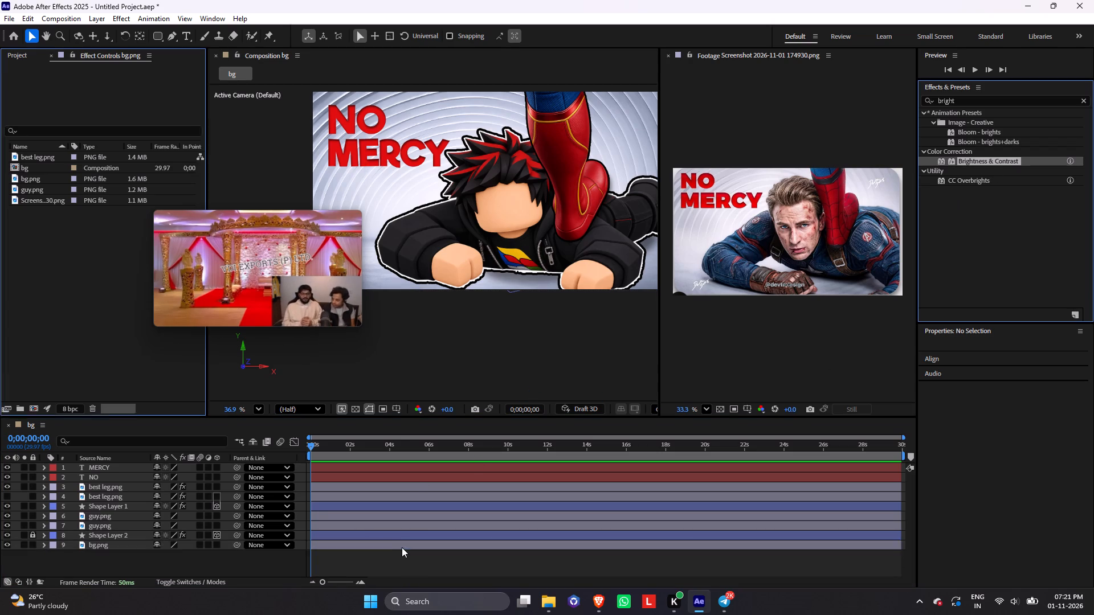
pyautogui.moveTo(115, 88); pyautogui.dragTo(135, 88)
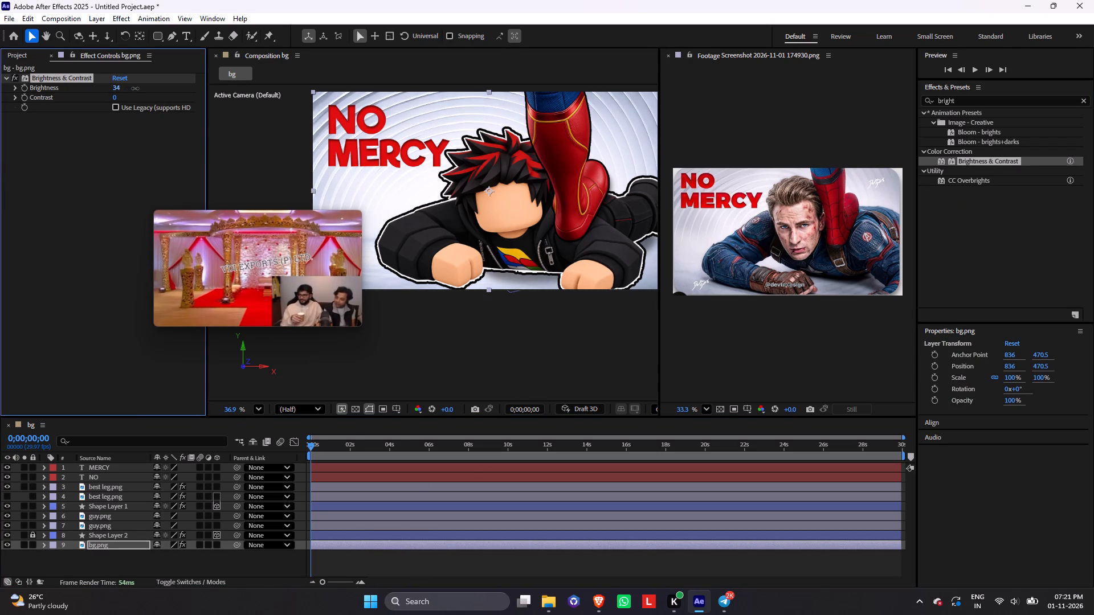
pyautogui.moveTo(135, 88); pyautogui.dragTo(131, 88)
pyautogui.click(99, 219)
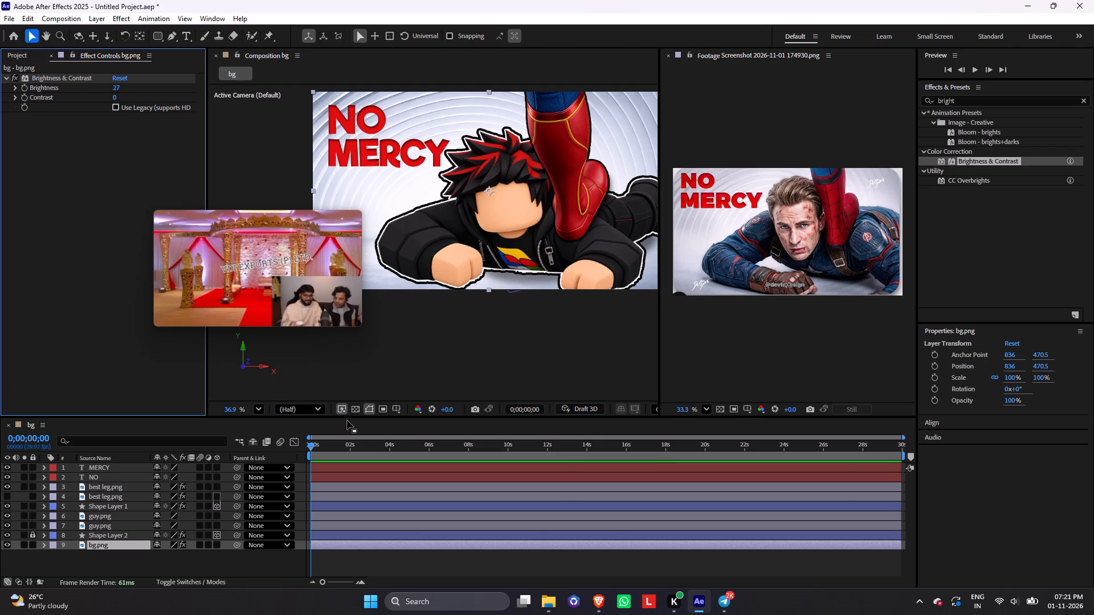
# Search the effects for "vign", apply CC Vignette to the bg.png layer, and set its Amount to 48.
pyautogui.moveTo(983, 101); pyautogui.dragTo(860, 100)
pyautogui.press('BackSpace')
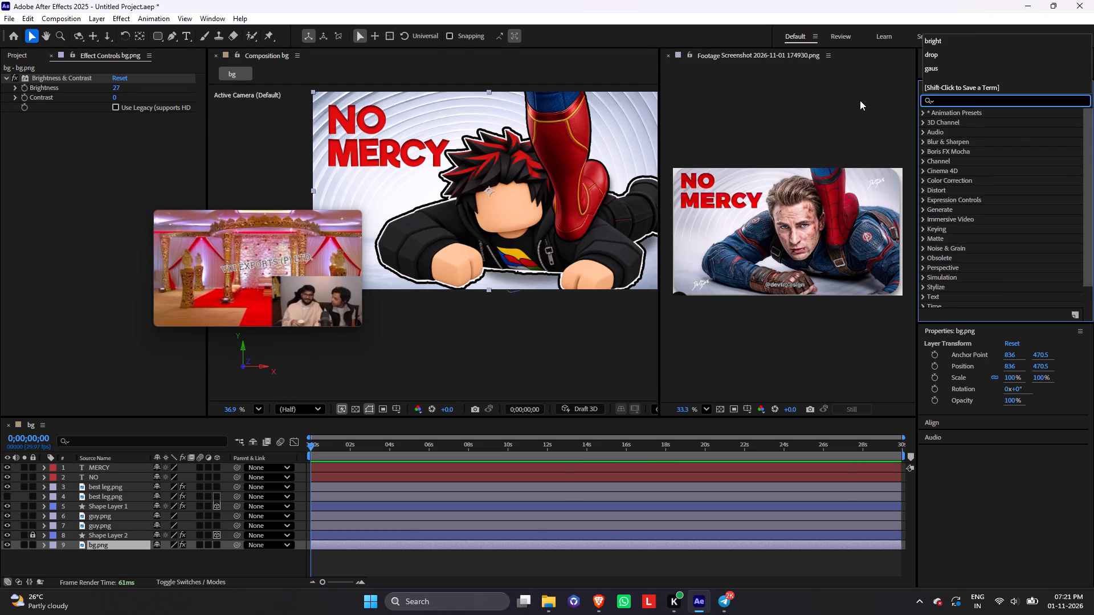
pyautogui.write('vign')
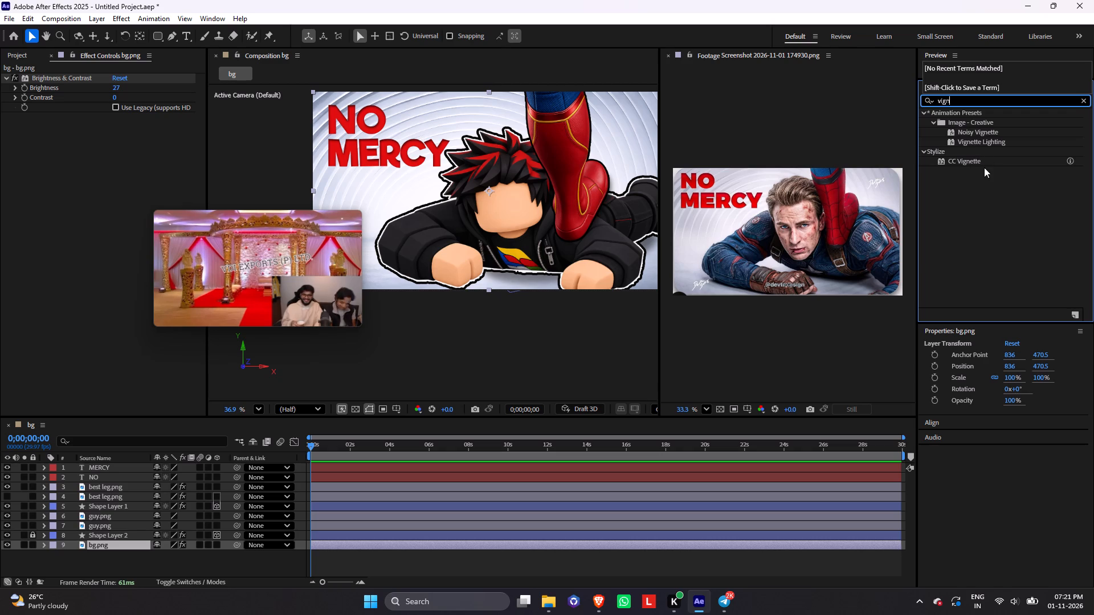
pyautogui.moveTo(974, 163); pyautogui.dragTo(501, 546)
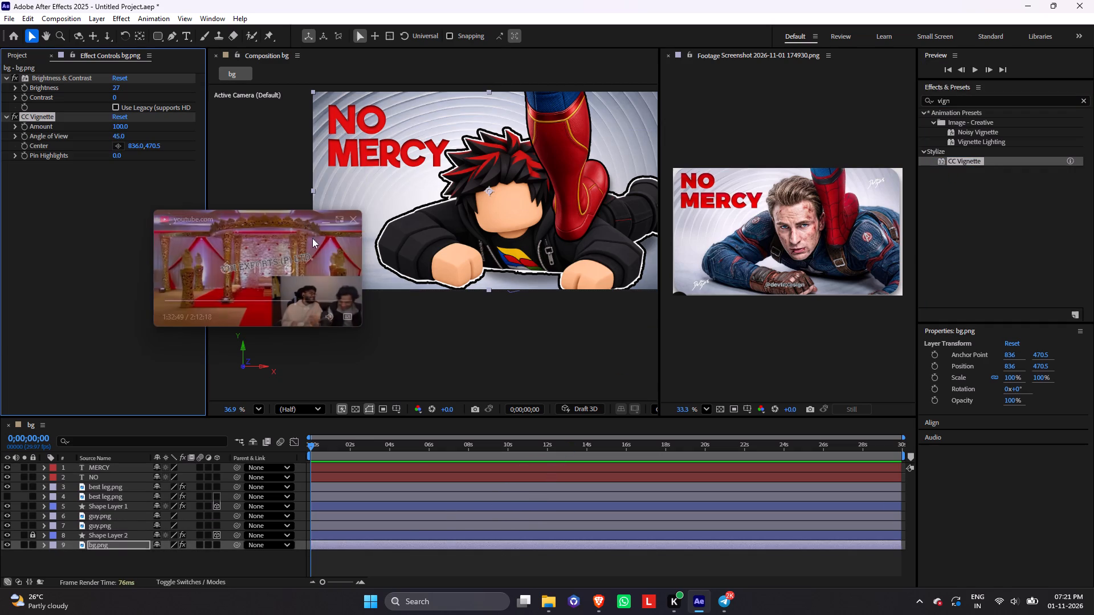
pyautogui.moveTo(120, 126); pyautogui.dragTo(119, 126)
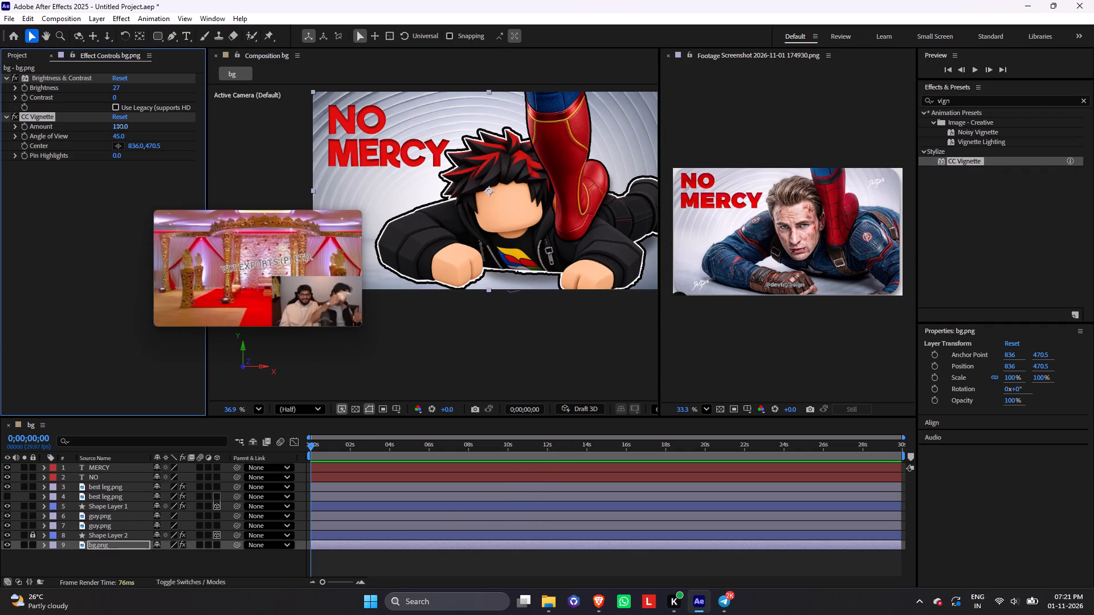
pyautogui.moveTo(119, 126); pyautogui.dragTo(68, 133)
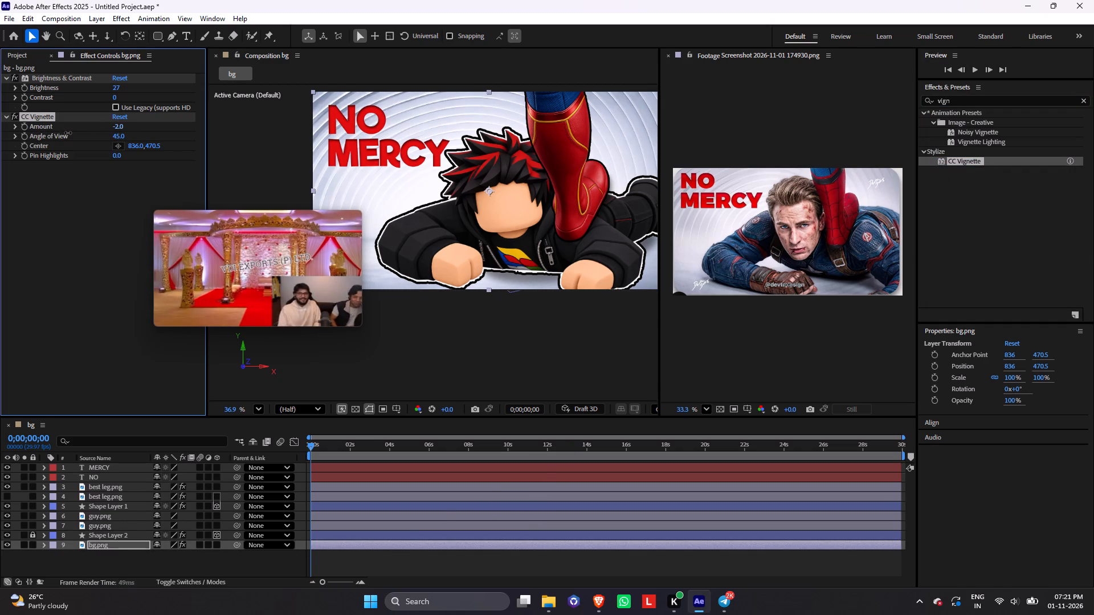
pyautogui.moveTo(68, 133); pyautogui.dragTo(103, 124)
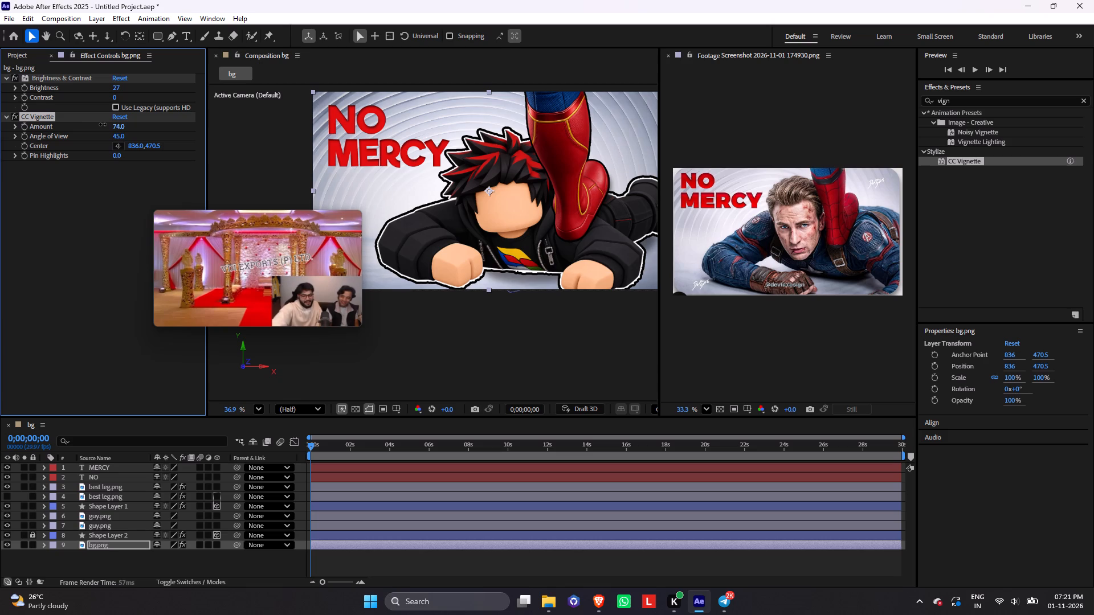
pyautogui.moveTo(103, 124); pyautogui.dragTo(91, 127)
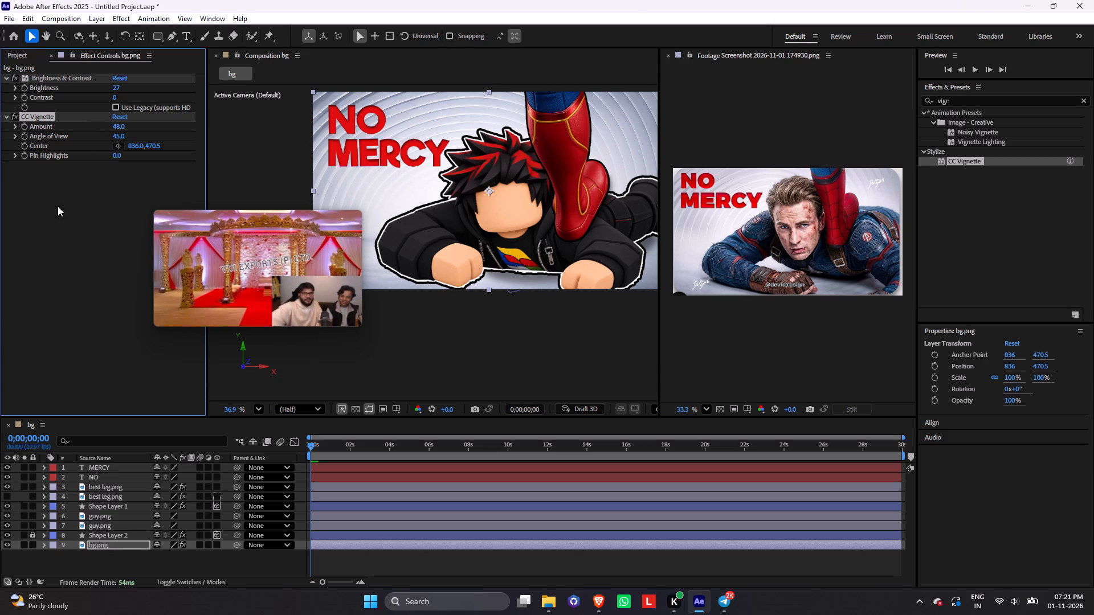
pyautogui.click(57, 239)
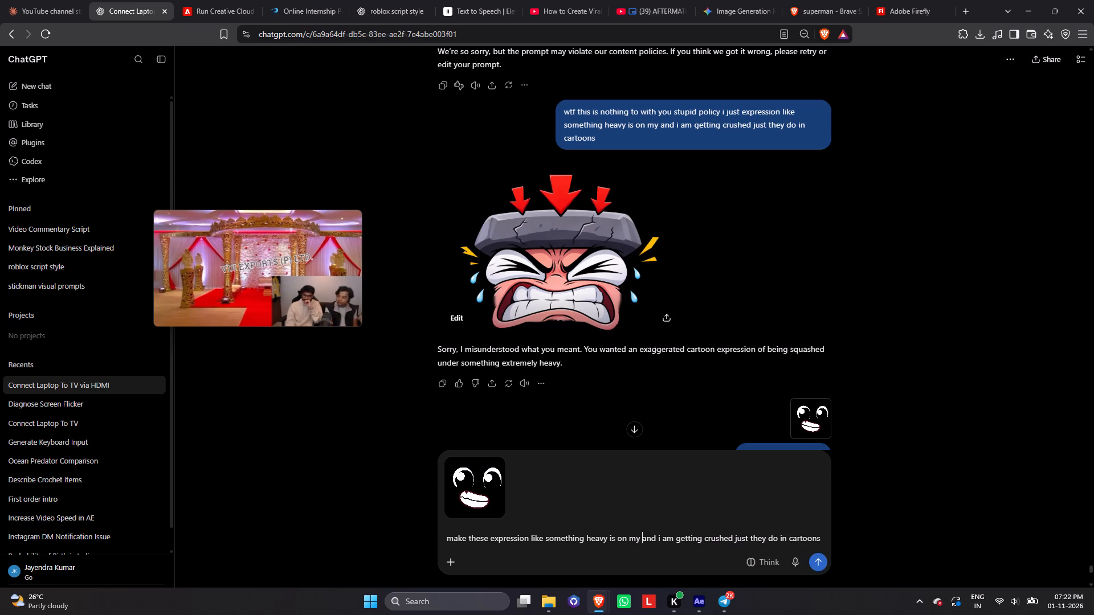
pyautogui.press('b')
pyautogui.write('ac')
pyautogui.press('k')
pyautogui.press('space')
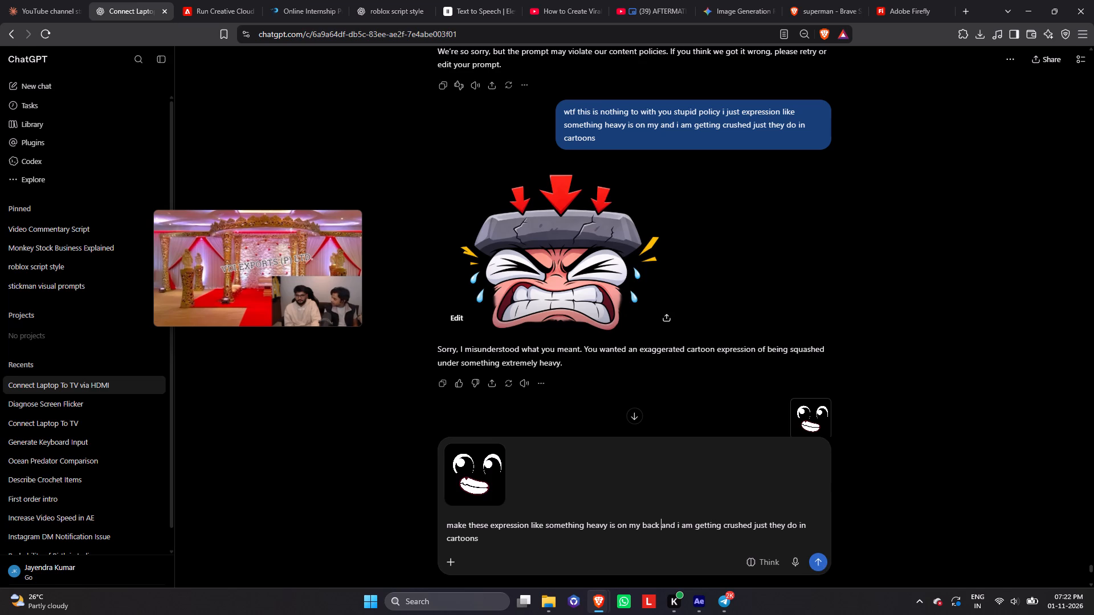
pyautogui.click(768, 523)
pyautogui.press('space')
pyautogui.write('like')
pyautogui.press('space')
pyautogui.click(814, 559)
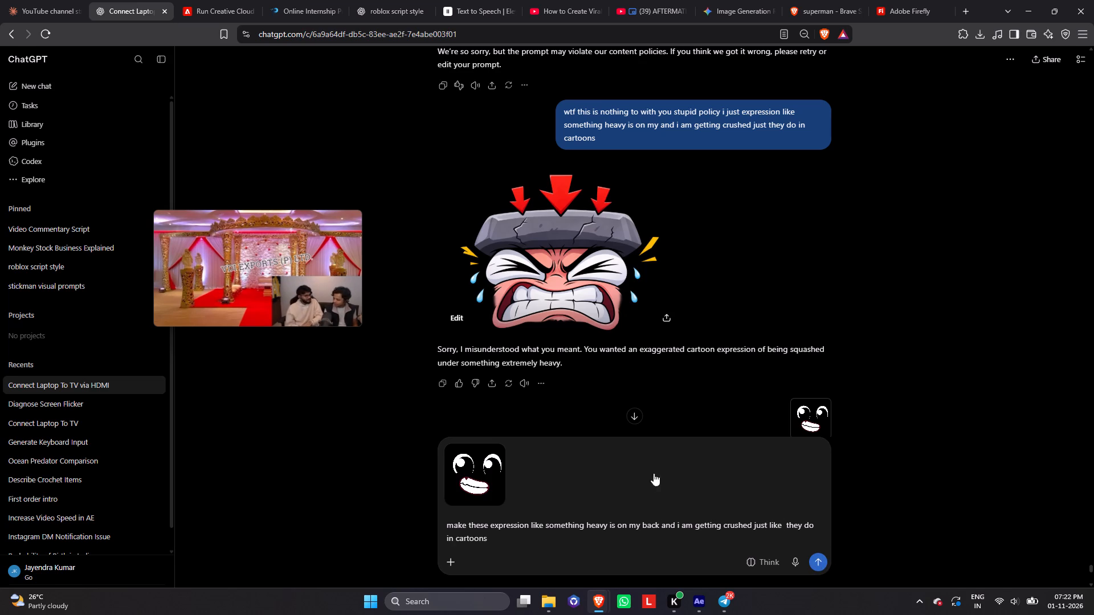
pyautogui.scroll(-10, 646, 474)
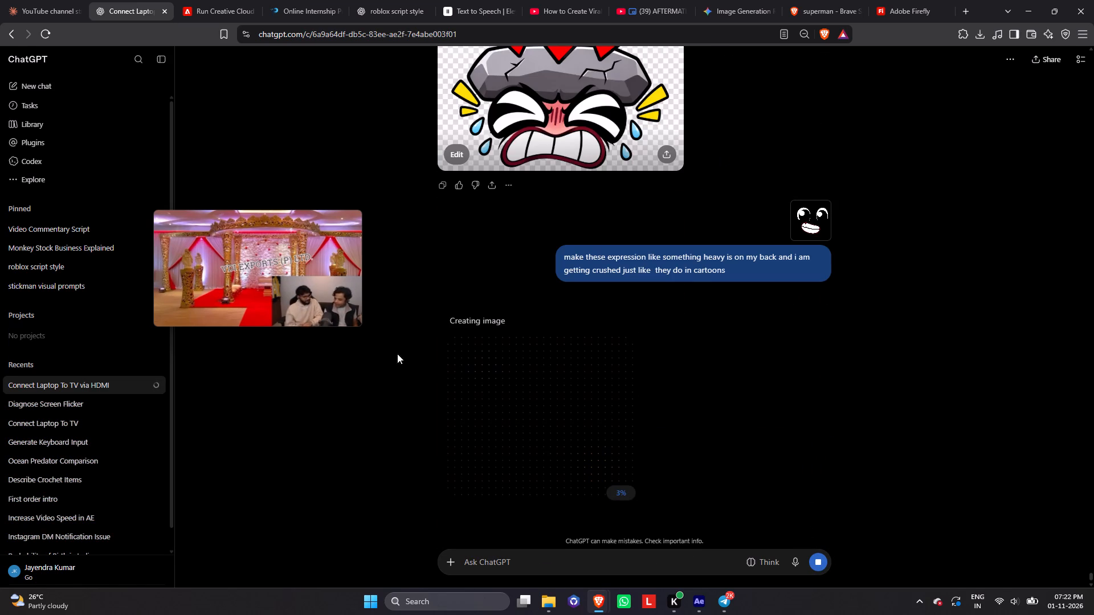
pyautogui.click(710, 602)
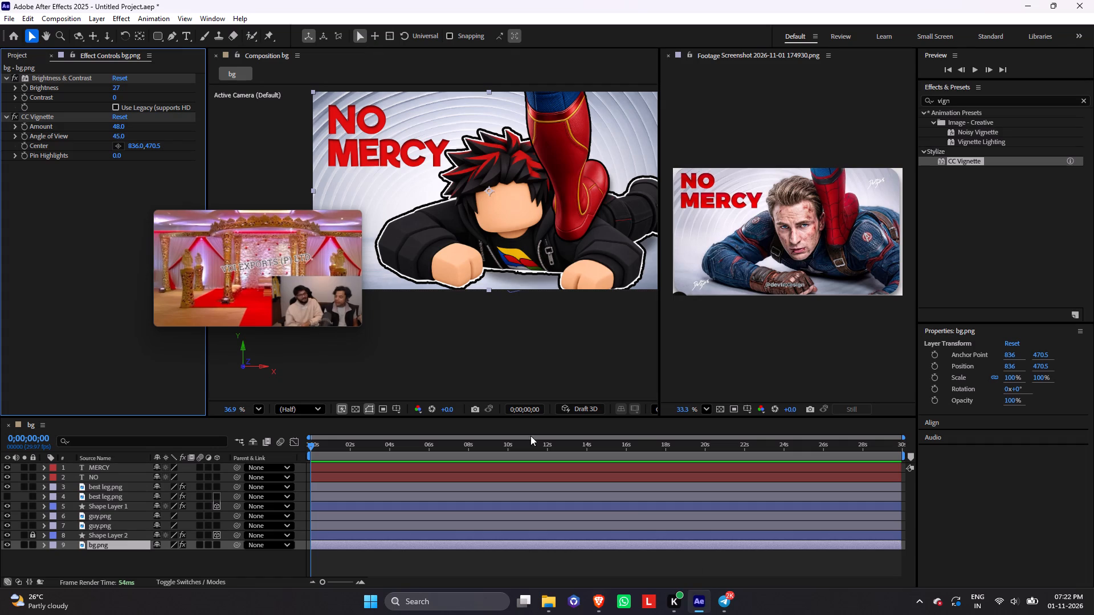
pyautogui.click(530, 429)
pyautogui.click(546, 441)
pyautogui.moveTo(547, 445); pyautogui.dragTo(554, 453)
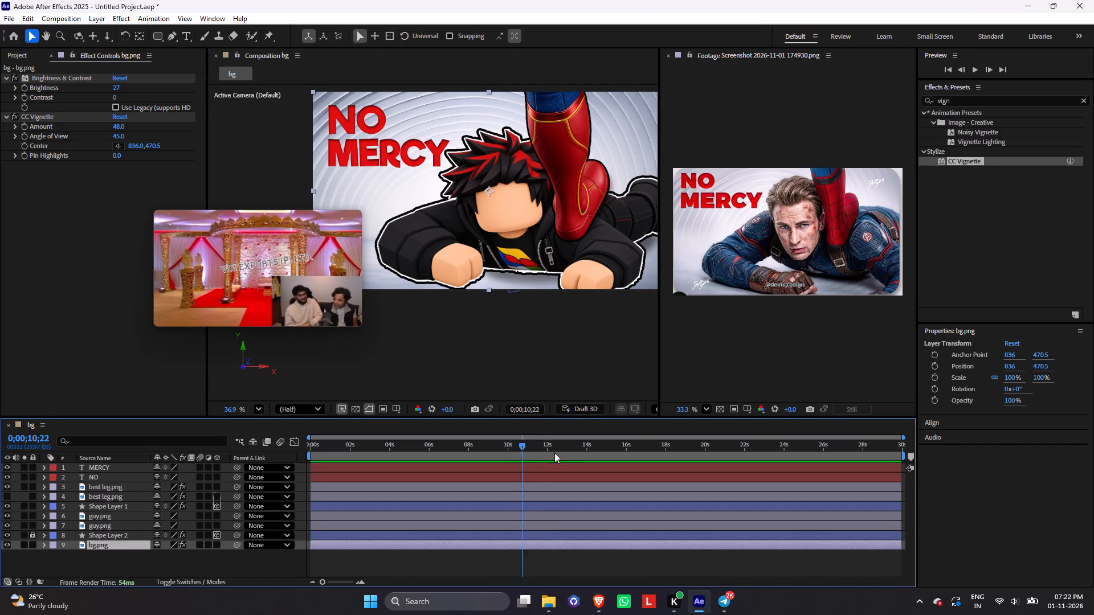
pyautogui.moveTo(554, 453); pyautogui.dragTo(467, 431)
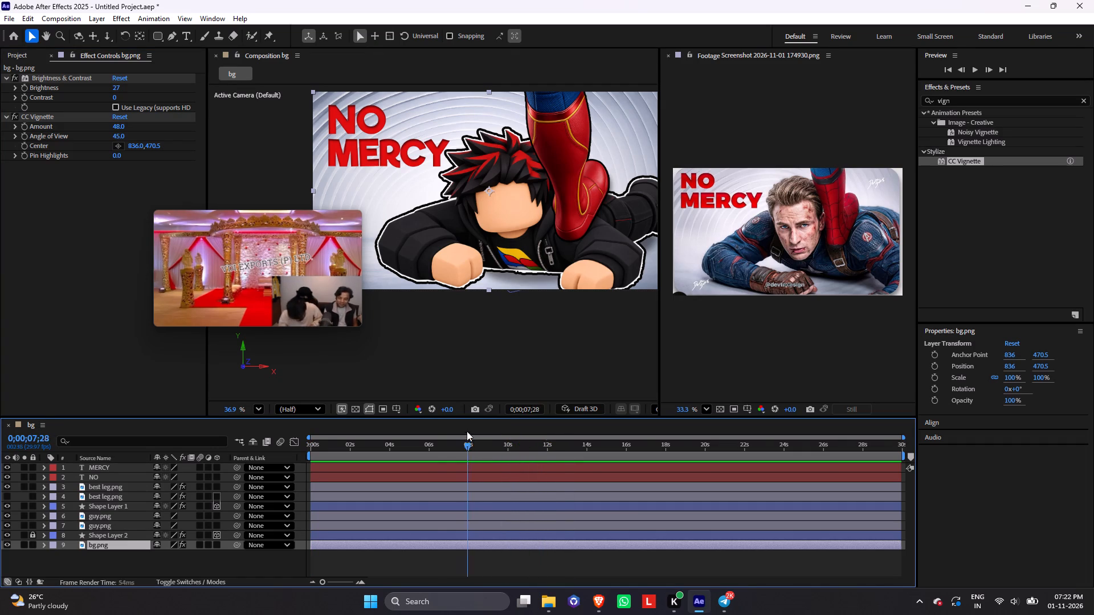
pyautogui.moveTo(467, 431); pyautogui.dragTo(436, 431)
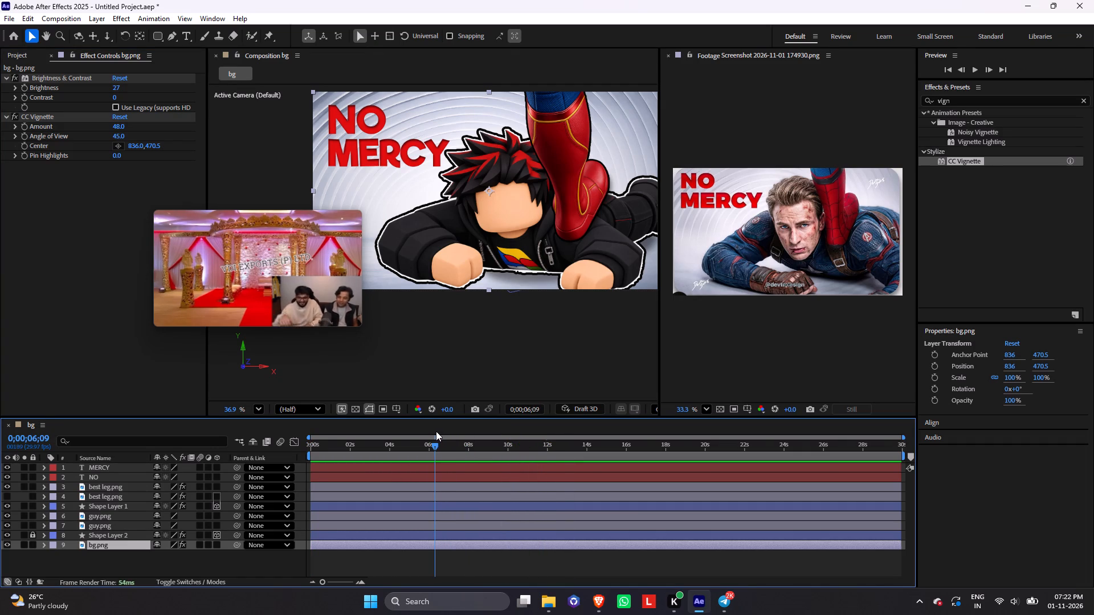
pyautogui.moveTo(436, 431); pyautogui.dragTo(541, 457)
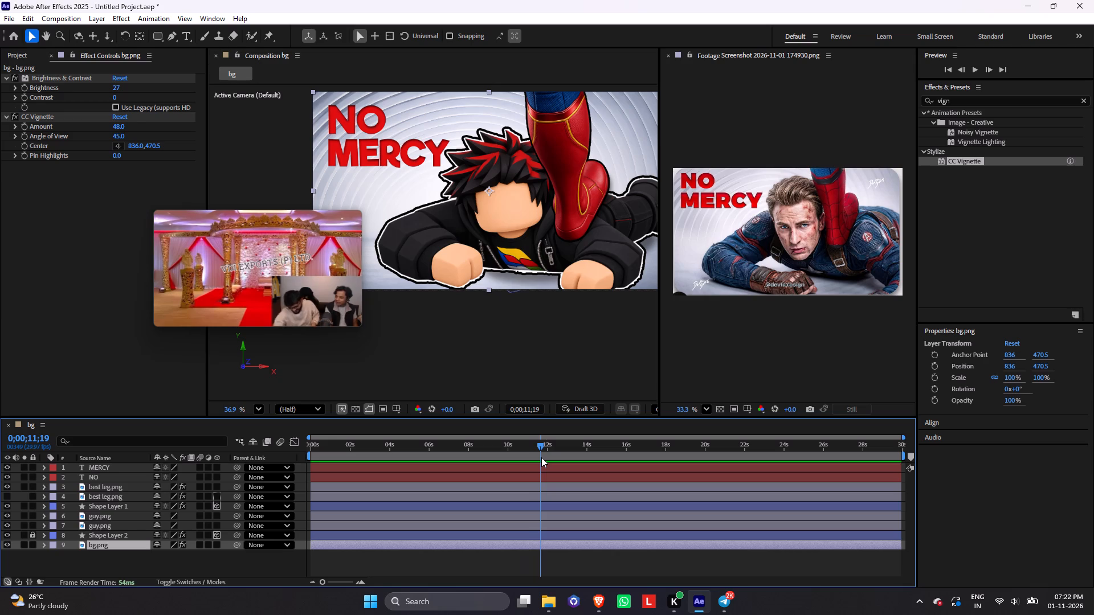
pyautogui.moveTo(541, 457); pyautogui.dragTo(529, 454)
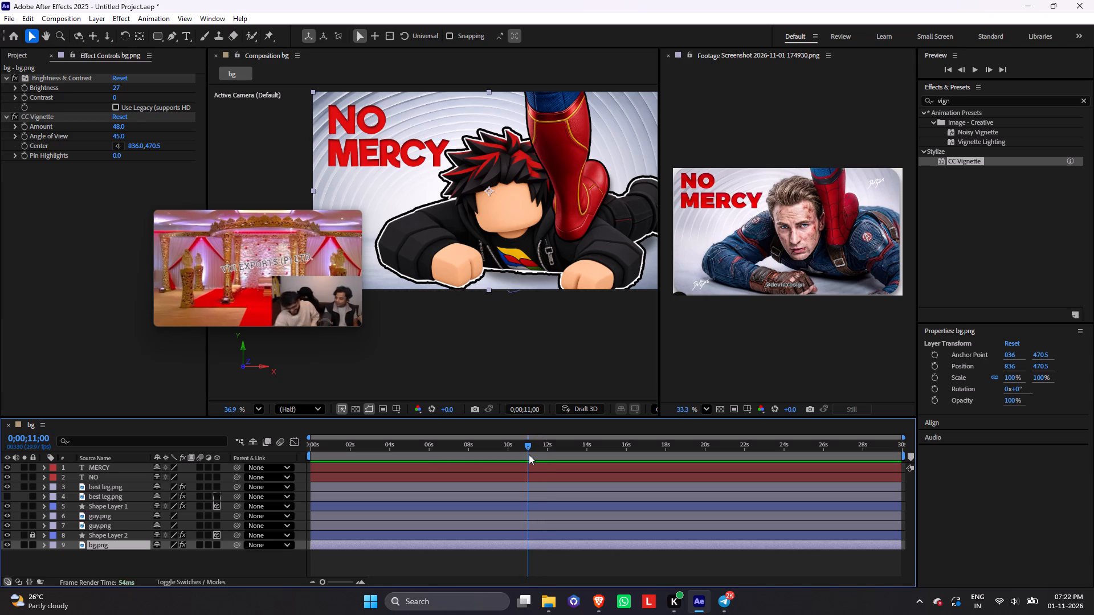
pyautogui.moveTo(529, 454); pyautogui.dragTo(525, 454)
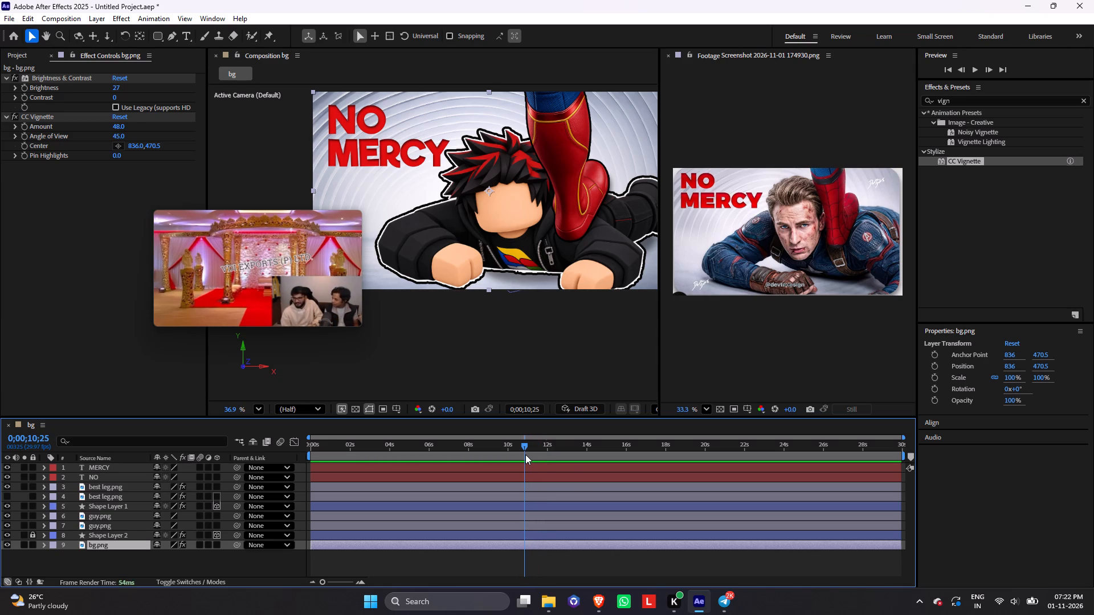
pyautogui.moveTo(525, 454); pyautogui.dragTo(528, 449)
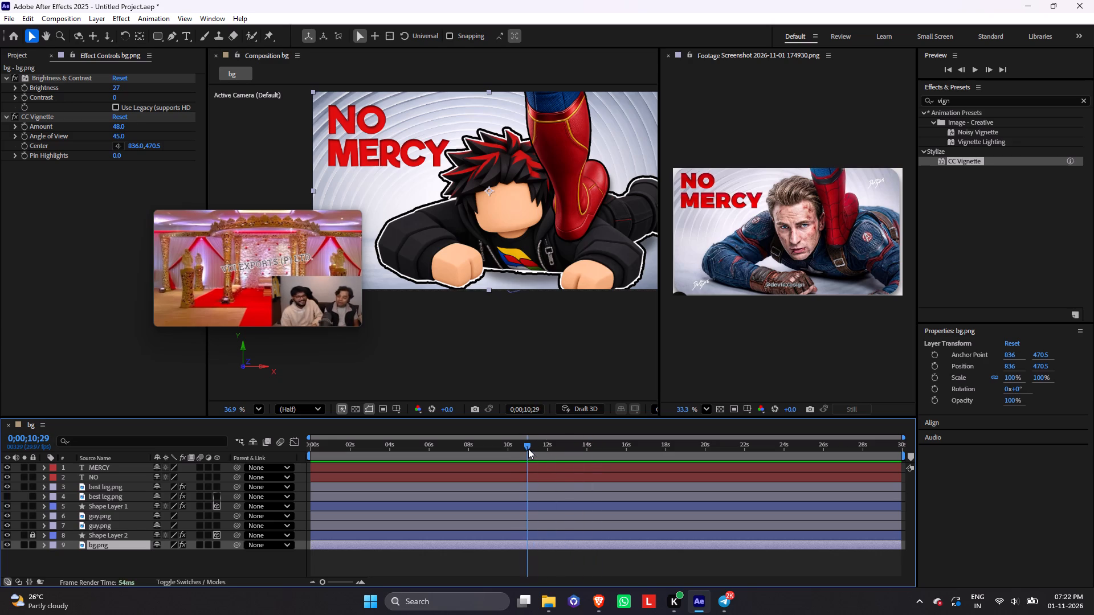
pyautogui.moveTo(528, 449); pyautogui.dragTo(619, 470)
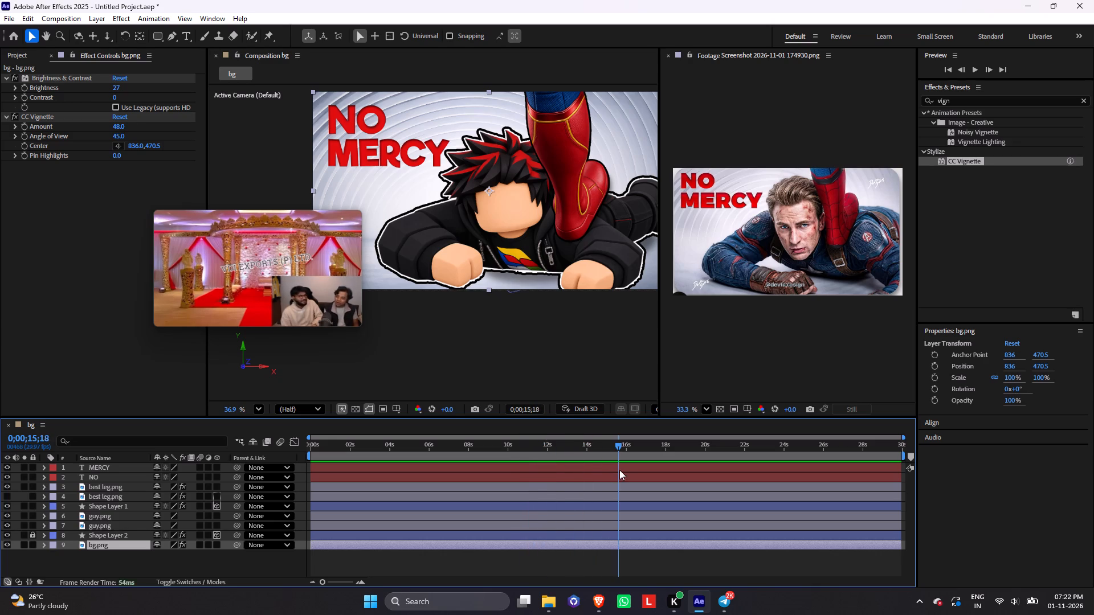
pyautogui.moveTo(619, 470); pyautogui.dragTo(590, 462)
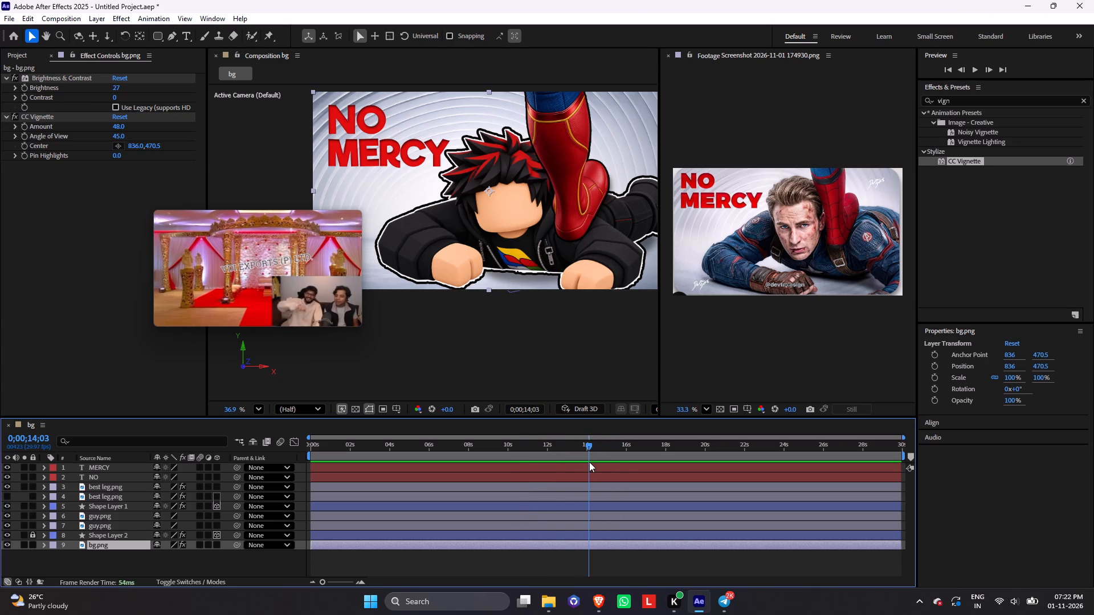
# Switch to File Explorer and add bg.png from the Thumbnails subfolder "0 to 1 tri in sae" to the After Effects bg composition.
pyautogui.click(595, 597)
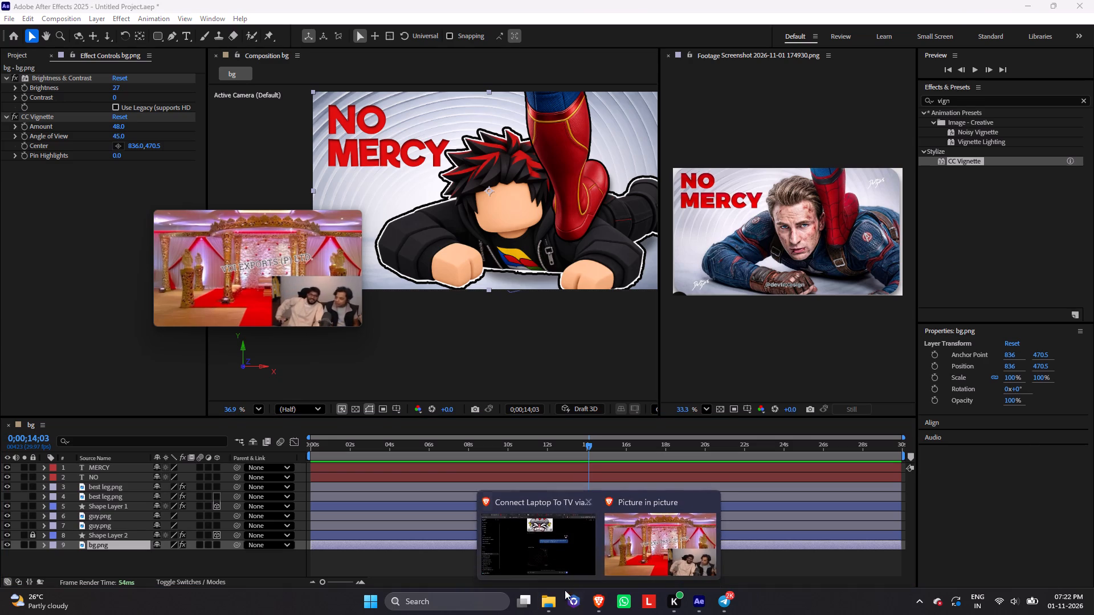
pyautogui.click(546, 597)
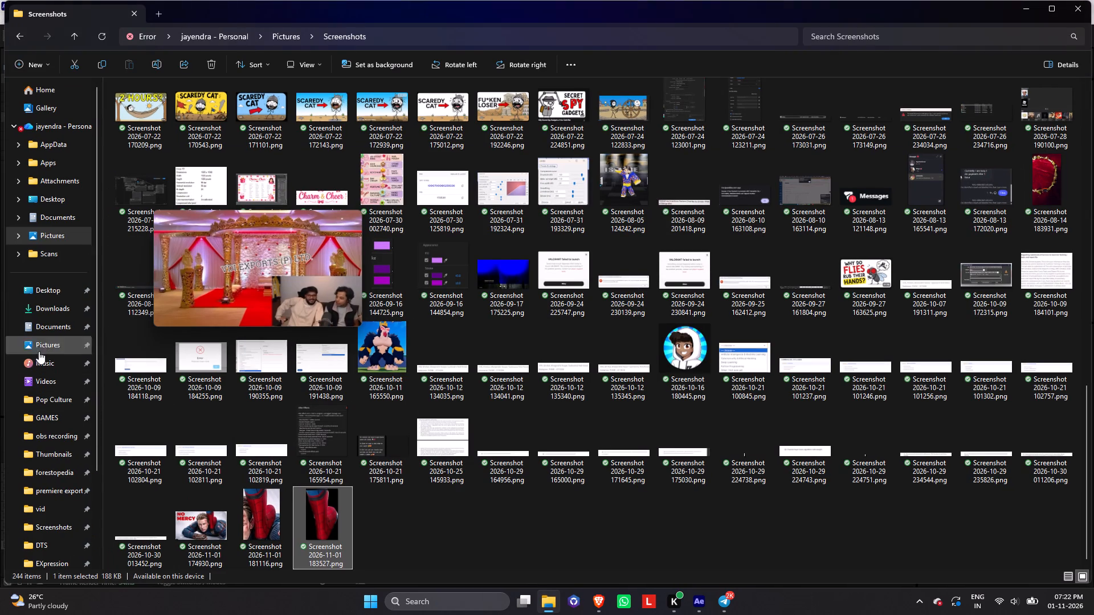
pyautogui.click(56, 459)
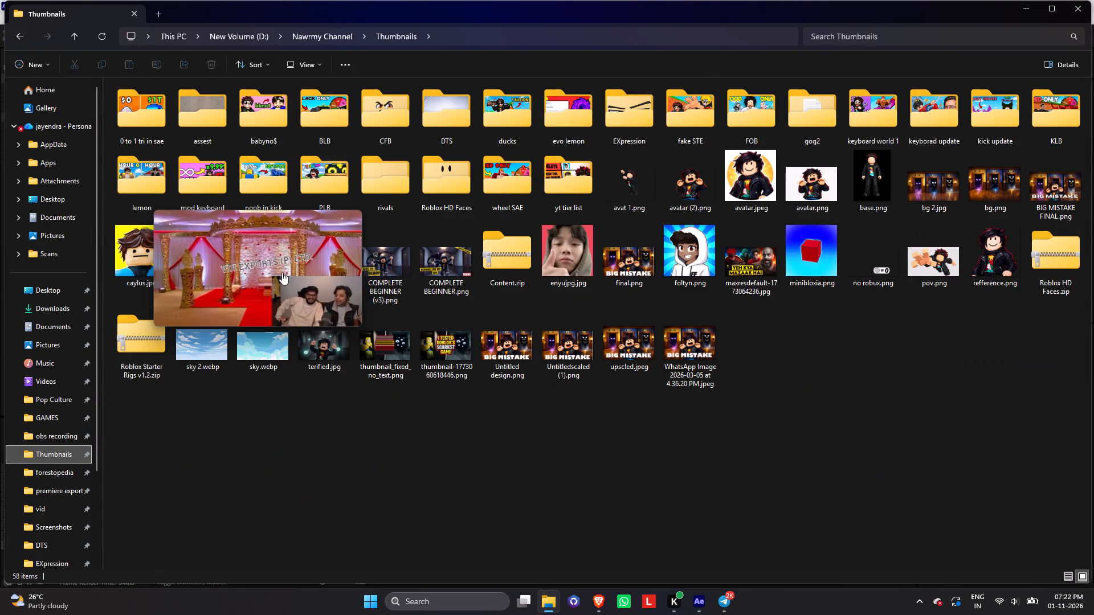
pyautogui.moveTo(319, 276); pyautogui.dragTo(289, 427)
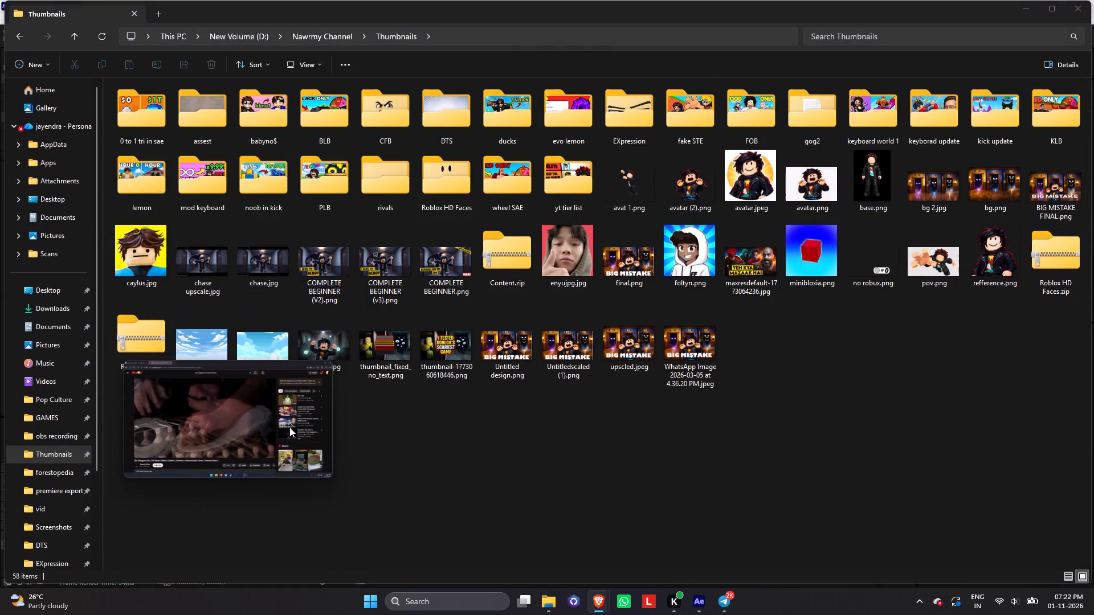
pyautogui.moveTo(289, 427); pyautogui.dragTo(289, 431)
pyautogui.doubleClick(158, 126)
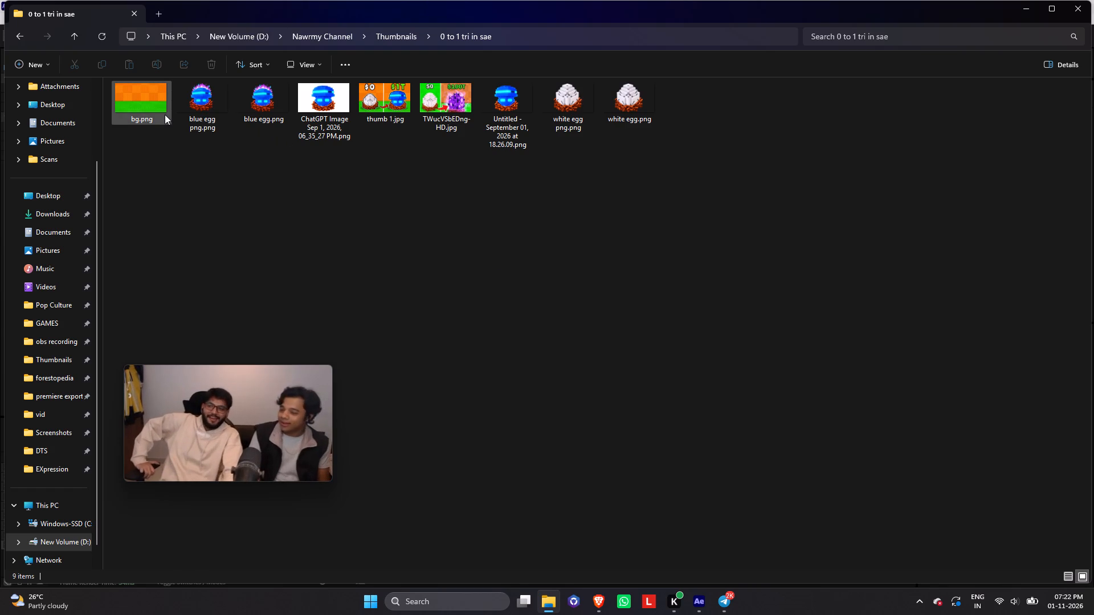
pyautogui.click(165, 114)
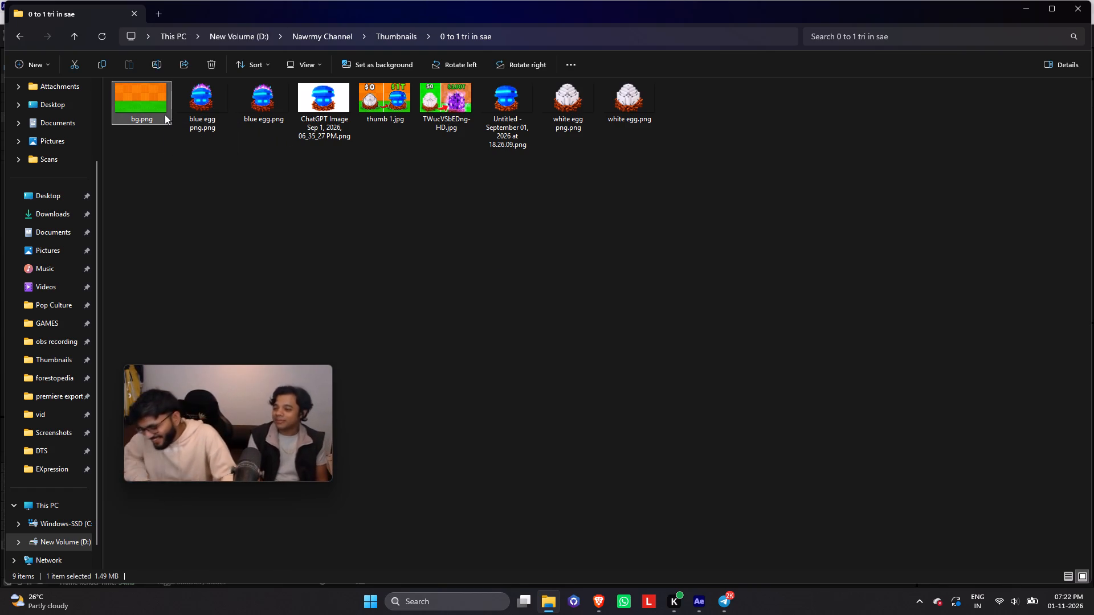
pyautogui.moveTo(151, 108); pyautogui.dragTo(667, 560)
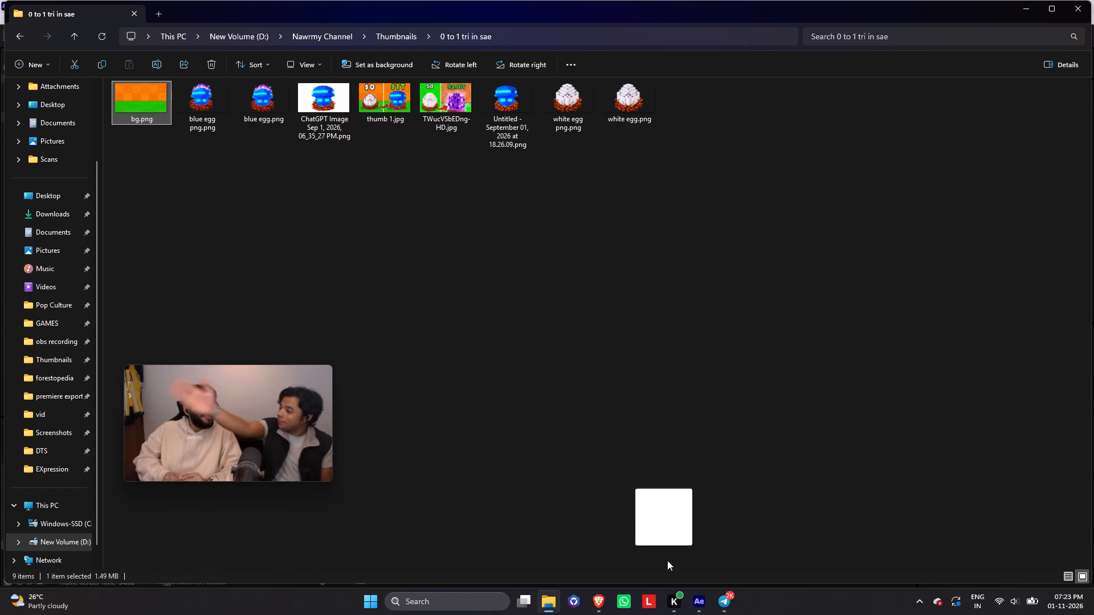
pyautogui.moveTo(667, 560); pyautogui.dragTo(484, 558)
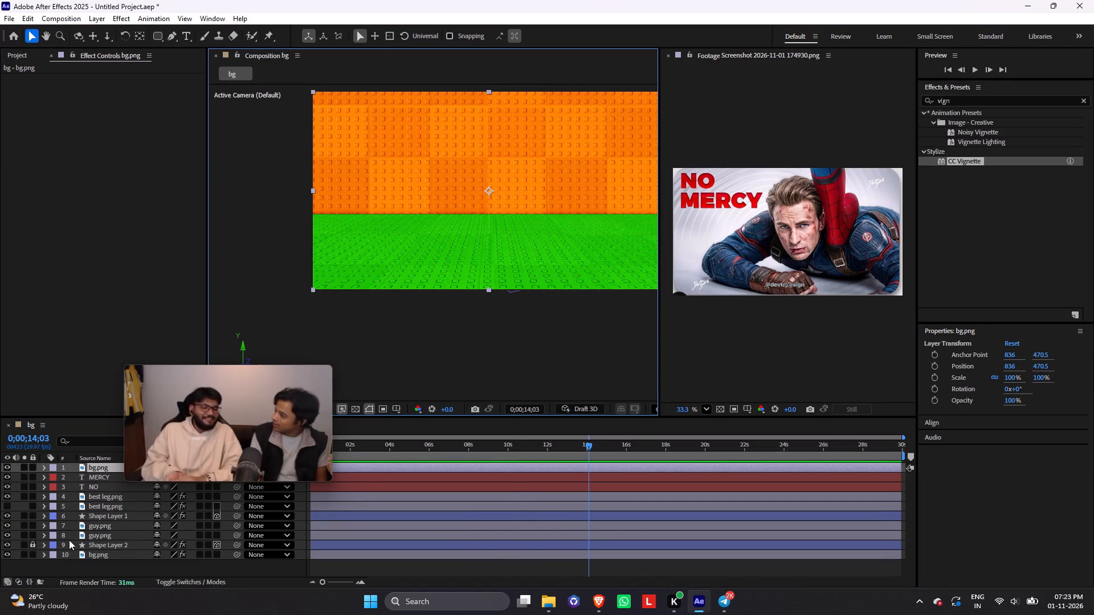
# Move the new orange-and-green bg.png layer below Shape Layer 2 and directly above the original bg.png layer.
pyautogui.moveTo(100, 465); pyautogui.dragTo(93, 574)
pyautogui.moveTo(90, 554); pyautogui.dragTo(92, 545)
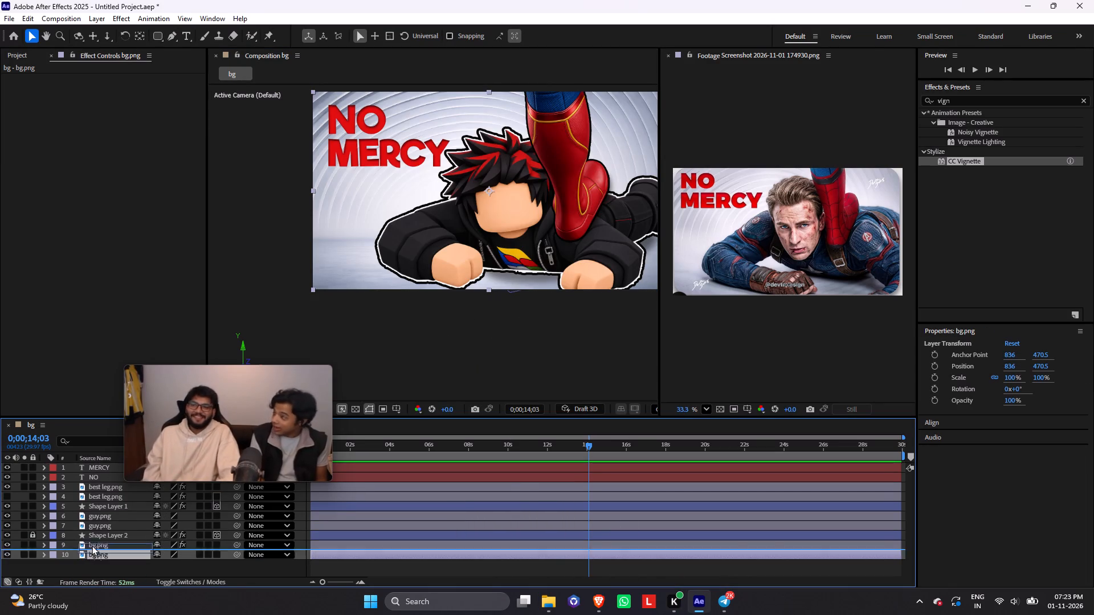
pyautogui.moveTo(92, 545); pyautogui.dragTo(92, 543)
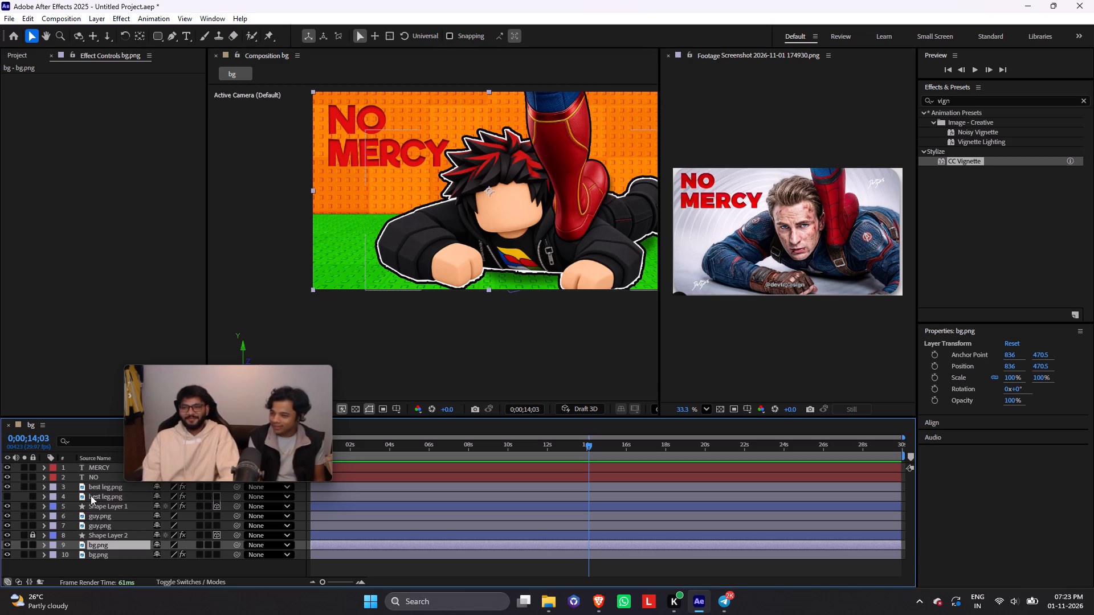
# Change the fill colour of the NO text layer to white.
pyautogui.click(90, 475)
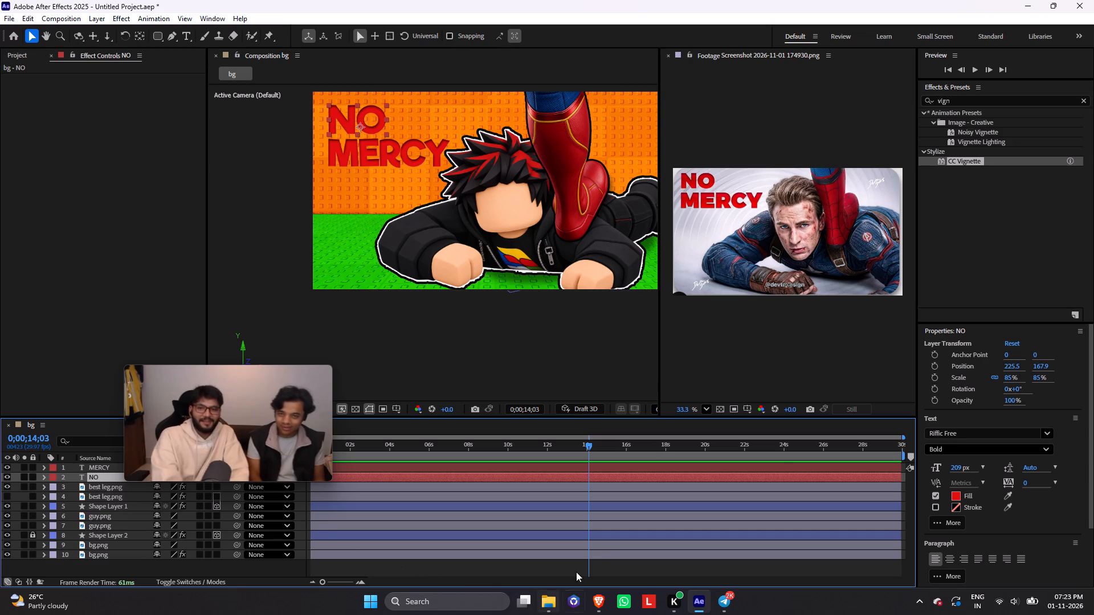
pyautogui.click(958, 495)
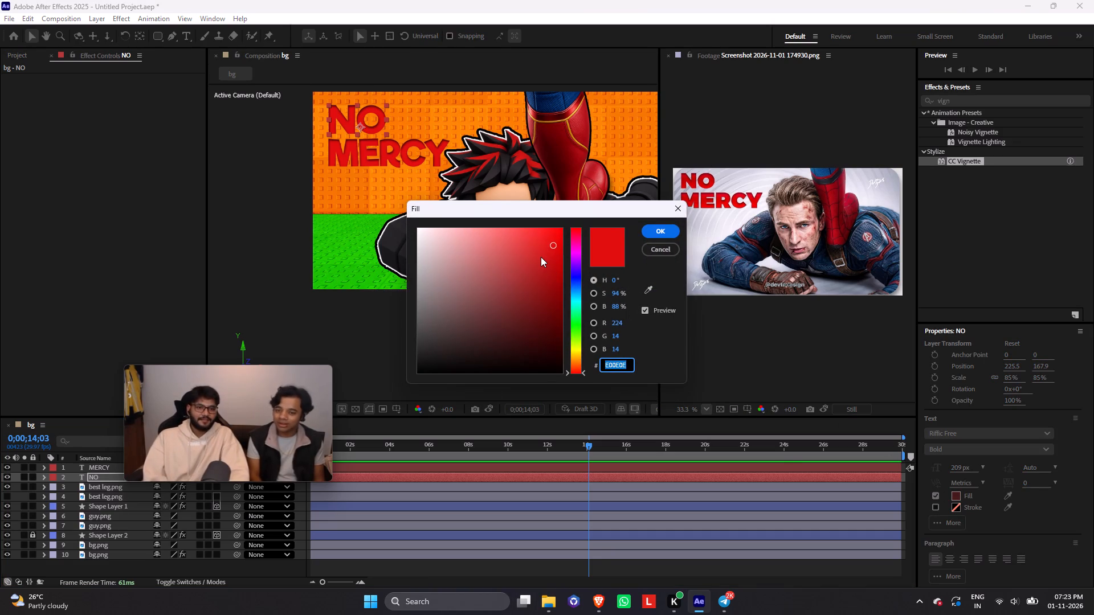
pyautogui.moveTo(536, 248); pyautogui.dragTo(353, 202)
pyautogui.click(654, 231)
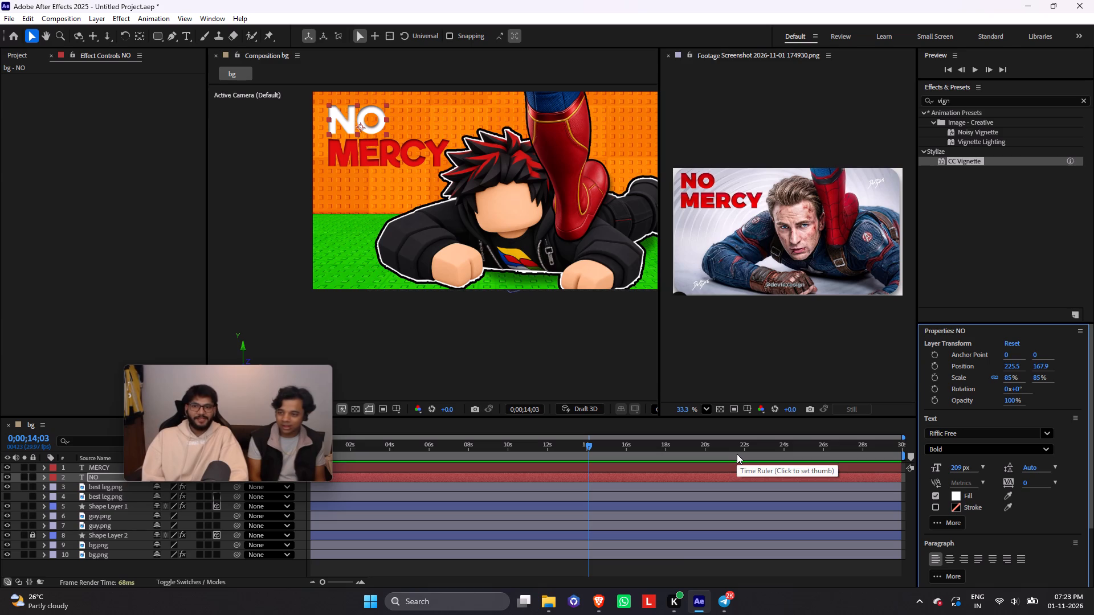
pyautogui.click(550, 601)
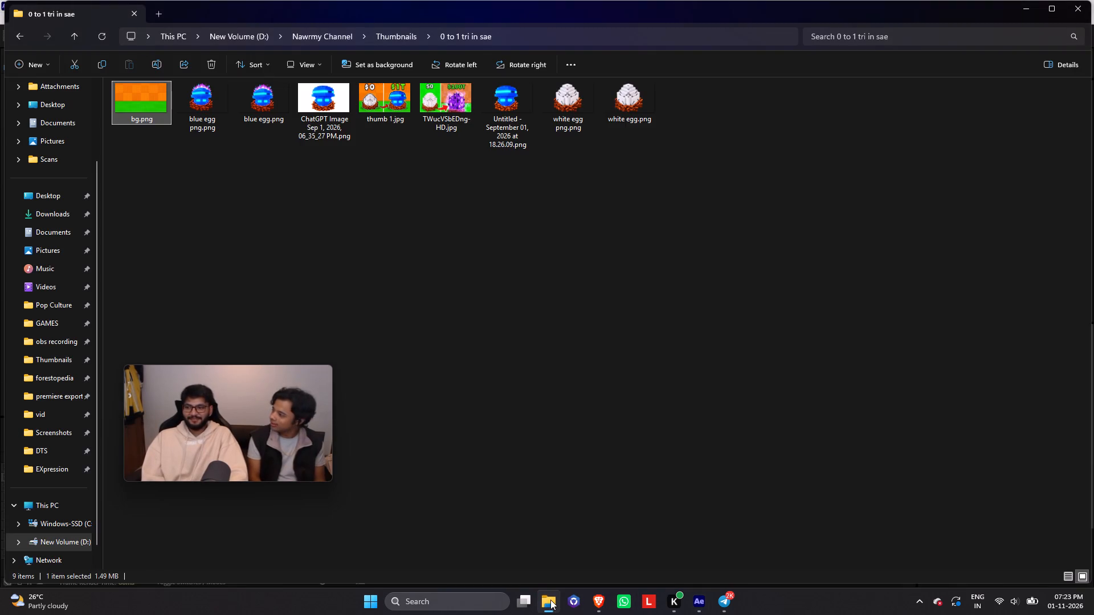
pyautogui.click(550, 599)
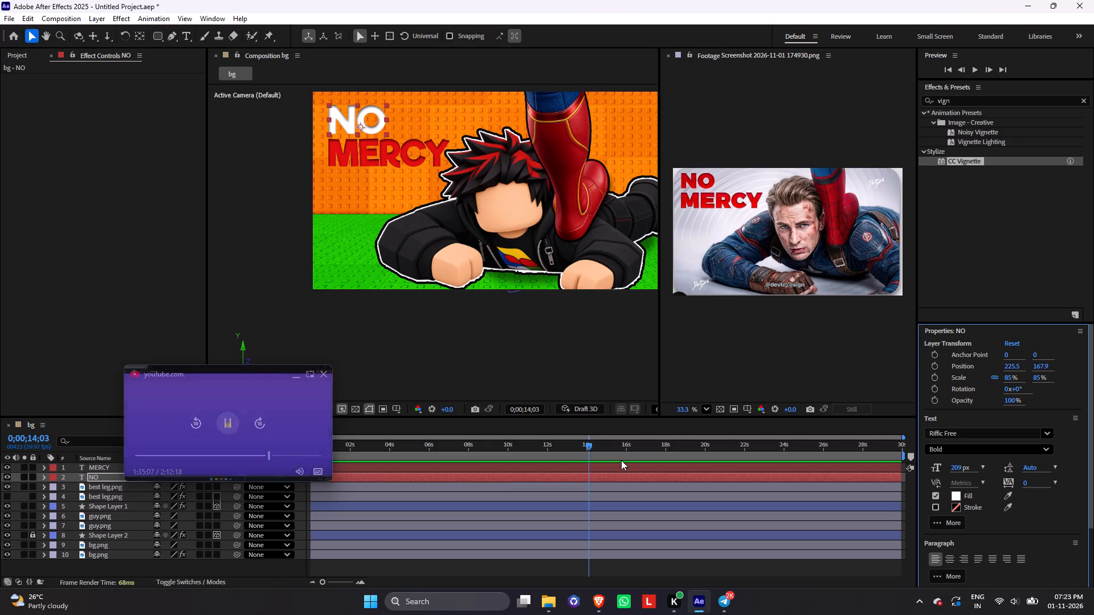
# Turn off the layer styles on both the NO and MERCY text layers.
pyautogui.rightClick(97, 477)
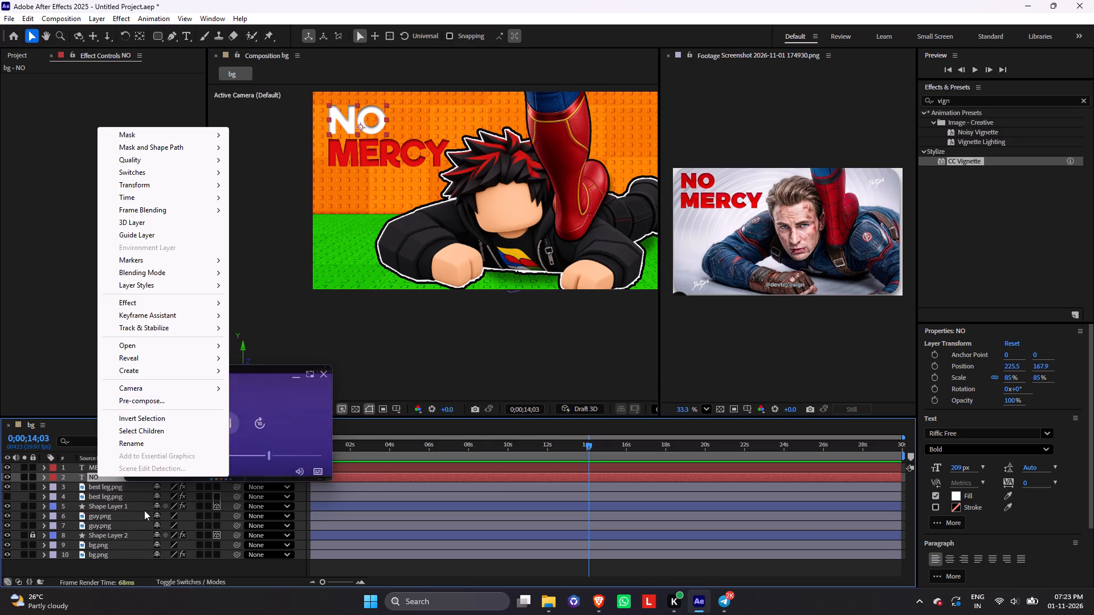
pyautogui.click(125, 511)
pyautogui.click(107, 478)
pyautogui.click(42, 476)
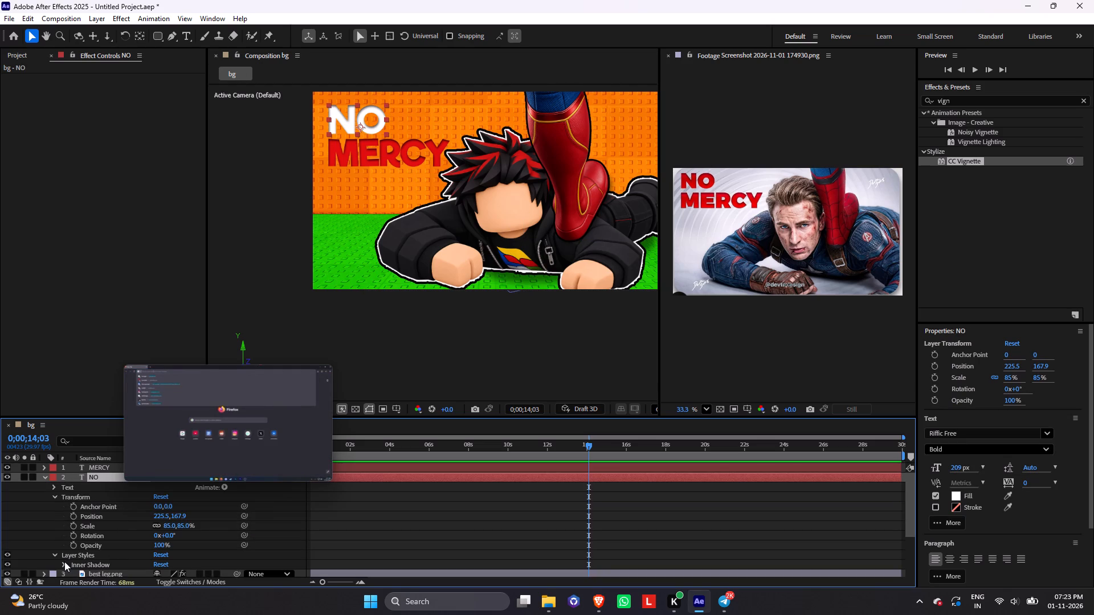
pyautogui.click(7, 556)
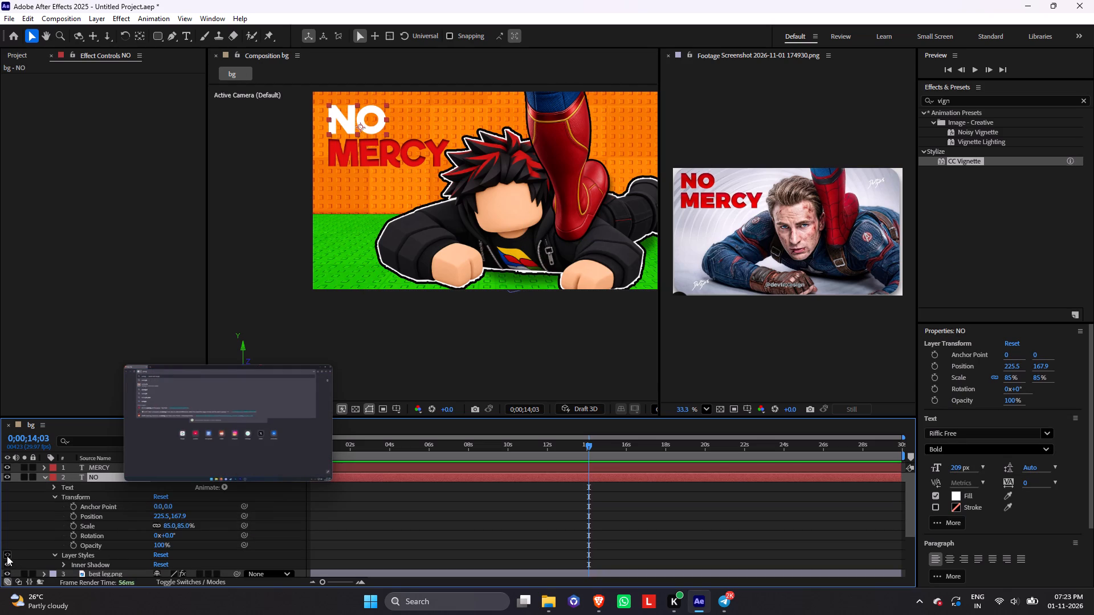
pyautogui.click(42, 467)
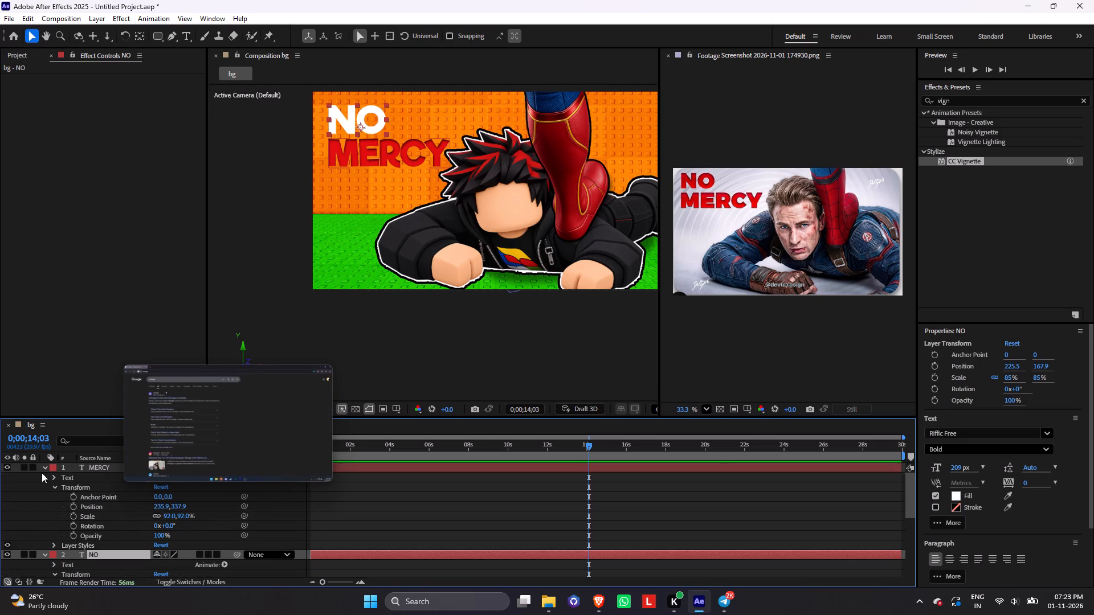
pyautogui.click(10, 545)
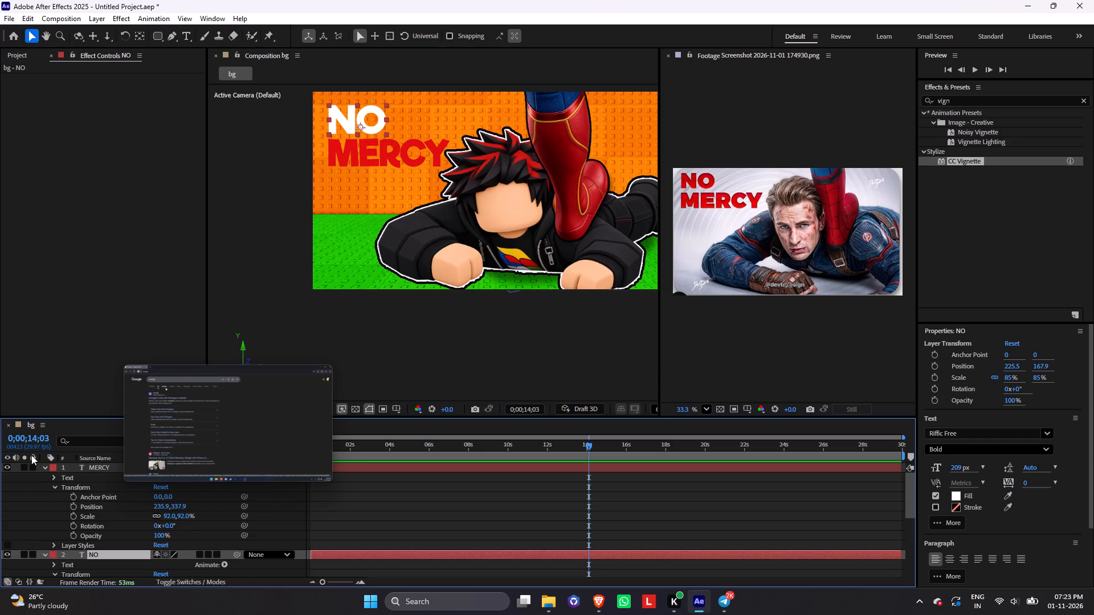
pyautogui.click(42, 465)
pyautogui.click(45, 477)
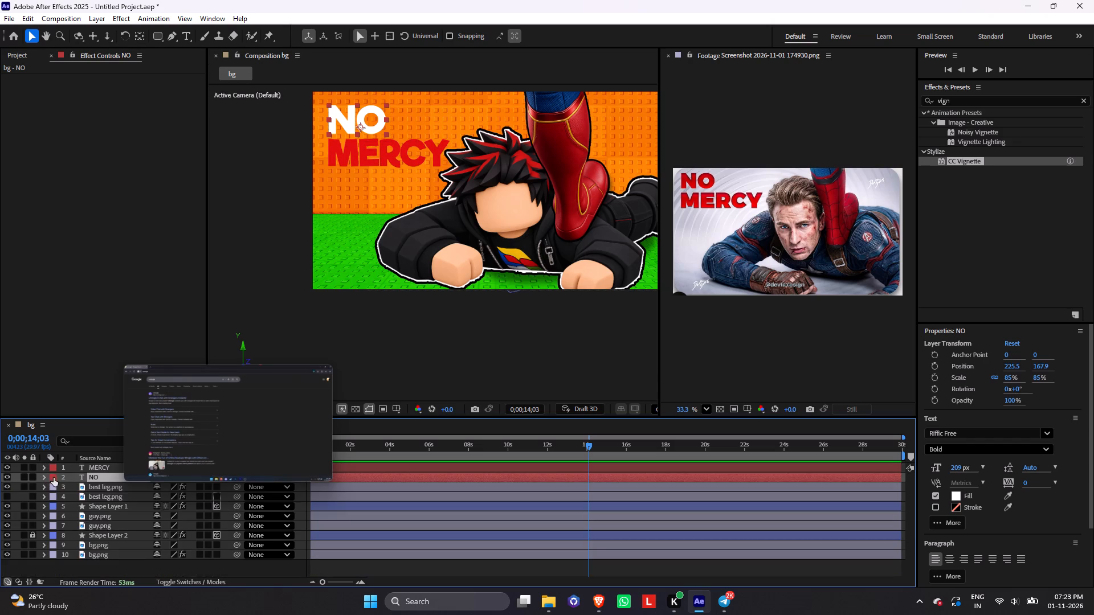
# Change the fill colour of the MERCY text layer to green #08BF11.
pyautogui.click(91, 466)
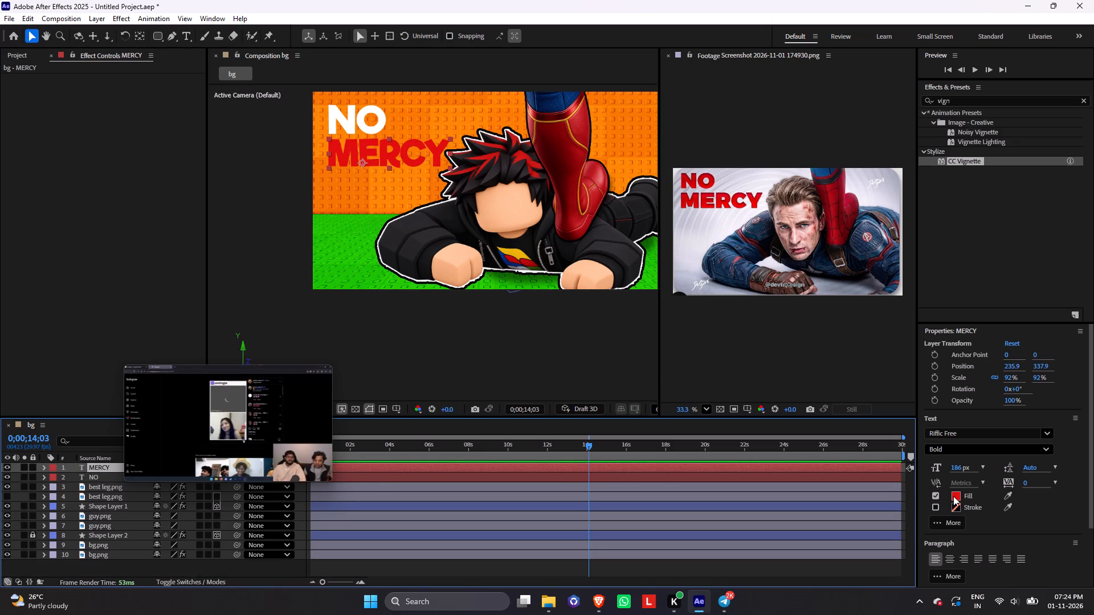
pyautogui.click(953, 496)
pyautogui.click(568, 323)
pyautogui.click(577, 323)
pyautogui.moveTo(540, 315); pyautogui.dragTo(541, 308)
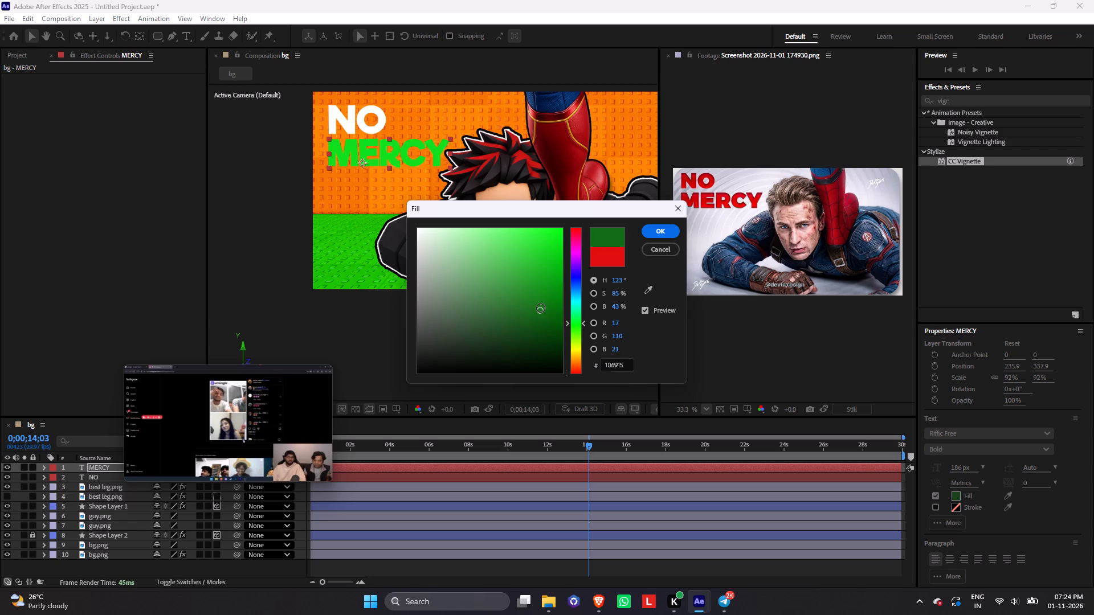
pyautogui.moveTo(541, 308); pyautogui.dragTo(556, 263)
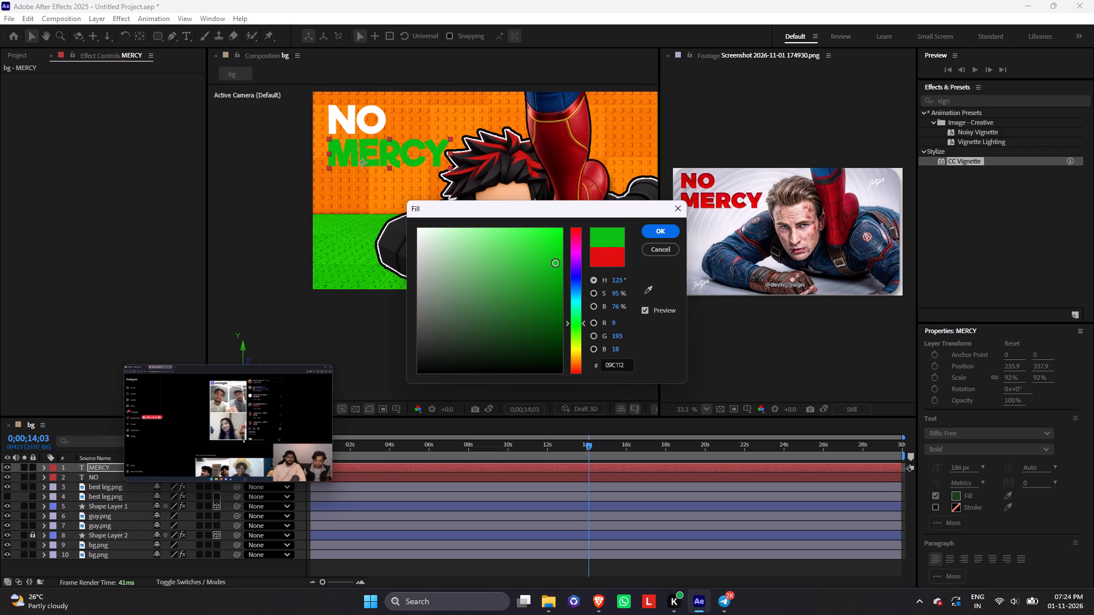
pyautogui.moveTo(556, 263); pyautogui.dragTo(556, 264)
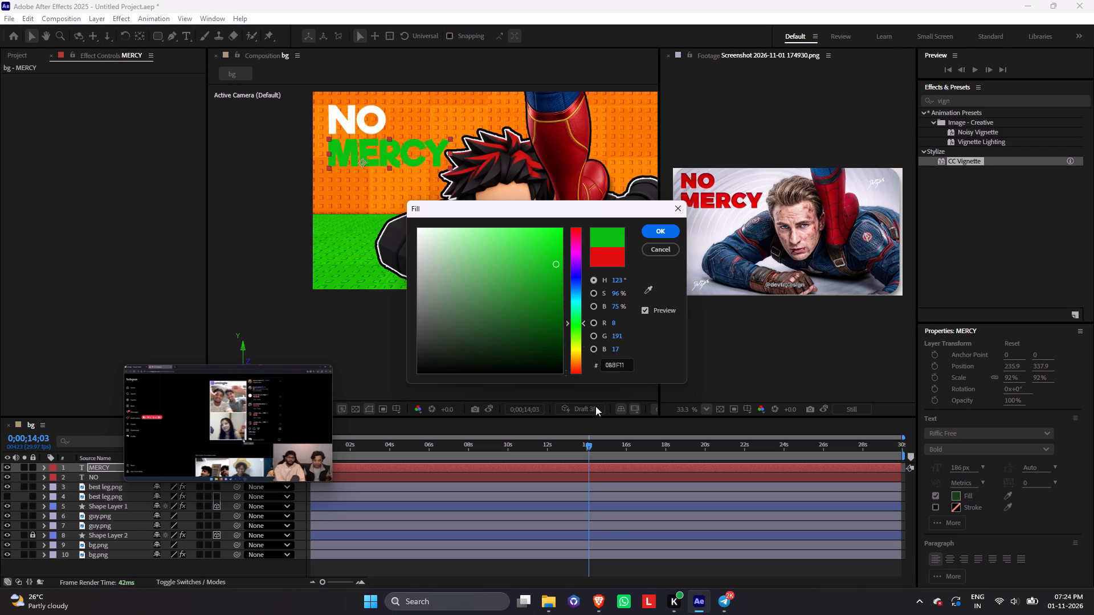
# Switch to File Explorer, view thumb 1.jpg as a title colour reference, and return to After Effects.
pyautogui.click(550, 595)
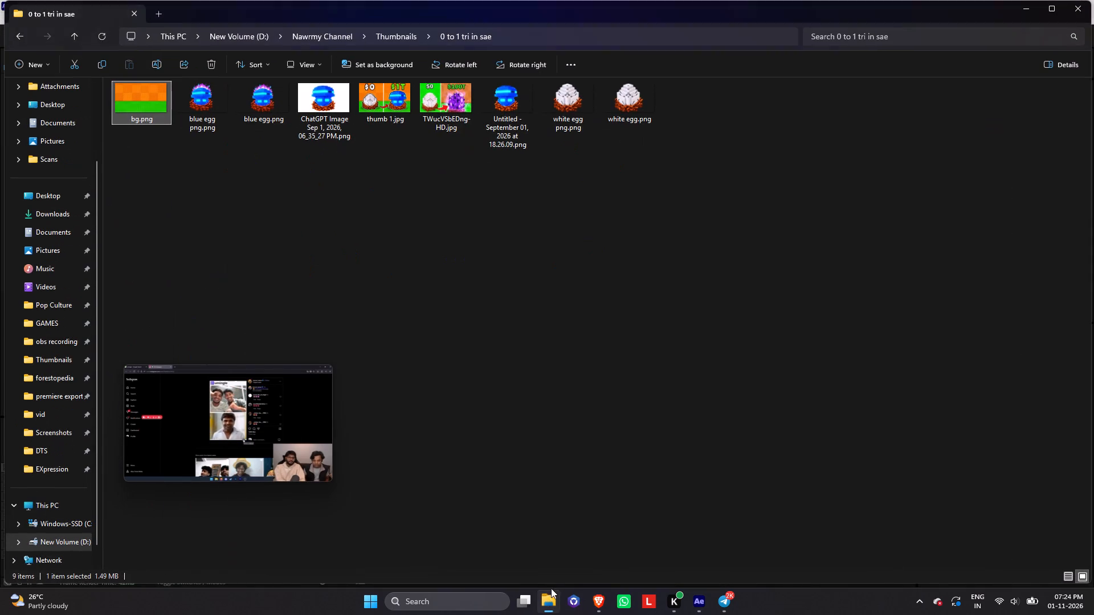
pyautogui.doubleClick(394, 114)
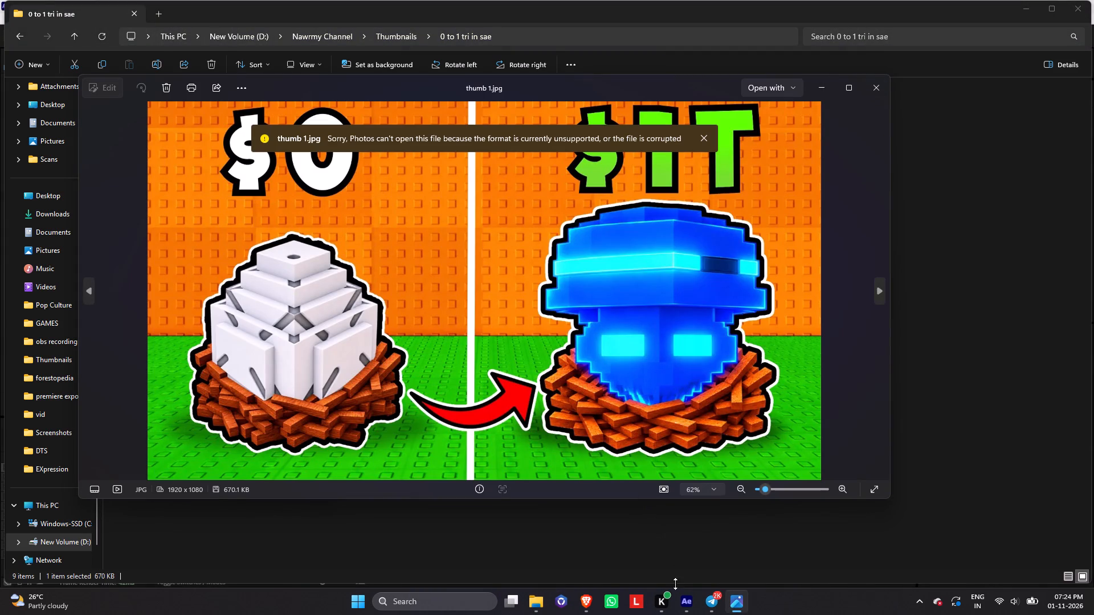
pyautogui.click(685, 610)
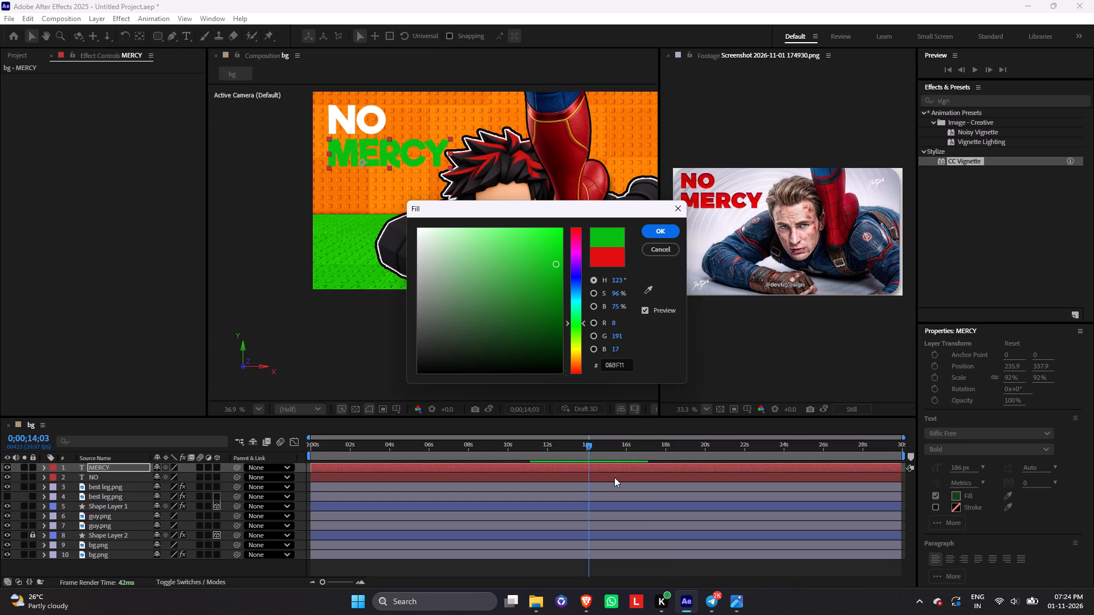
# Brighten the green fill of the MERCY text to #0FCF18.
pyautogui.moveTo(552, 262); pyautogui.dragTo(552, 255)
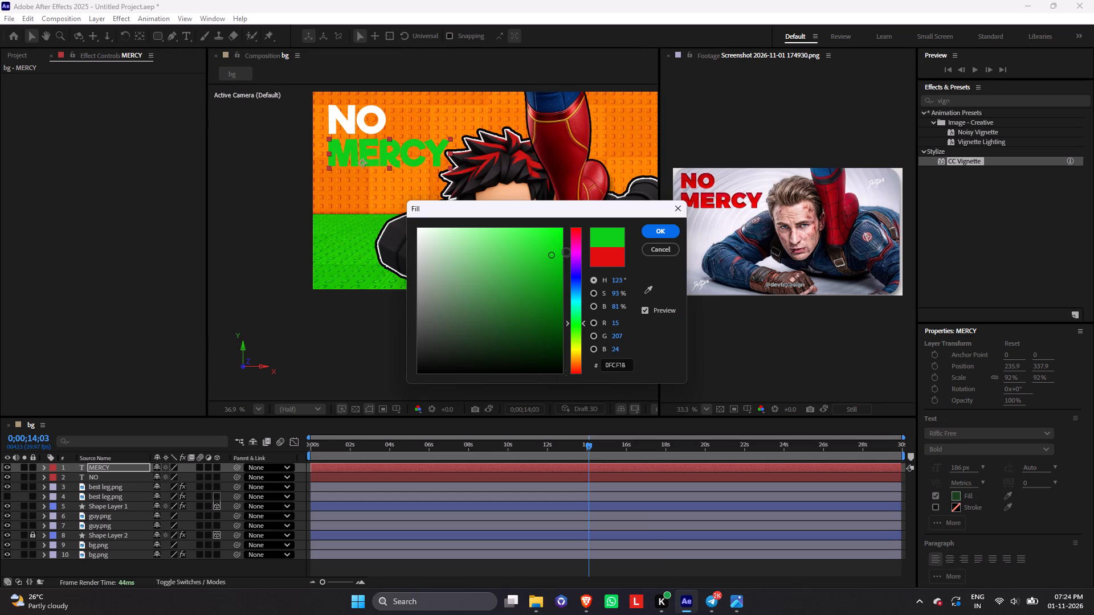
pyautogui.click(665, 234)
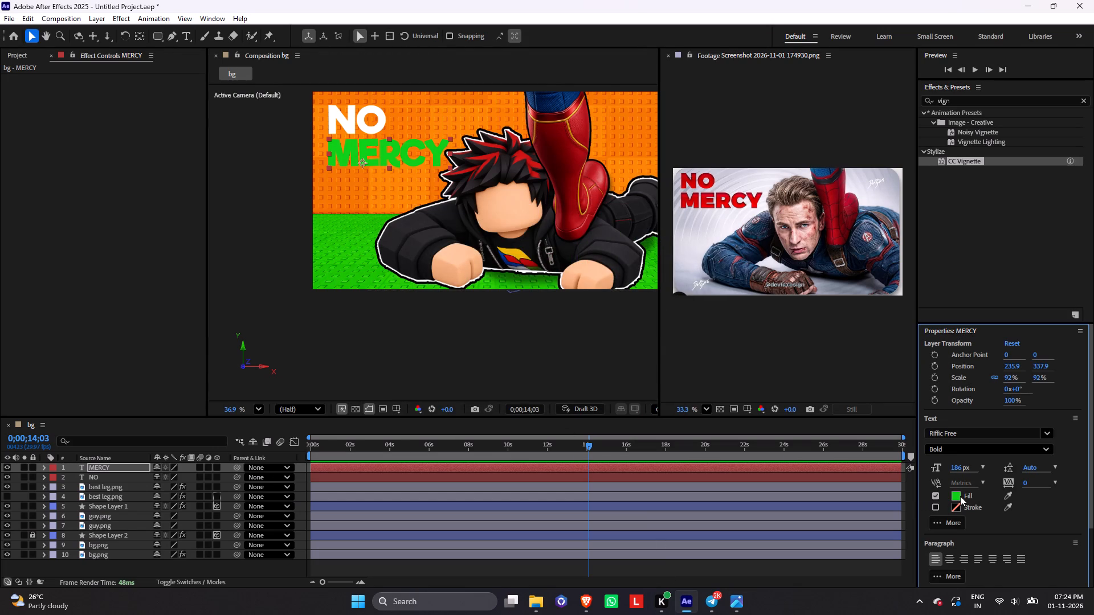
# Set the fill colour of the MERCY text layer to pure red #FF0000.
pyautogui.click(956, 494)
pyautogui.moveTo(574, 253); pyautogui.dragTo(581, 229)
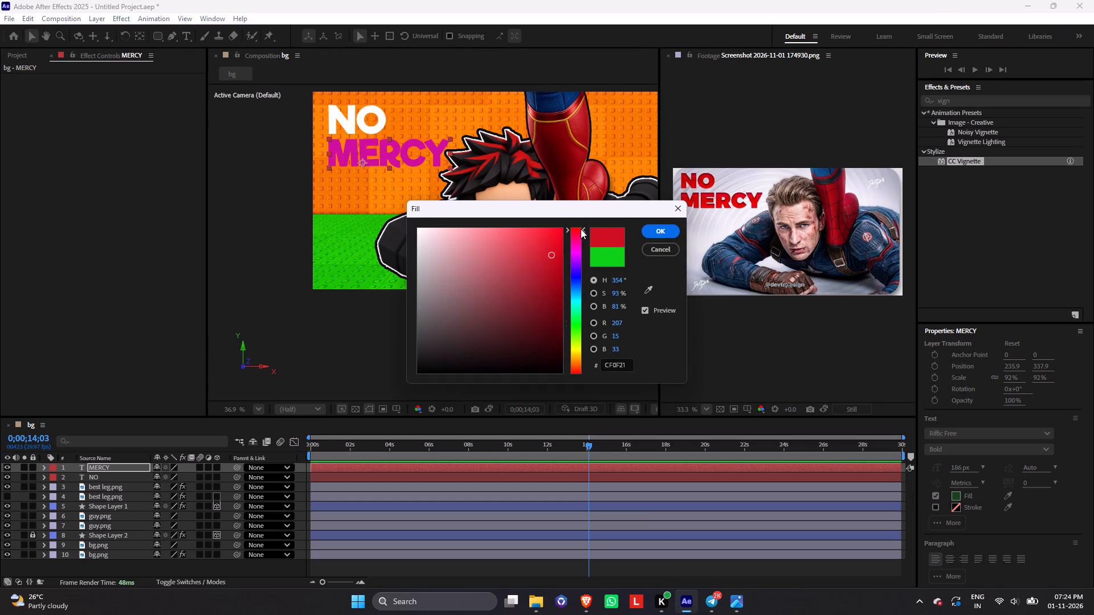
pyautogui.moveTo(581, 229); pyautogui.dragTo(581, 224)
pyautogui.moveTo(558, 247); pyautogui.dragTo(569, 216)
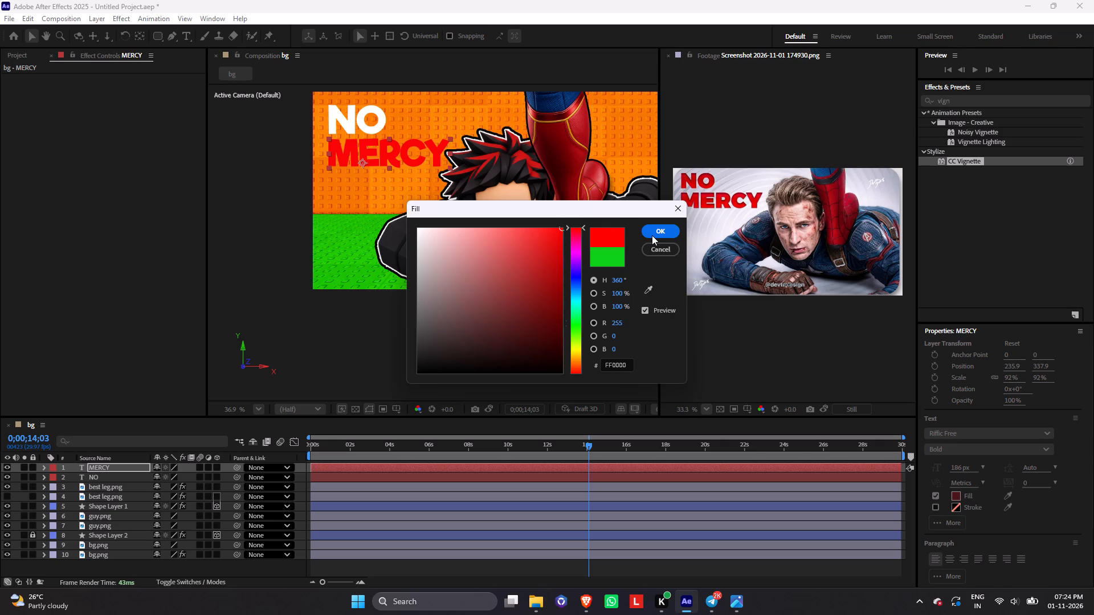
pyautogui.click(652, 235)
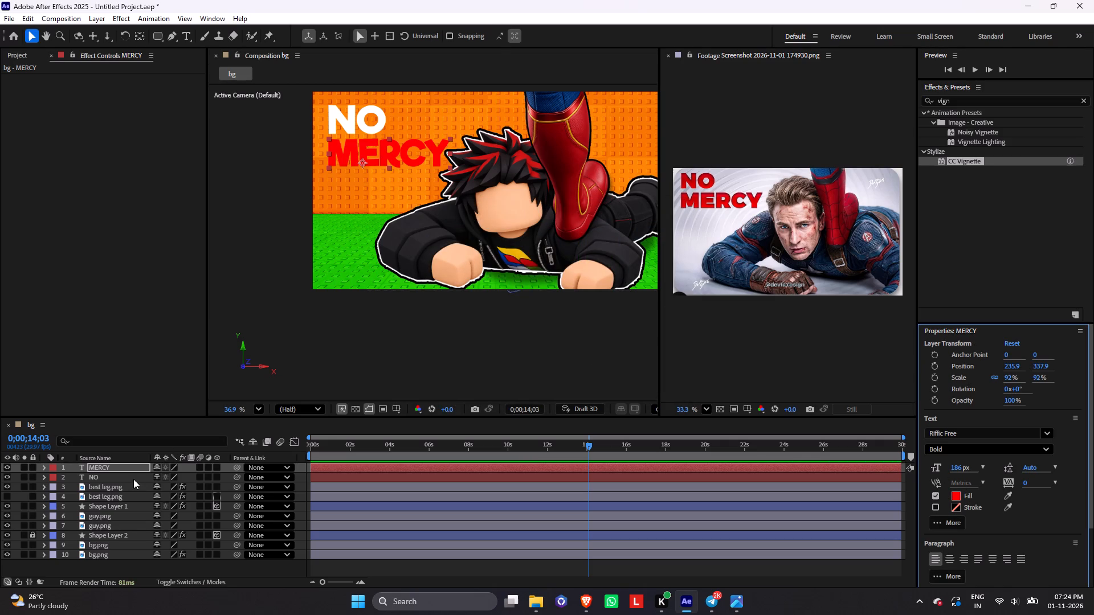
# Add a 20 px black stroke with round line joins to the NO text layer.
pyautogui.click(133, 479)
pyautogui.click(959, 509)
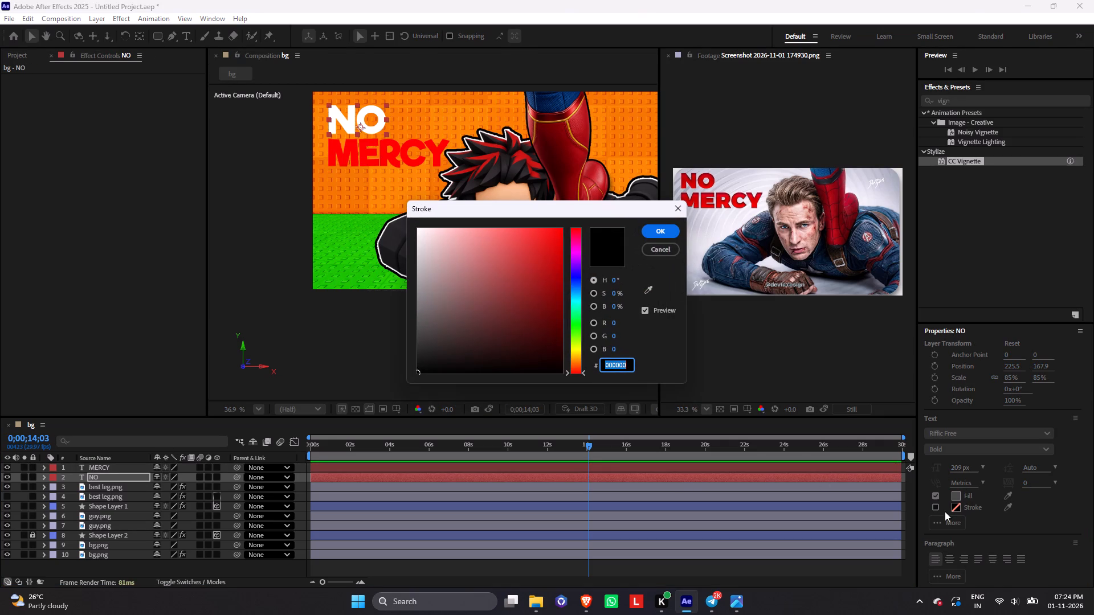
pyautogui.click(649, 235)
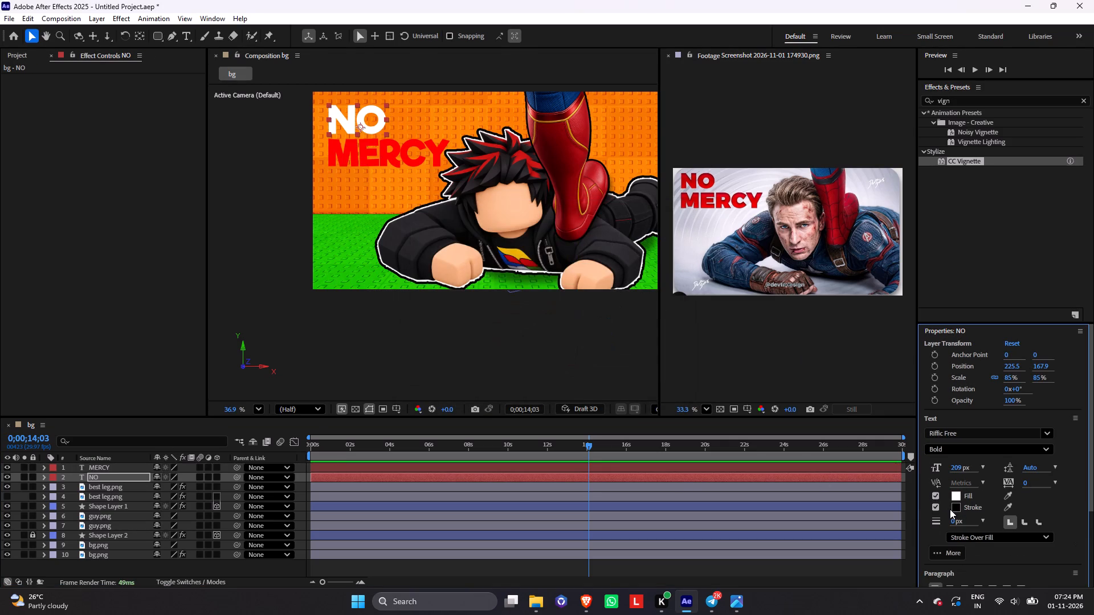
pyautogui.moveTo(958, 520); pyautogui.dragTo(965, 520)
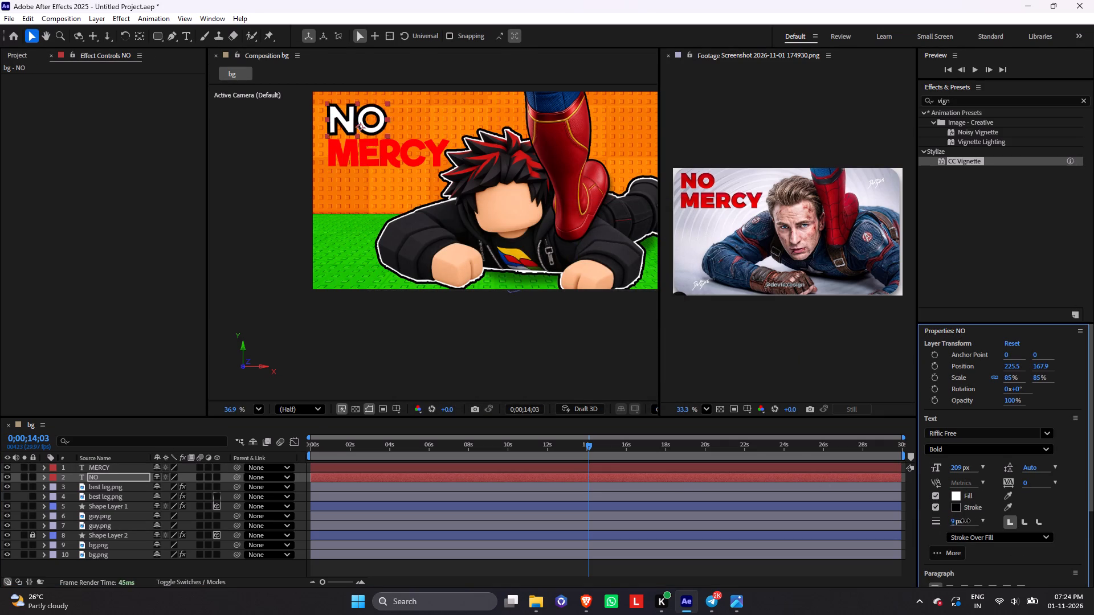
pyautogui.moveTo(965, 520); pyautogui.dragTo(964, 520)
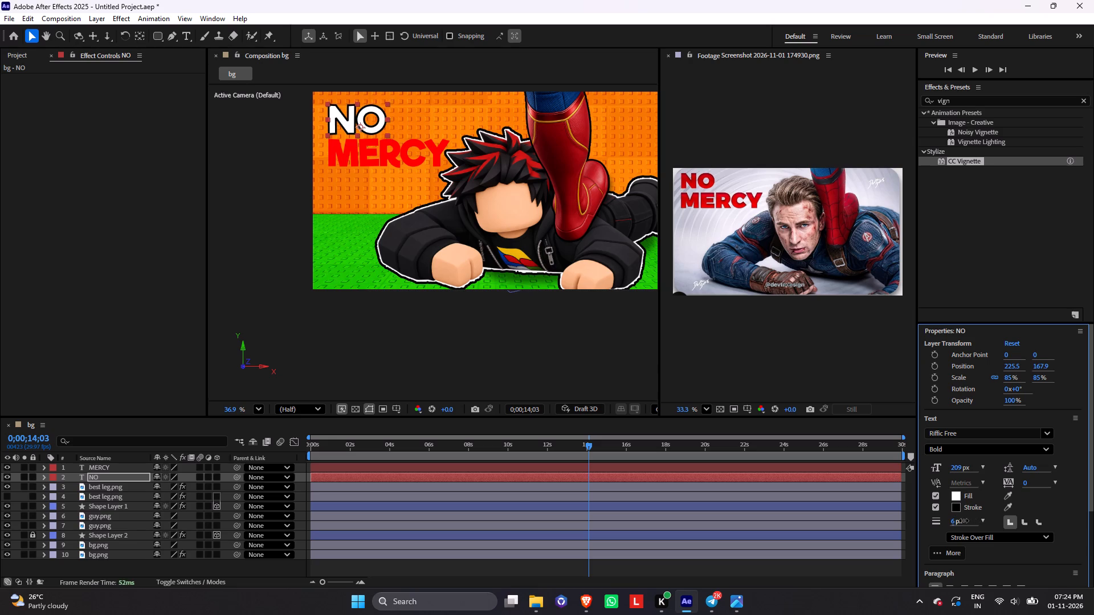
pyautogui.moveTo(964, 520); pyautogui.dragTo(970, 520)
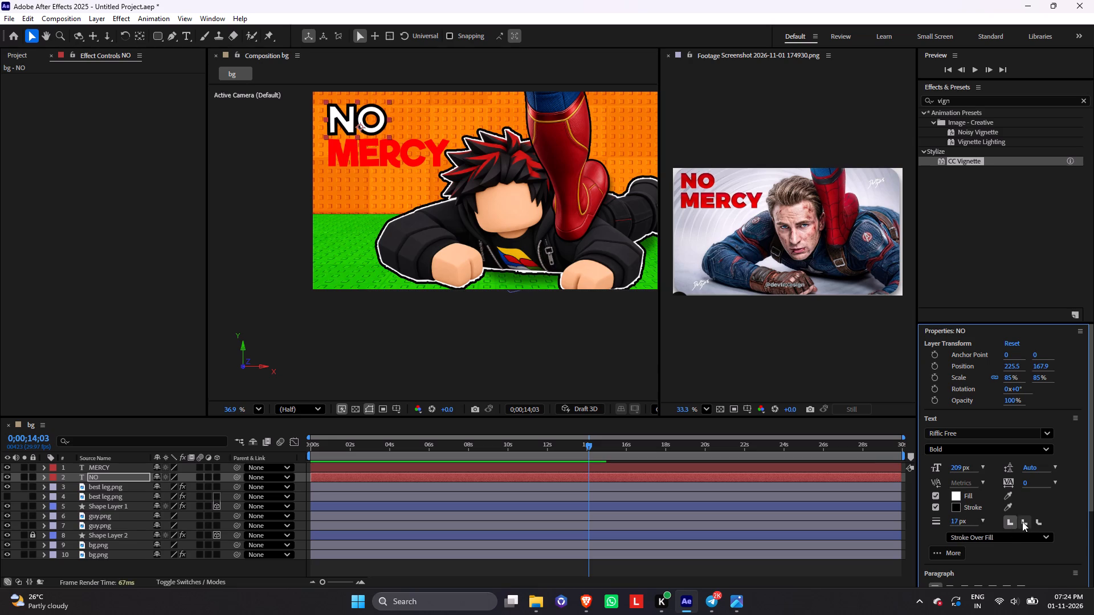
pyautogui.click(1022, 522)
pyautogui.click(1043, 520)
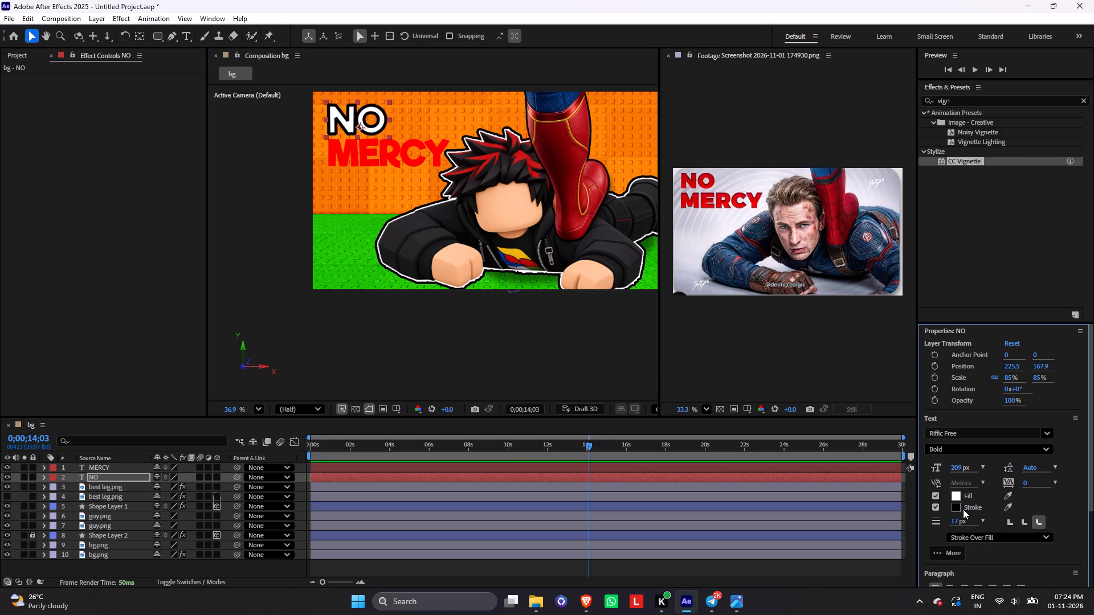
pyautogui.moveTo(958, 519); pyautogui.dragTo(963, 520)
pyautogui.click(1013, 525)
pyautogui.click(1021, 524)
pyautogui.click(1038, 523)
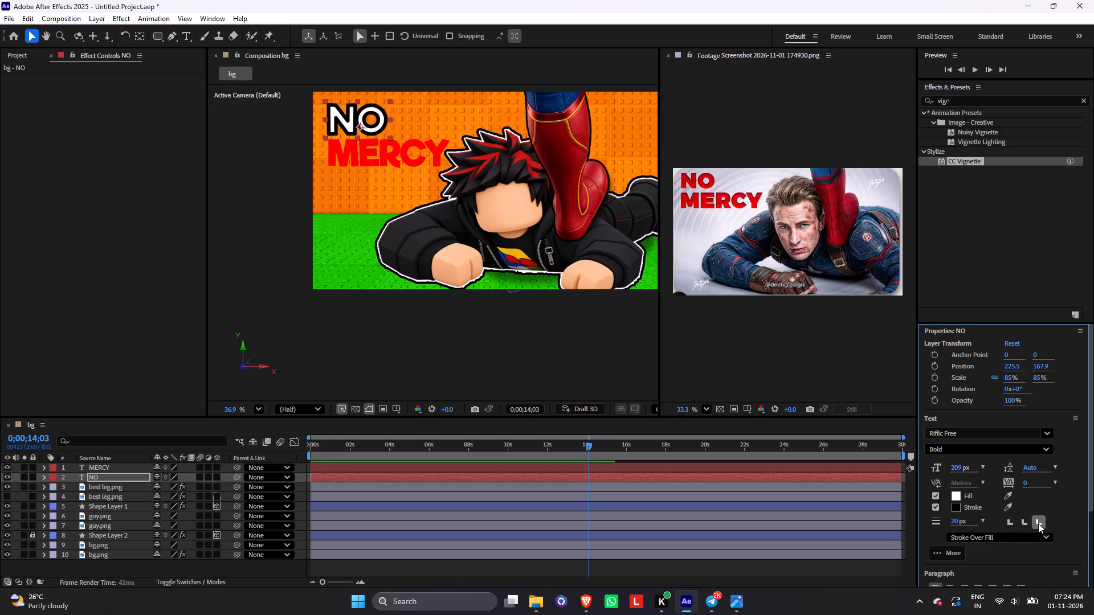
pyautogui.click(1024, 522)
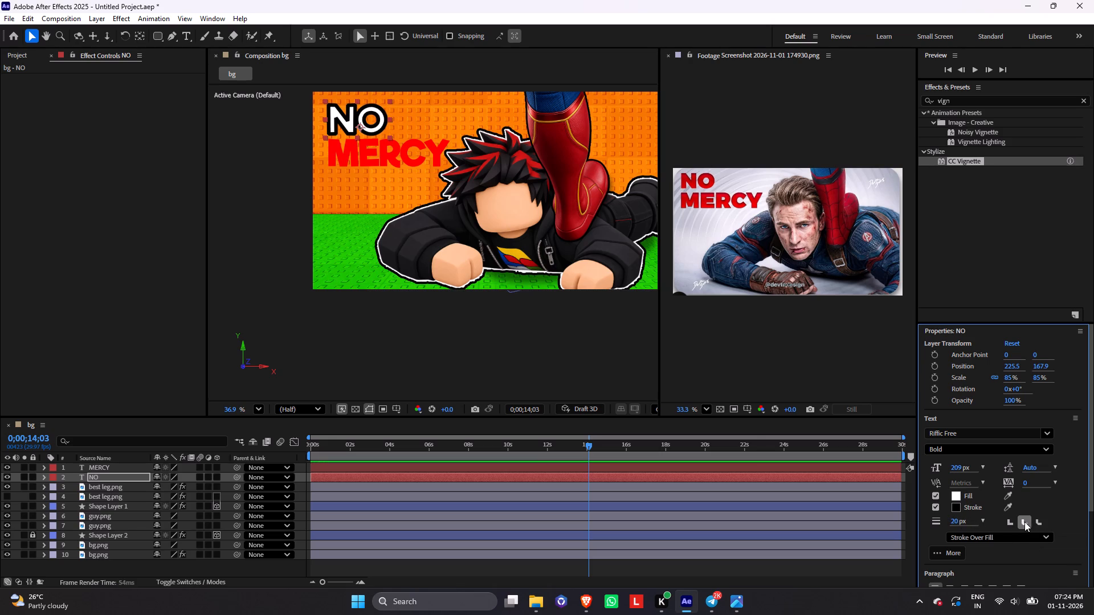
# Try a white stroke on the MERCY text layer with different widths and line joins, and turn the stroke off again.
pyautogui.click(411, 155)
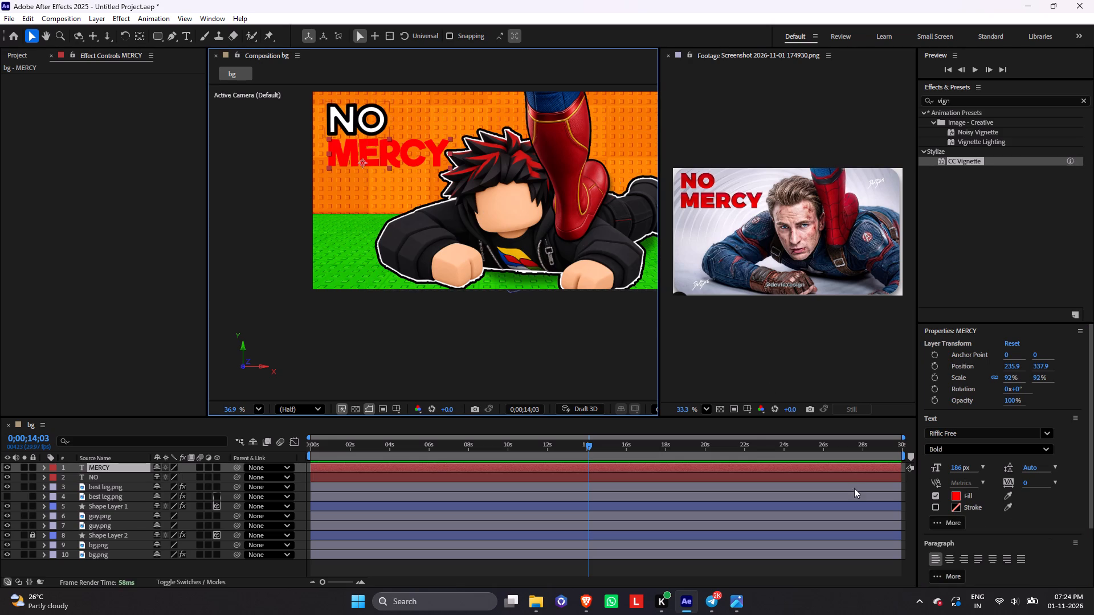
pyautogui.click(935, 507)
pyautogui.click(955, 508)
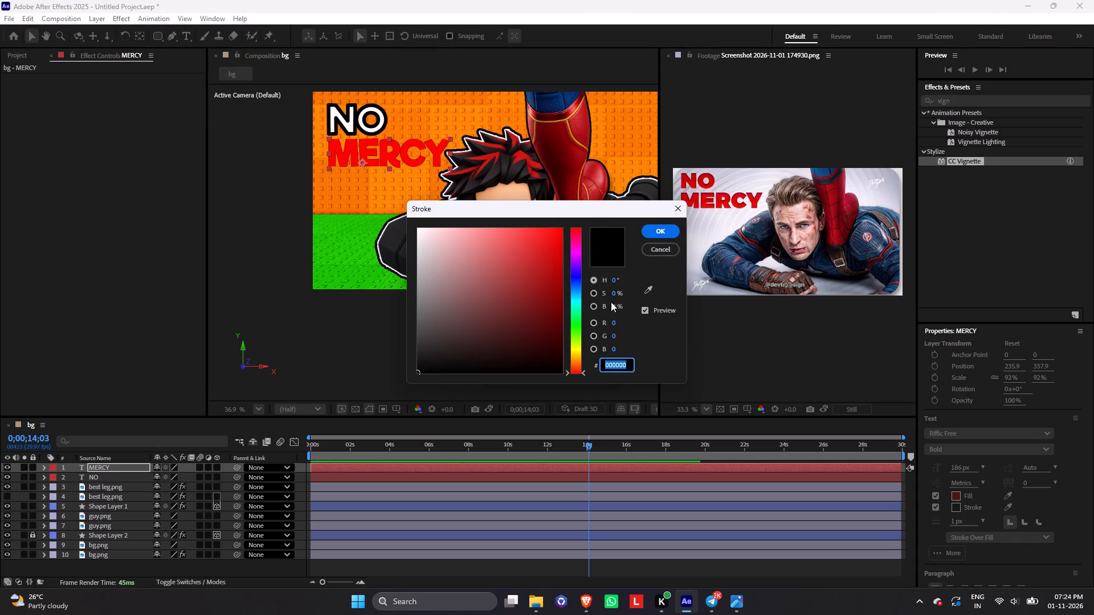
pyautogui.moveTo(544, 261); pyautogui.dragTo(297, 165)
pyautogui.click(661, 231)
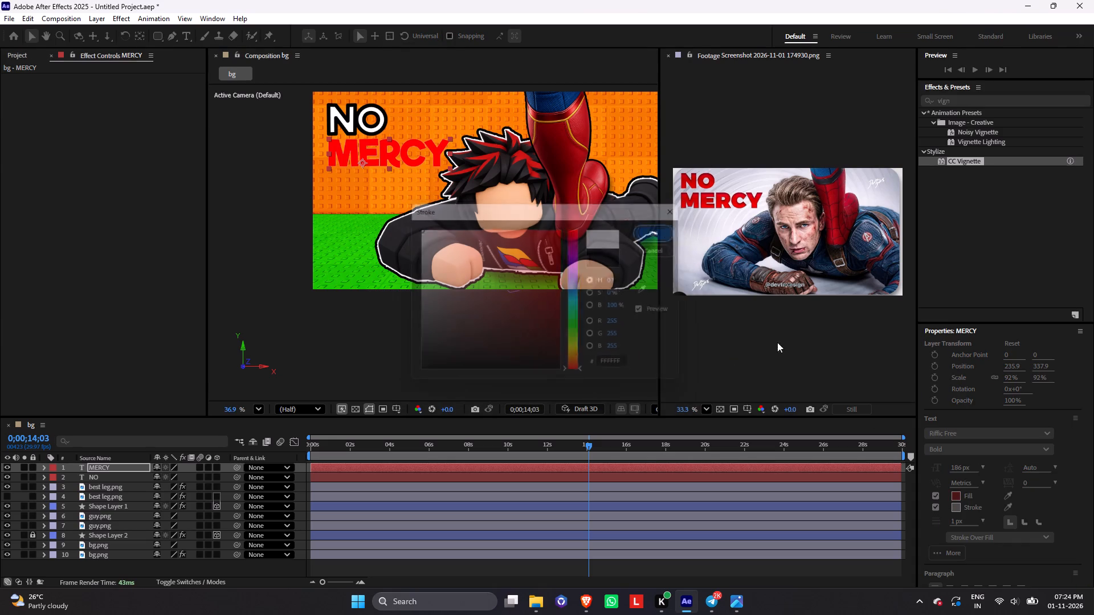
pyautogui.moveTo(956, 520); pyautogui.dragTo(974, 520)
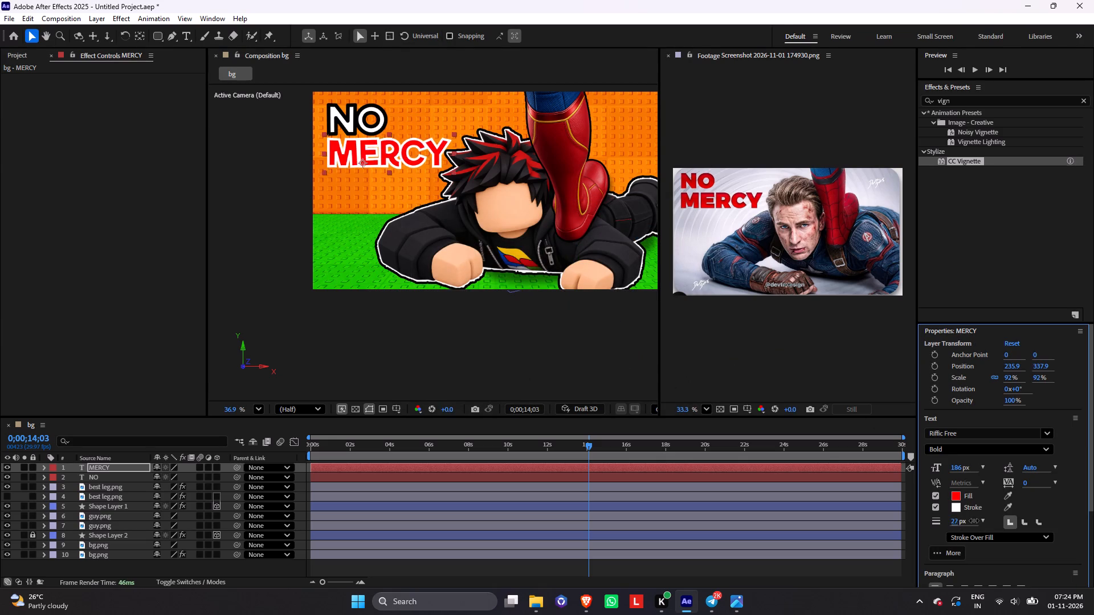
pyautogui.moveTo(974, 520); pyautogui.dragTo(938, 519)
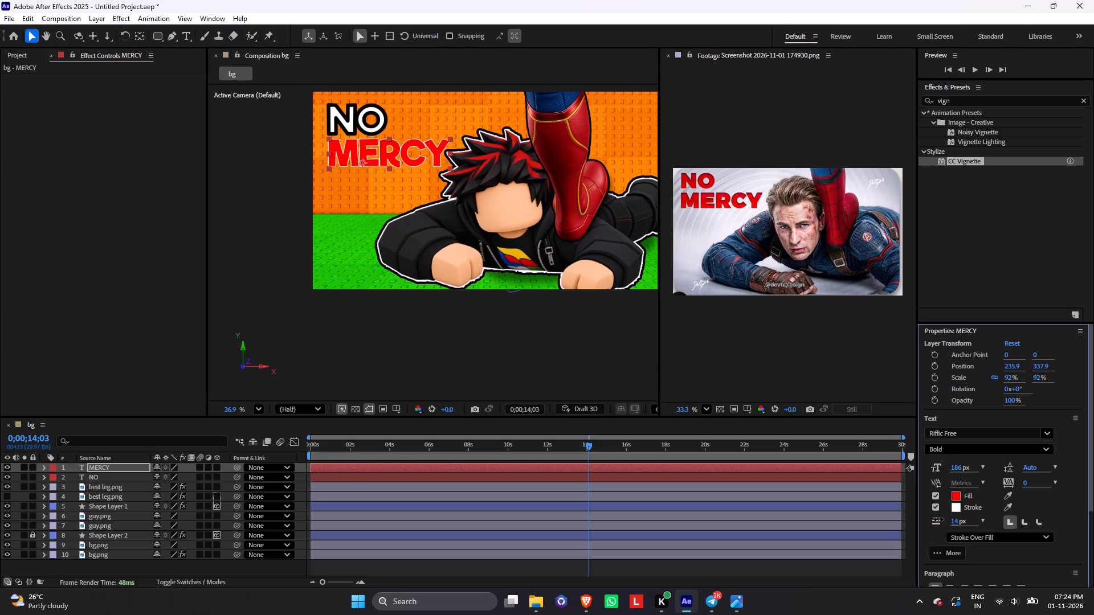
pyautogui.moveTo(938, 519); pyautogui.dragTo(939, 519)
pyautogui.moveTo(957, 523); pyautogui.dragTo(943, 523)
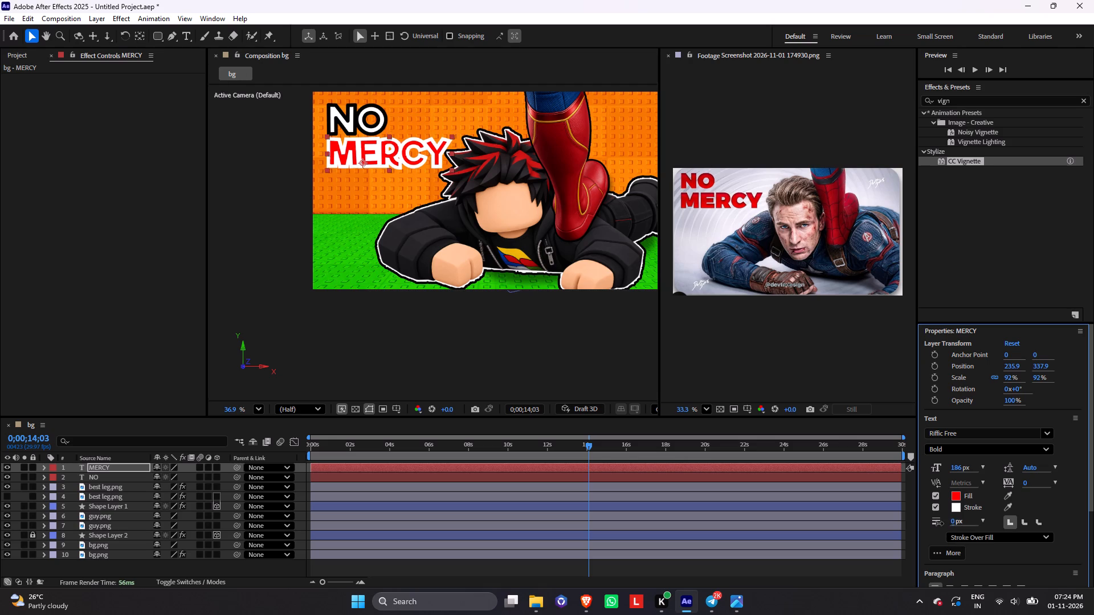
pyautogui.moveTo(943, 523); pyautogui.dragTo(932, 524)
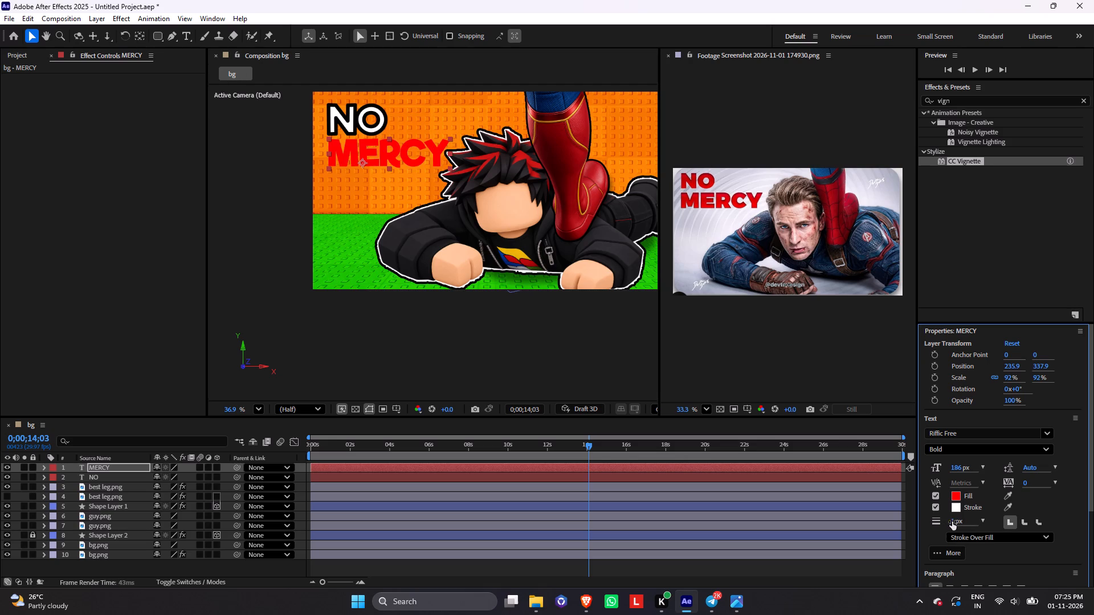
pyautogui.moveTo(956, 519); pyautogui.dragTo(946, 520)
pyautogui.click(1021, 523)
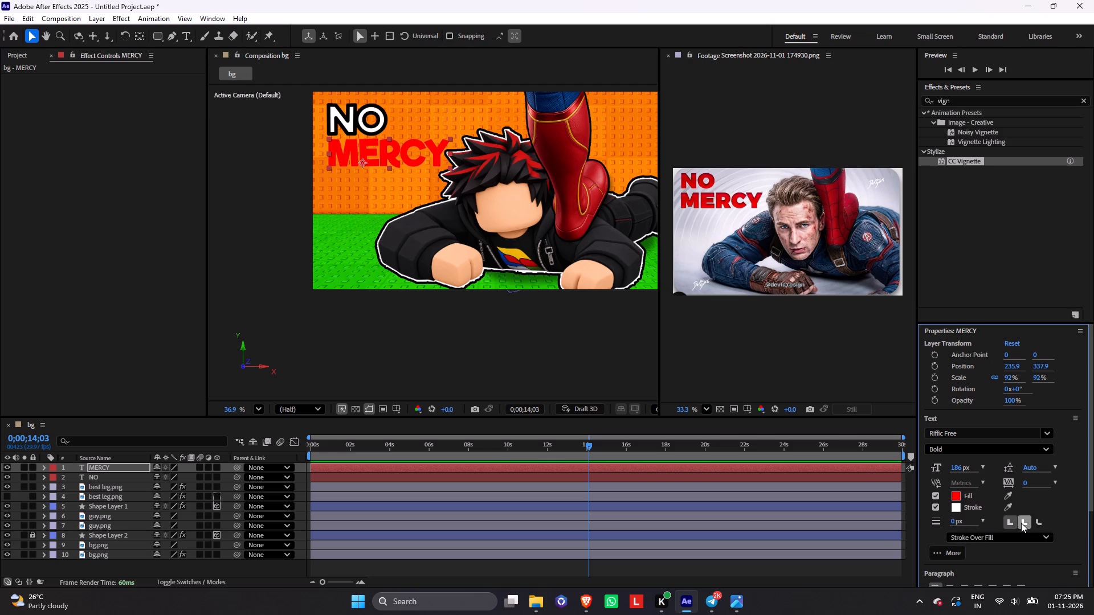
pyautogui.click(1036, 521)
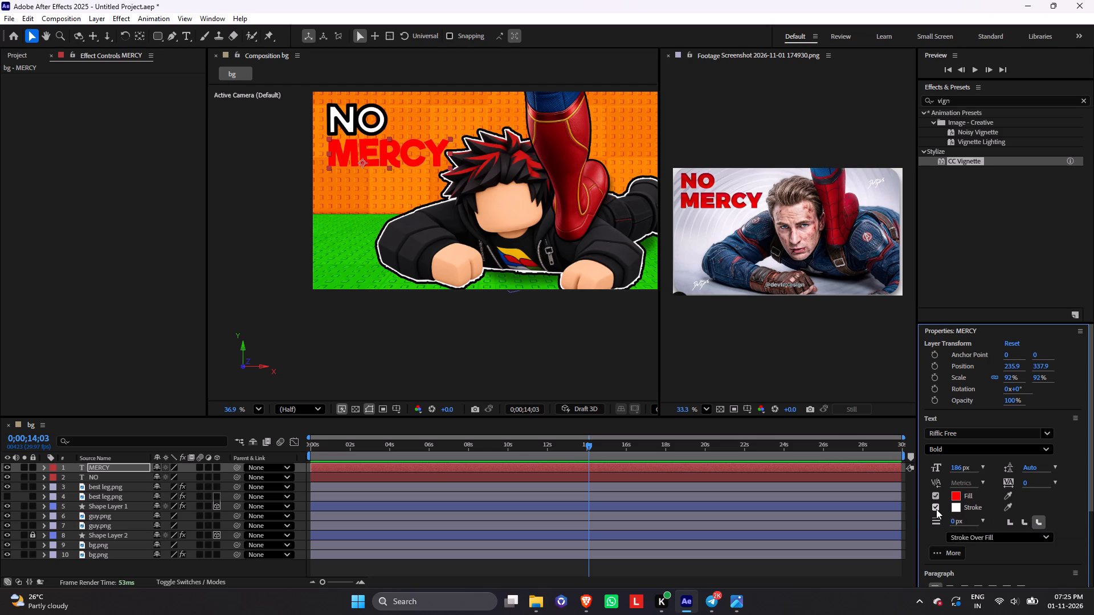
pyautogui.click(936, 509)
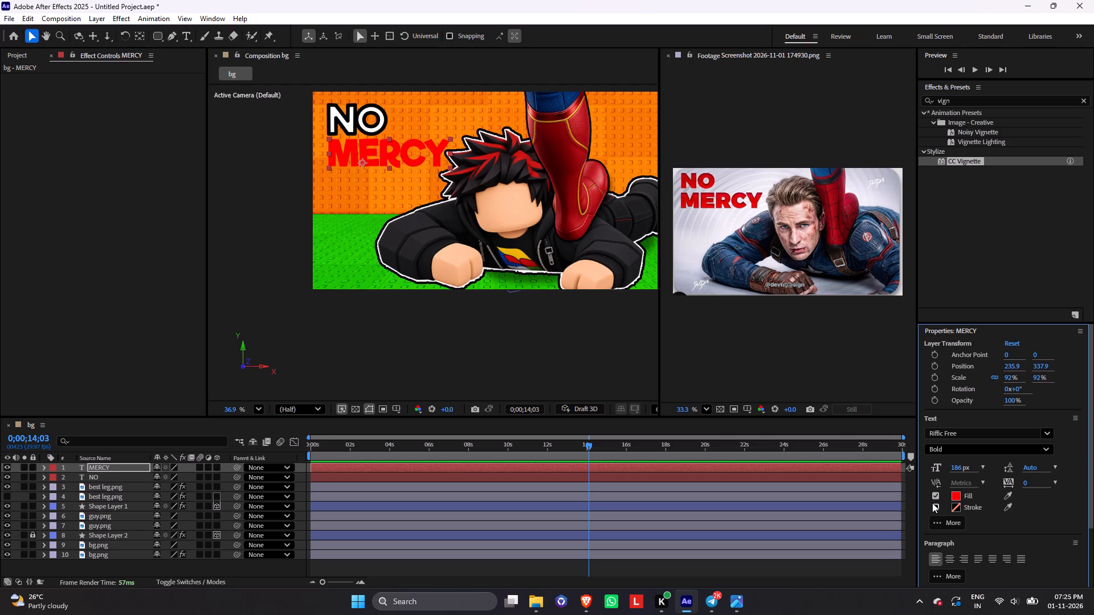
# Change the font of the MERCY text layer to Luckiest Guy.
pyautogui.click(1043, 431)
pyautogui.press('BackSpace')
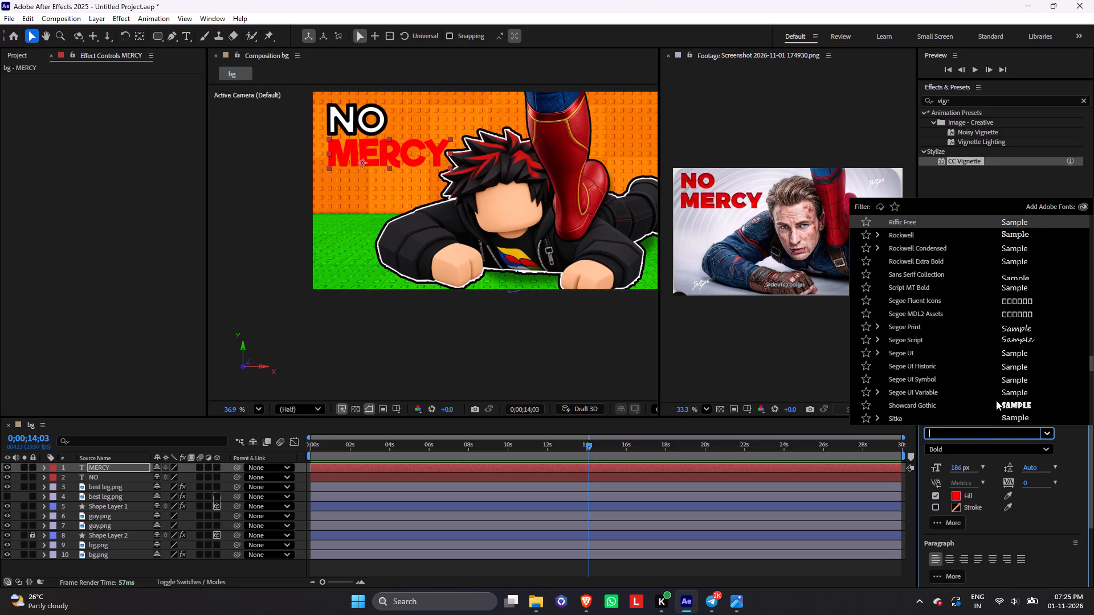
pyautogui.write('lucjk')
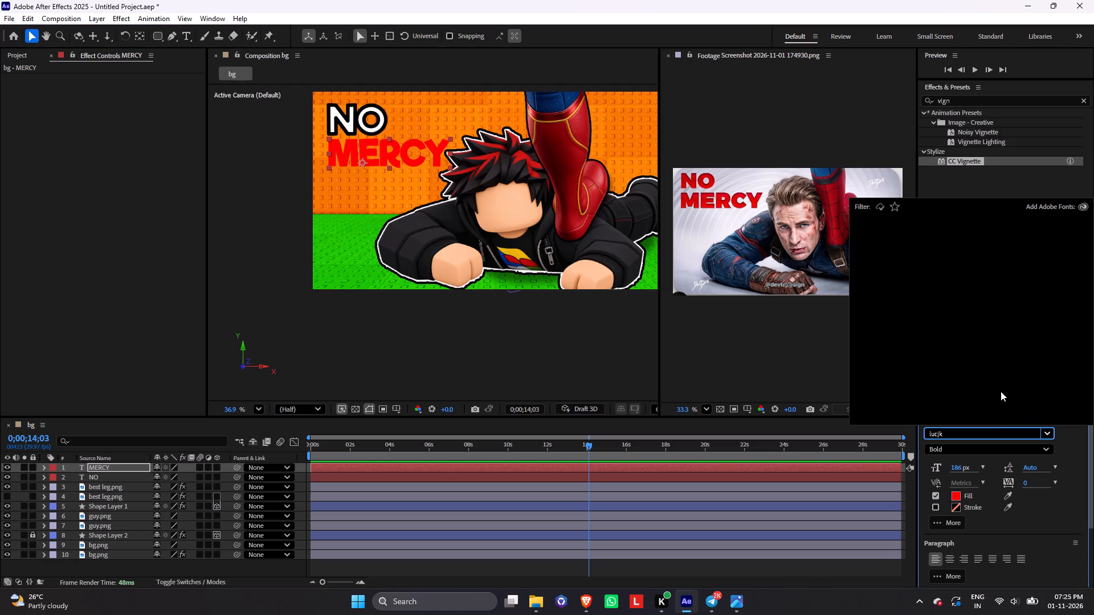
pyautogui.press('BackSpace')
pyautogui.press('BackSpace')
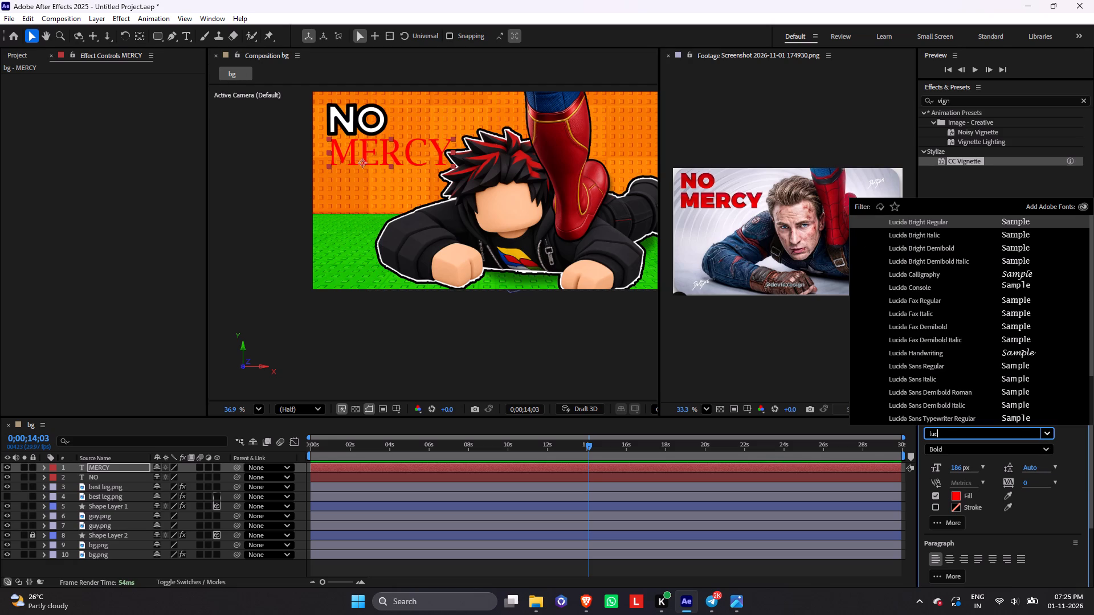
pyautogui.write('kies')
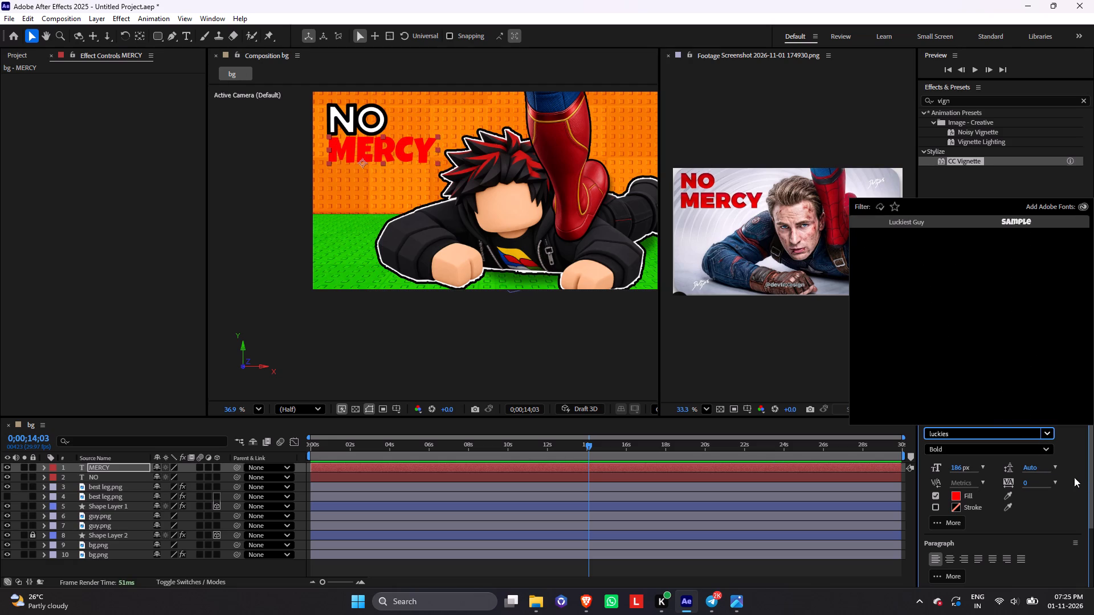
pyautogui.click(940, 223)
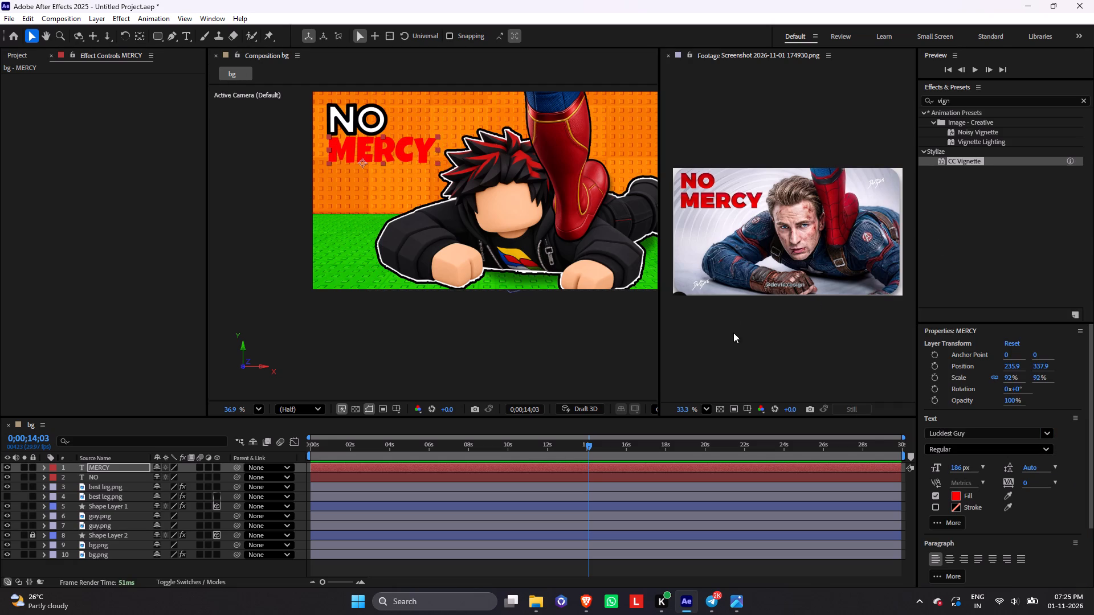
# Add a 14 px black stroke to the MERCY text layer.
pyautogui.click(733, 472)
pyautogui.click(703, 461)
pyautogui.click(698, 469)
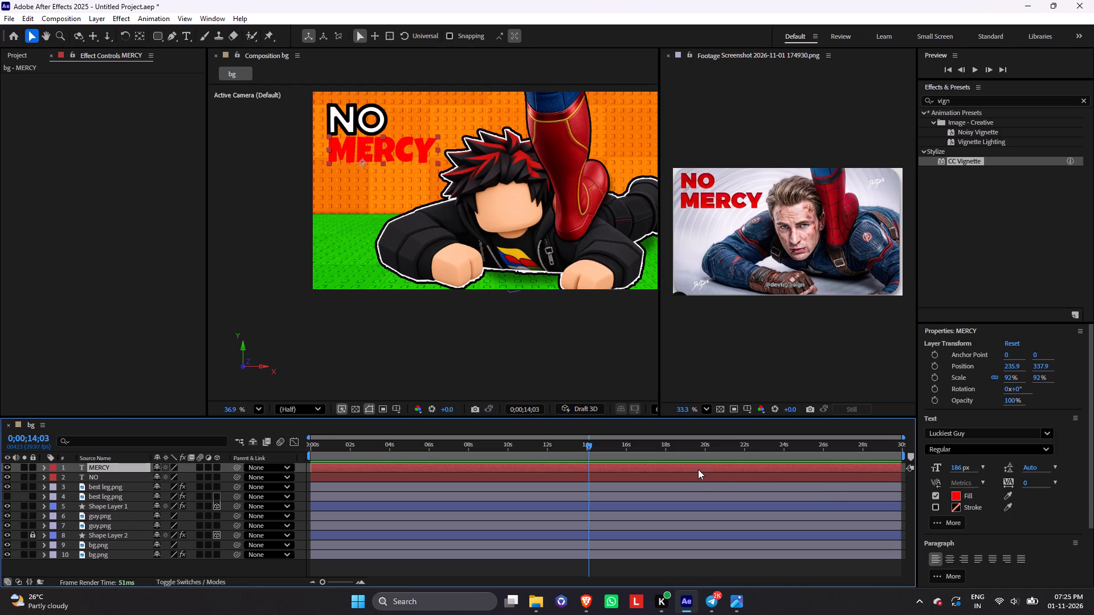
pyautogui.click(697, 476)
pyautogui.click(697, 466)
pyautogui.click(937, 506)
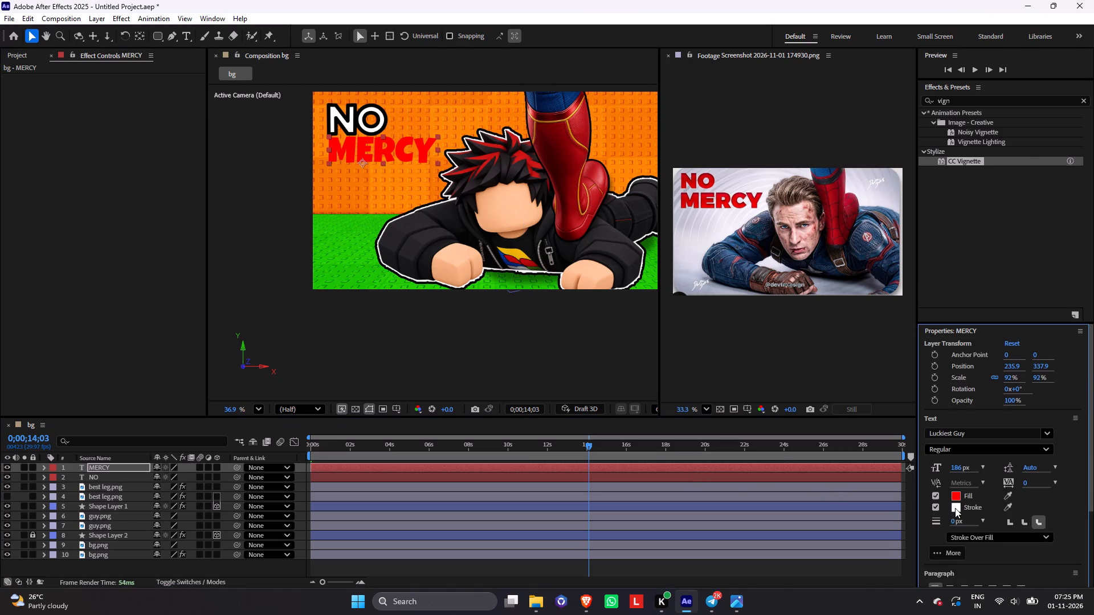
pyautogui.click(955, 508)
pyautogui.moveTo(522, 274); pyautogui.dragTo(562, 393)
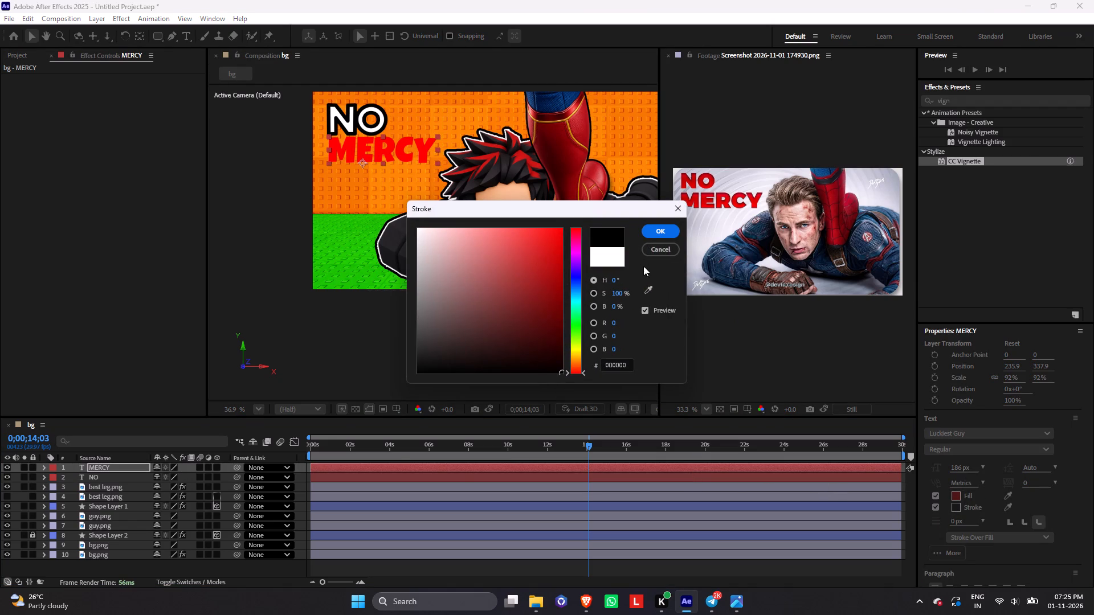
pyautogui.click(651, 234)
pyautogui.moveTo(956, 520); pyautogui.dragTo(969, 522)
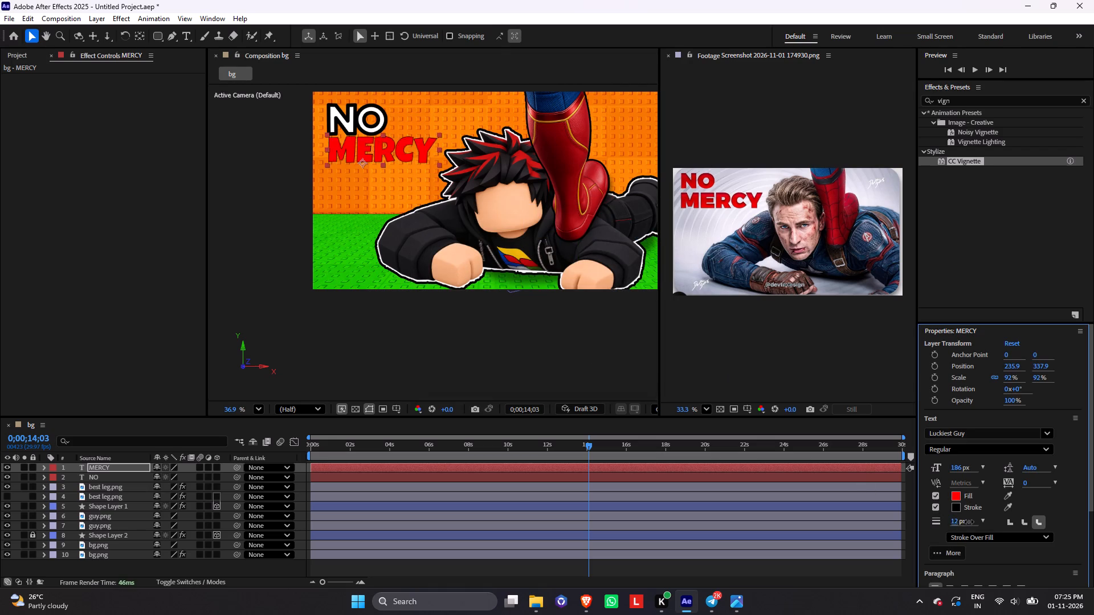
pyautogui.moveTo(969, 522); pyautogui.dragTo(963, 523)
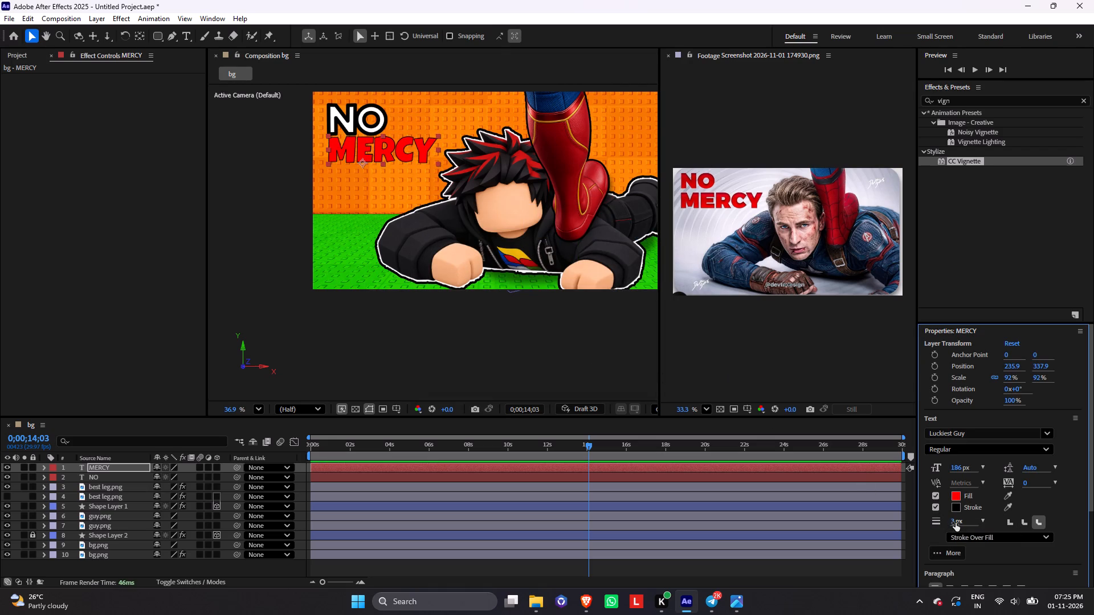
pyautogui.moveTo(956, 523); pyautogui.dragTo(965, 523)
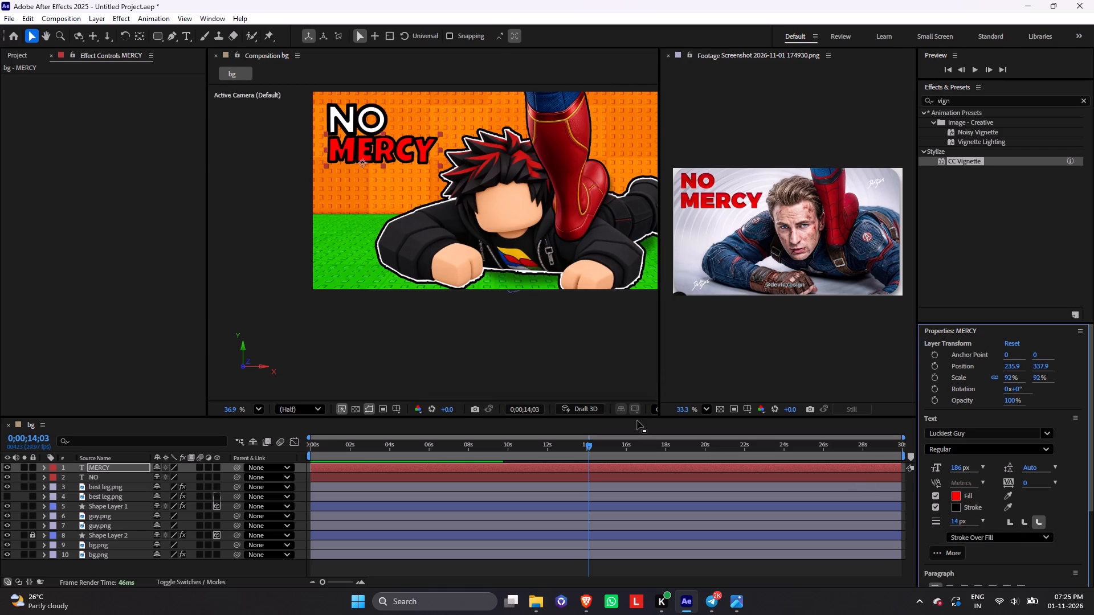
# Move the MERCY text slightly down beneath NO, to a position of about 230.5, 359.5.
pyautogui.click(409, 153)
pyautogui.click(372, 228)
pyautogui.click(396, 143)
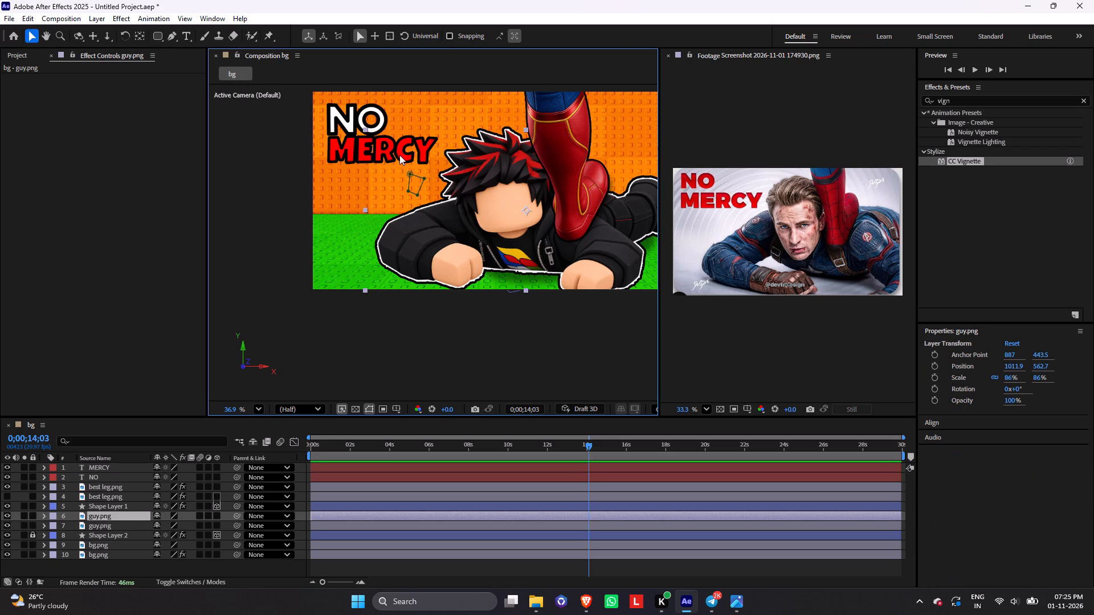
pyautogui.click(555, 474)
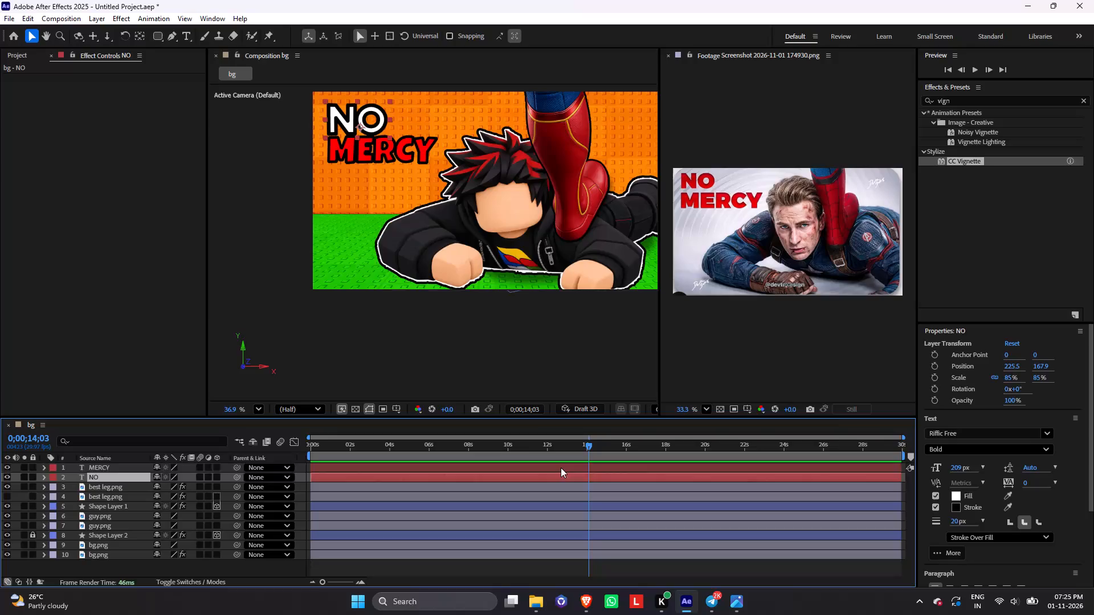
pyautogui.click(561, 468)
pyautogui.click(397, 151)
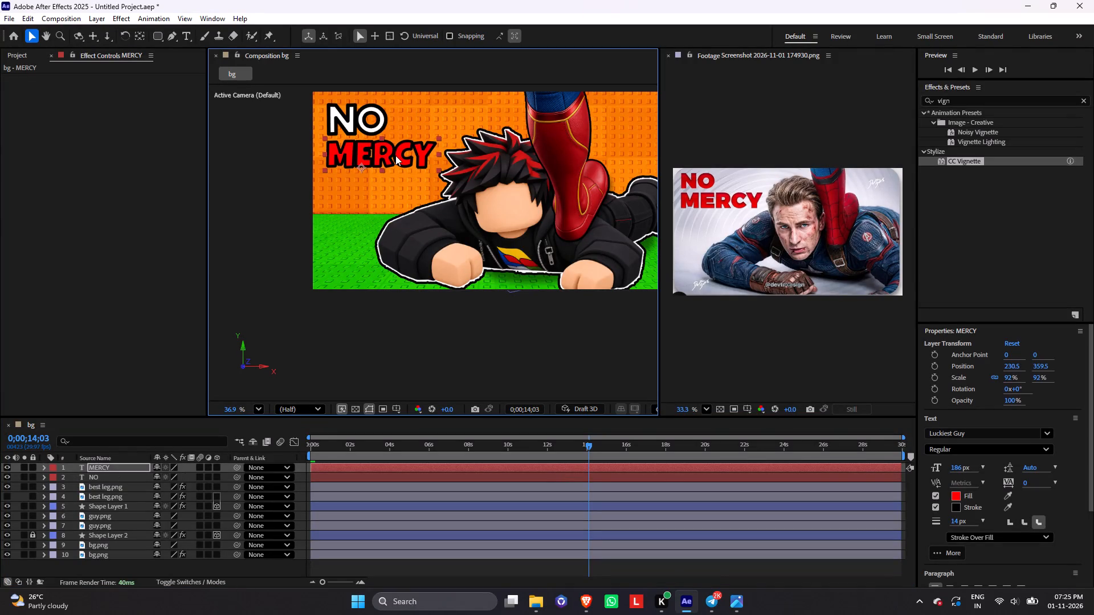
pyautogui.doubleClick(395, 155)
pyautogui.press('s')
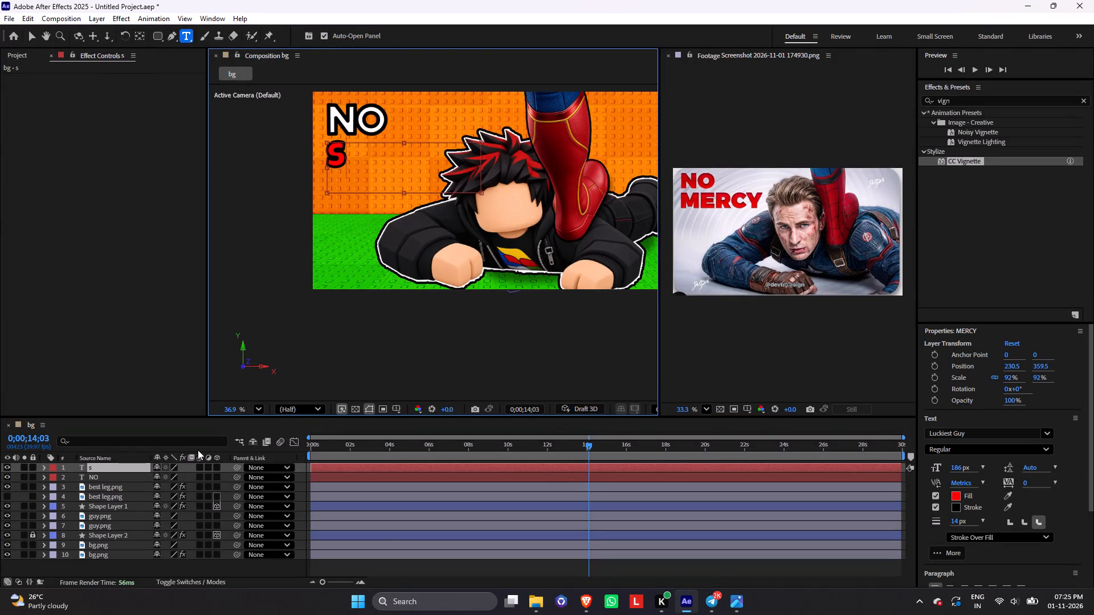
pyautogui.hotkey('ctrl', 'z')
# Scale the MERCY text layer to 103%.
pyautogui.click(391, 536)
pyautogui.click(138, 469)
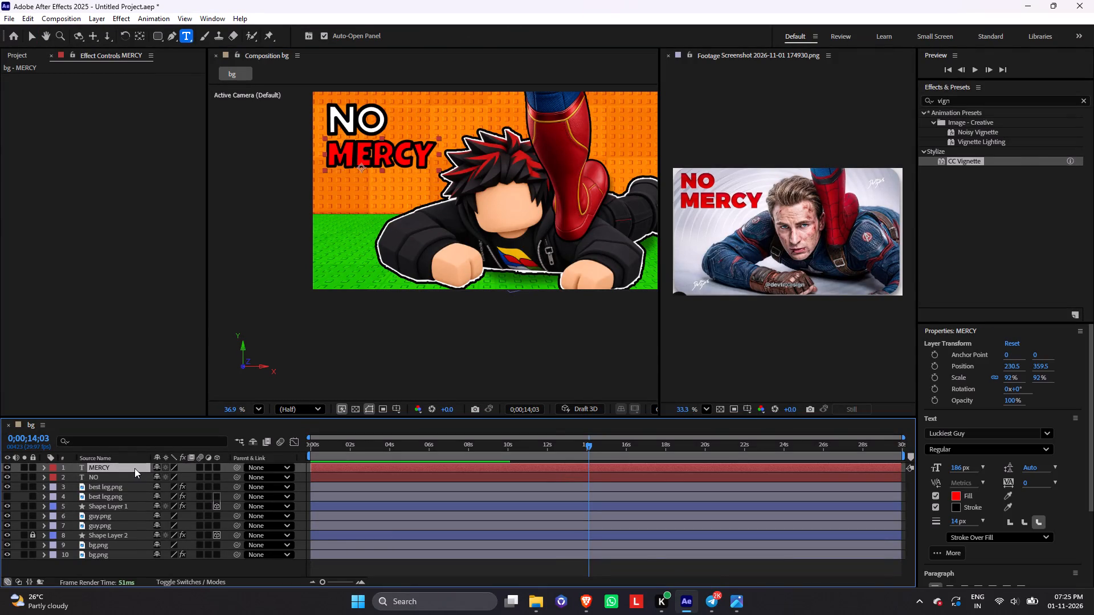
pyautogui.doubleClick(123, 469)
pyautogui.click(360, 540)
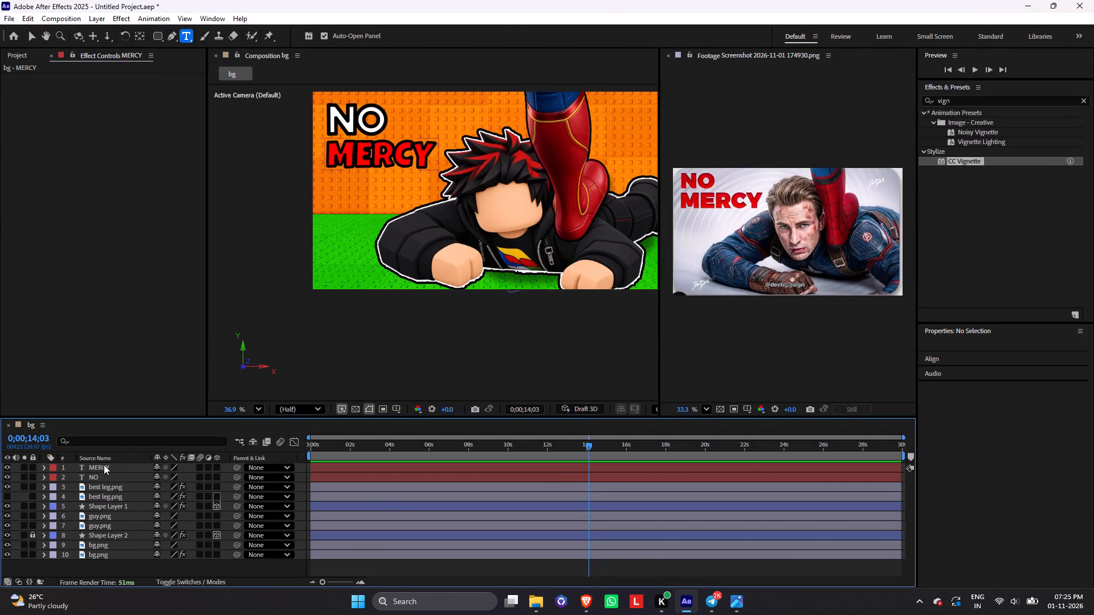
pyautogui.click(104, 465)
pyautogui.press('s')
pyautogui.doubleClick(126, 468)
pyautogui.moveTo(169, 479); pyautogui.dragTo(175, 479)
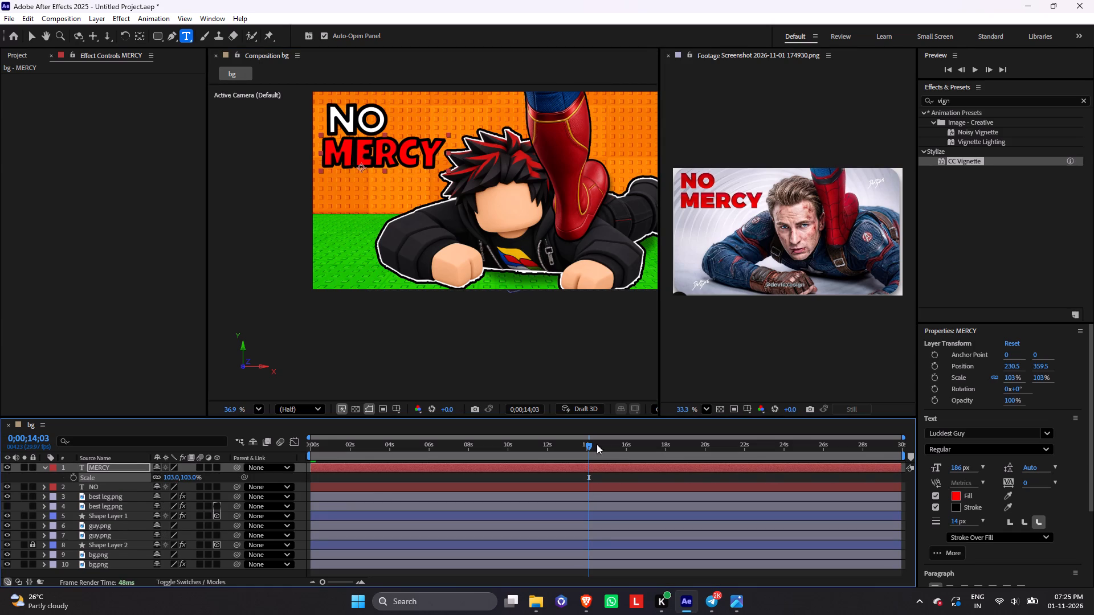
pyautogui.doubleClick(455, 472)
pyautogui.doubleClick(460, 468)
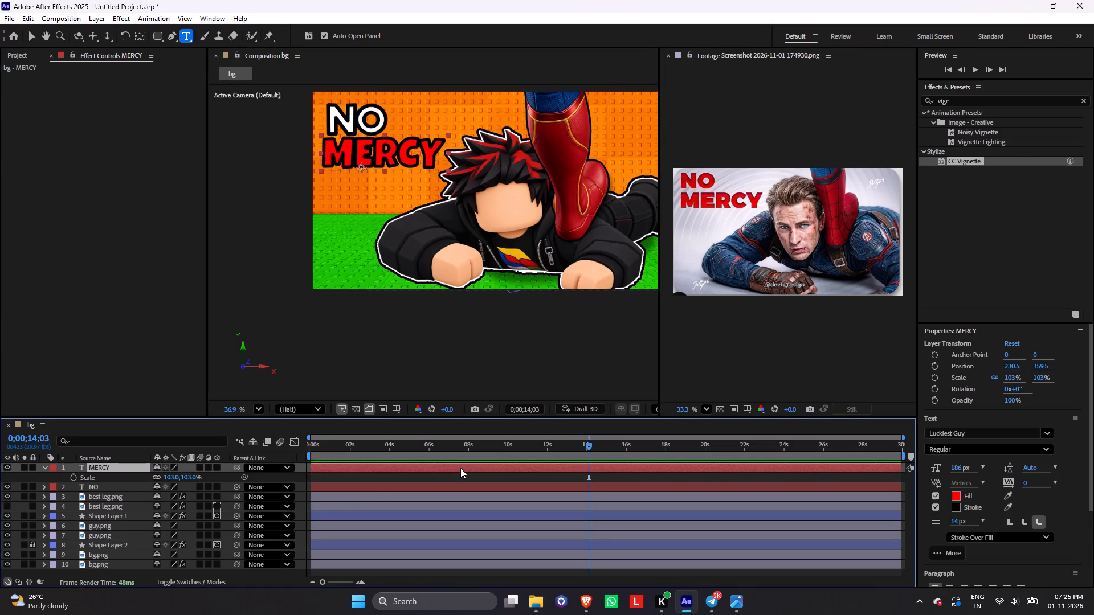
pyautogui.doubleClick(632, 462)
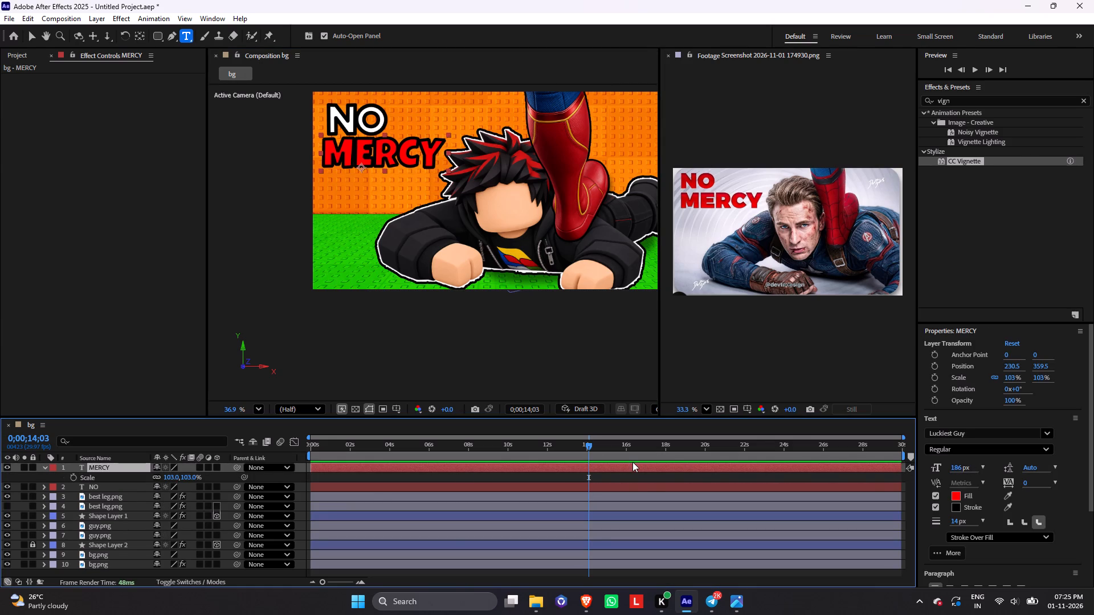
pyautogui.click(632, 462)
# Change the font of the NO text layer to Luckiest Guy.
pyautogui.press('v')
pyautogui.click(362, 116)
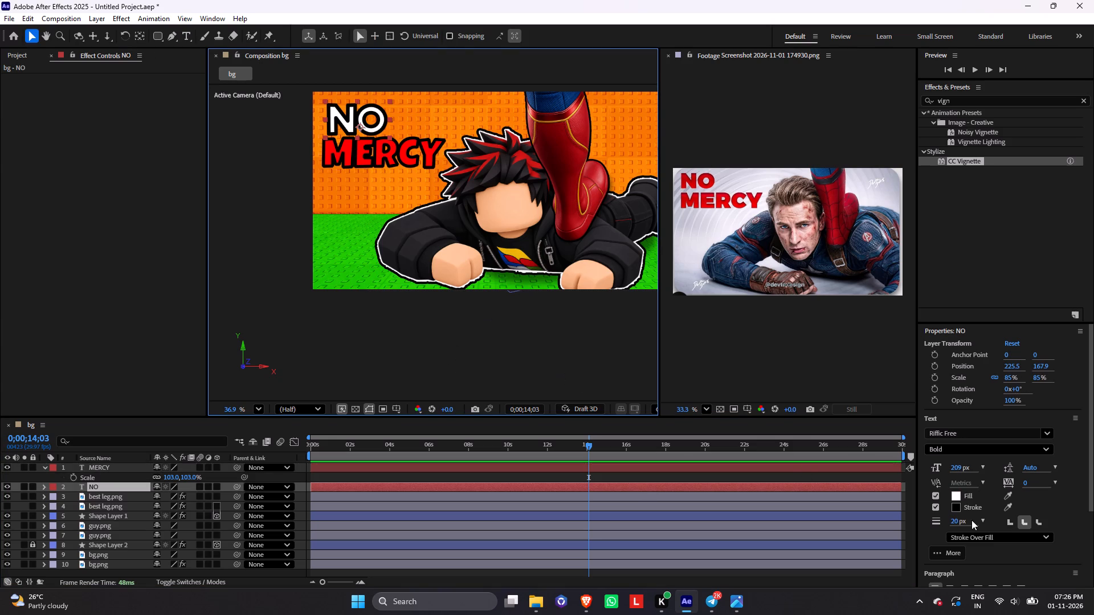
pyautogui.click(986, 436)
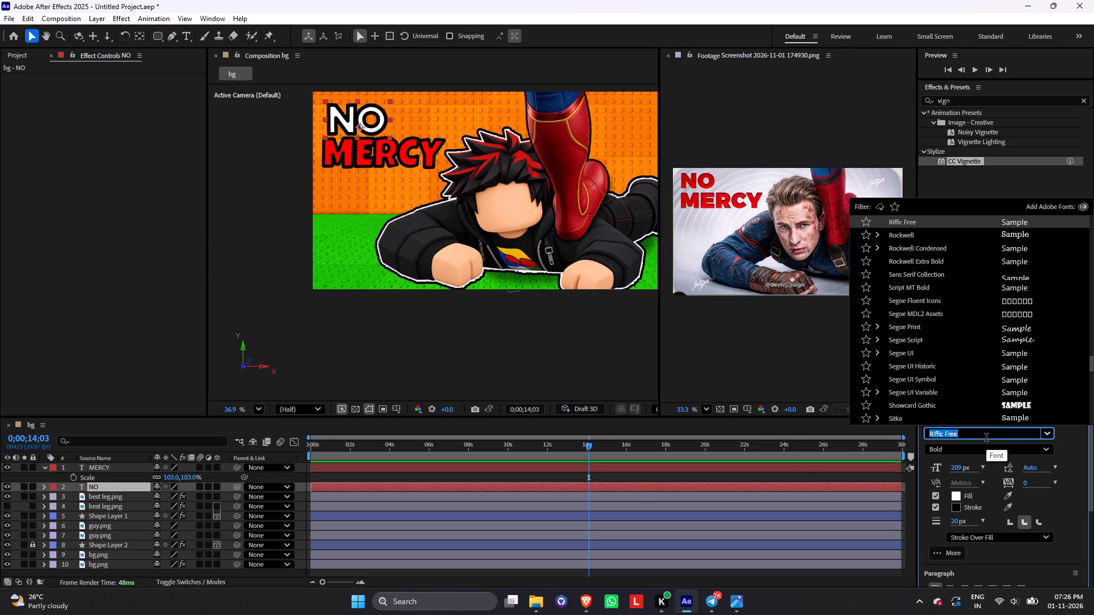
pyautogui.press('BackSpace')
pyautogui.write('luck')
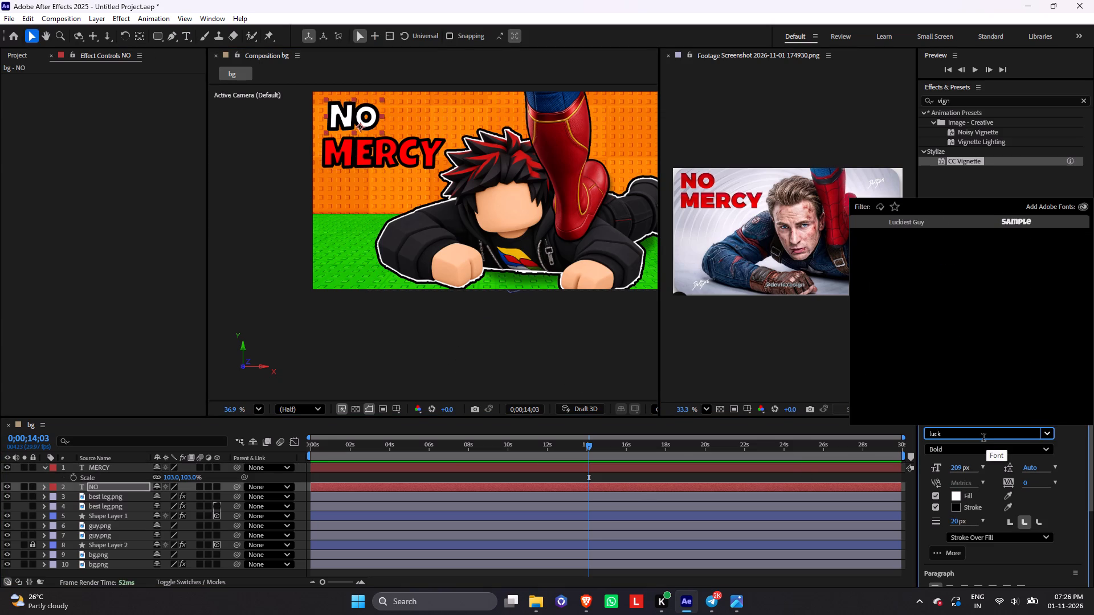
pyautogui.click(889, 222)
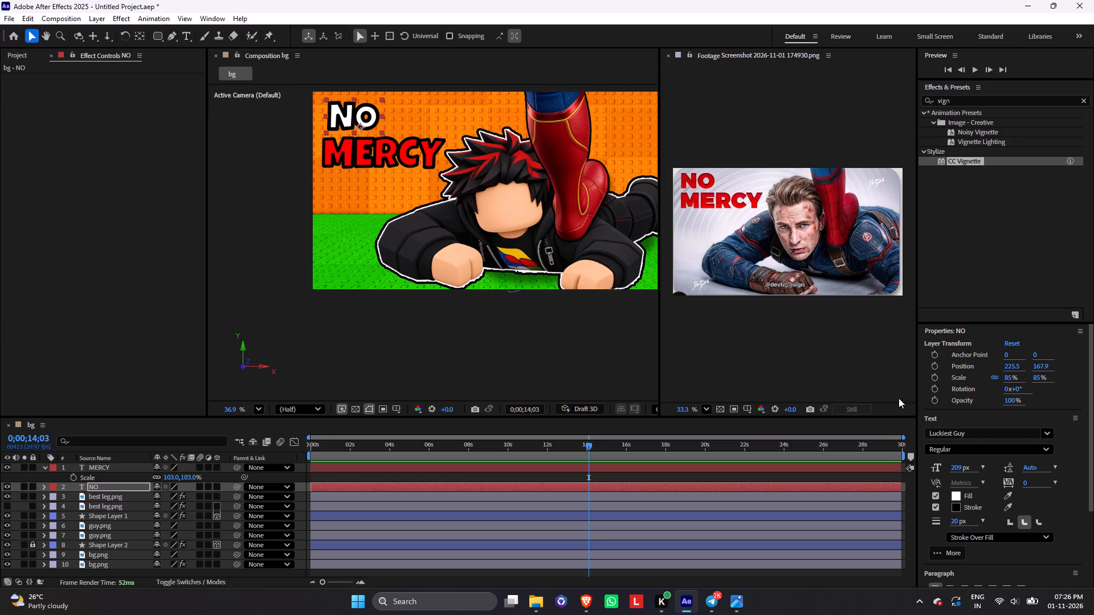
# Increase the font size of the NO text layer to 255 px.
pyautogui.moveTo(960, 468); pyautogui.dragTo(968, 468)
pyautogui.doubleClick(379, 489)
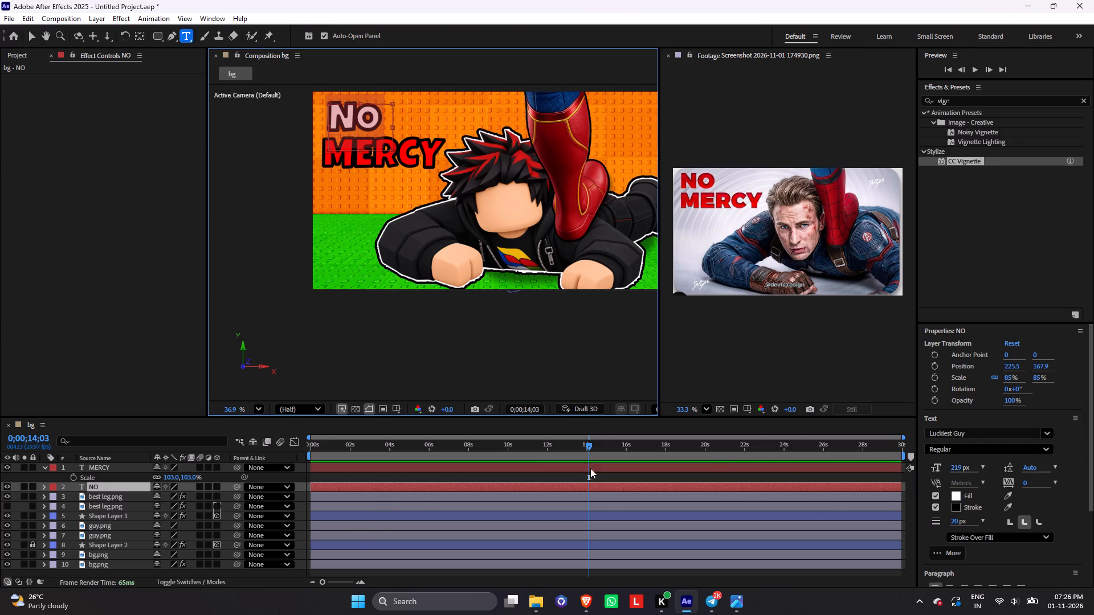
pyautogui.moveTo(961, 468); pyautogui.dragTo(982, 466)
pyautogui.click(746, 531)
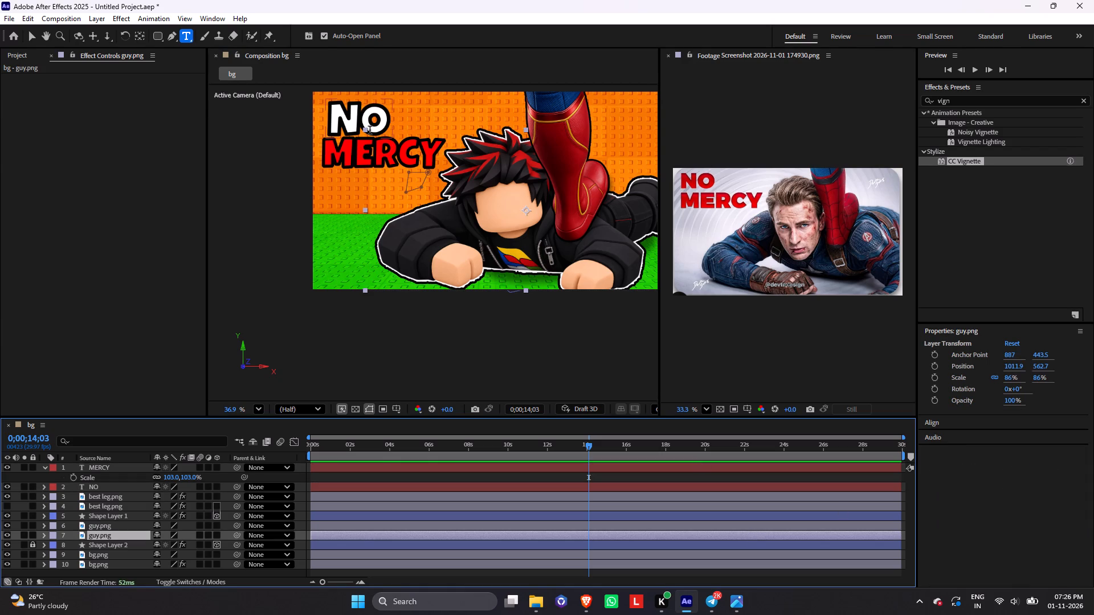
# Move the NO text closer to the upper-left corner of the composition, above MERCY, and clear the layer selection.
pyautogui.press('v')
pyautogui.click(375, 117)
pyautogui.moveTo(376, 118); pyautogui.dragTo(372, 114)
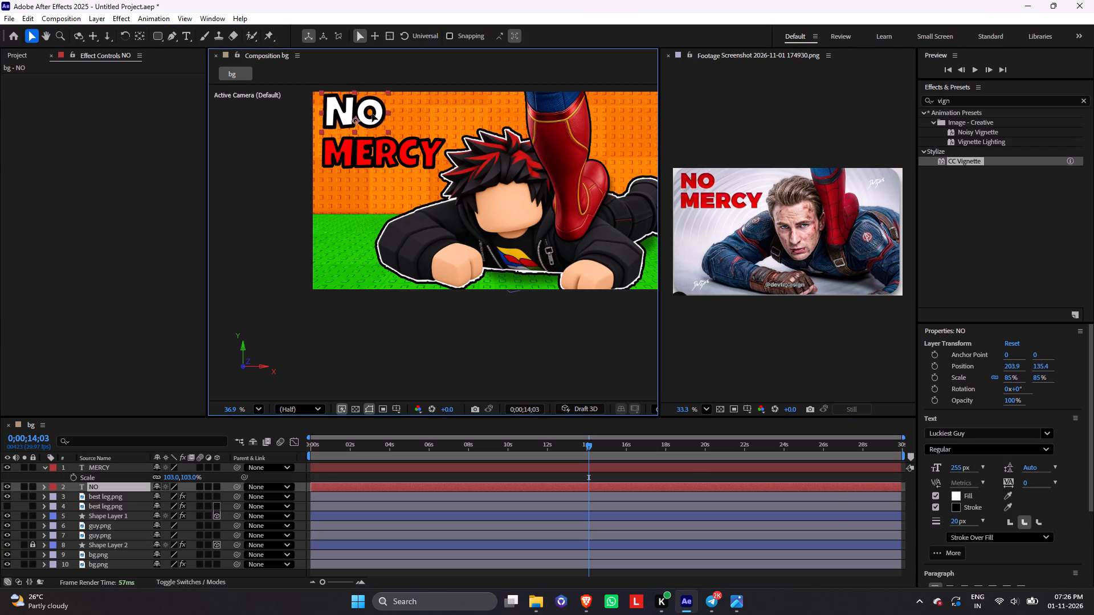
pyautogui.moveTo(372, 114); pyautogui.dragTo(371, 114)
pyautogui.click(383, 145)
pyautogui.click(373, 223)
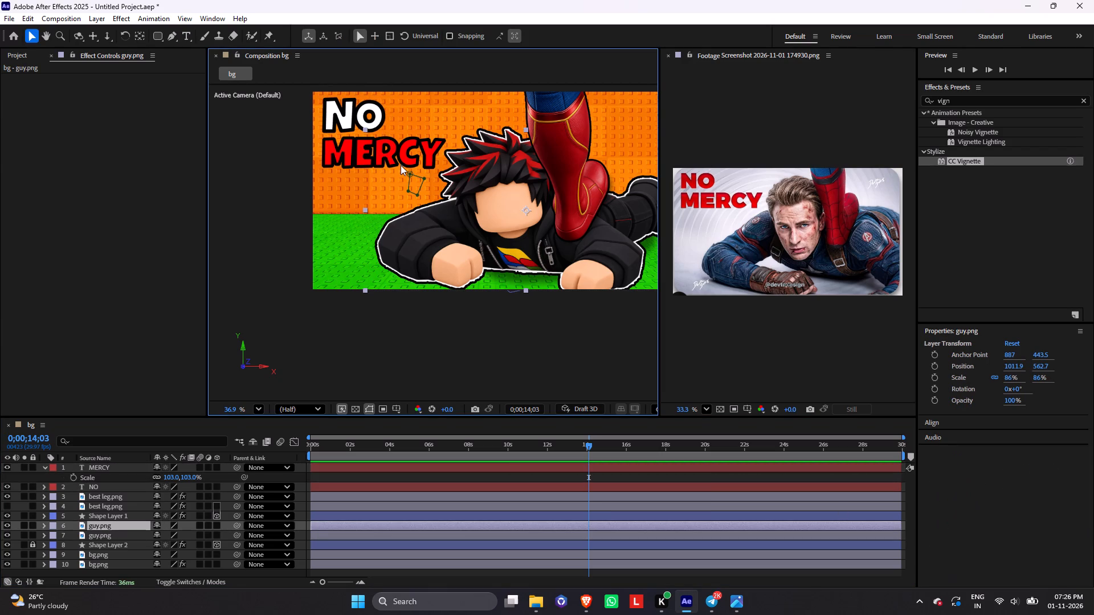
pyautogui.click(79, 311)
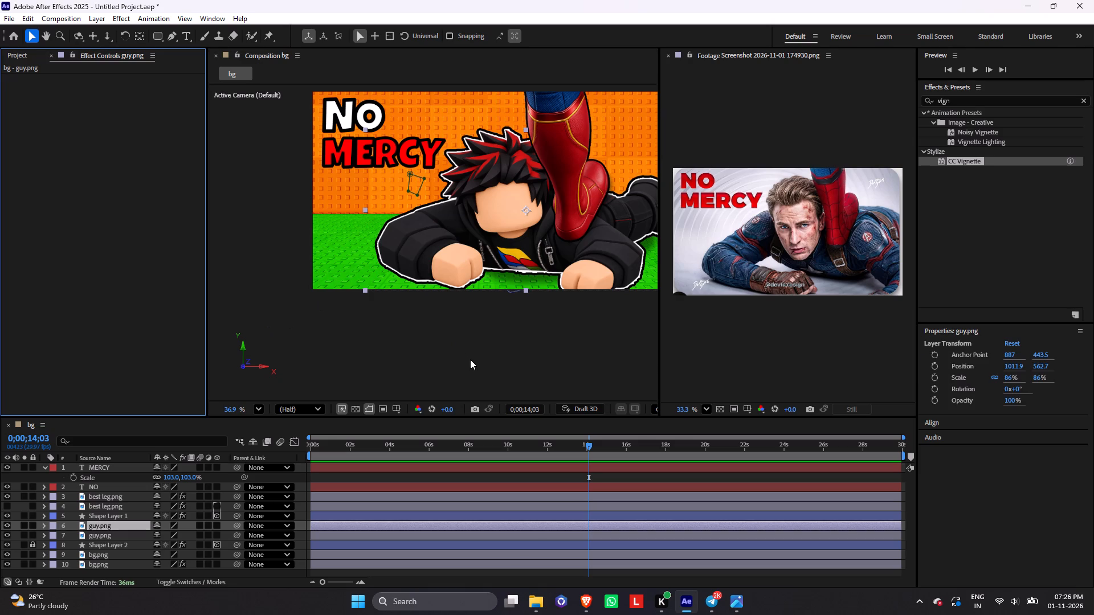
pyautogui.click(470, 360)
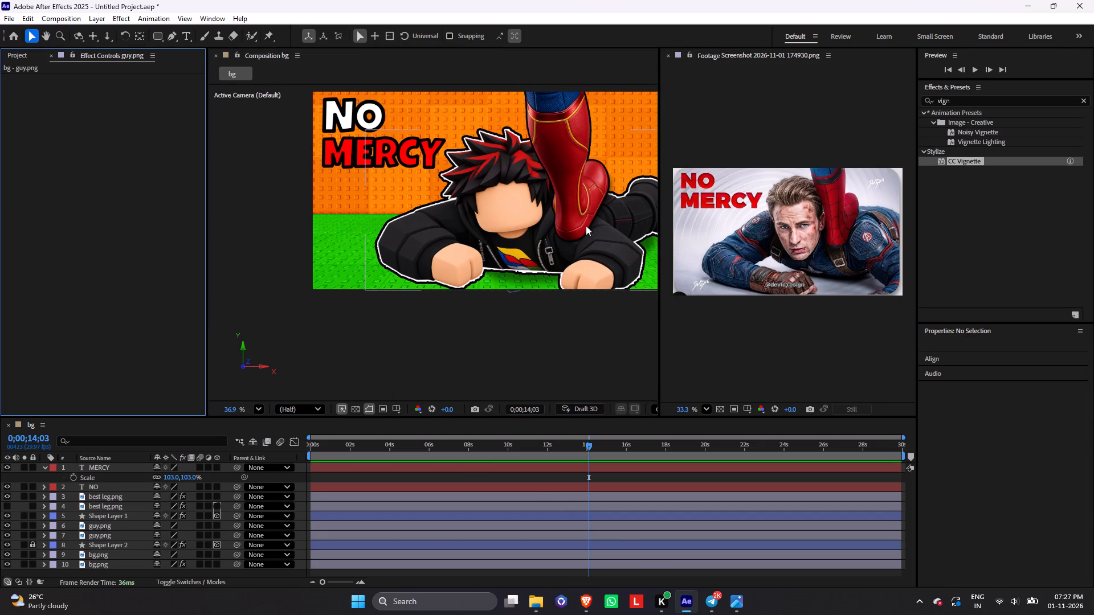
pyautogui.click(586, 225)
pyautogui.click(575, 215)
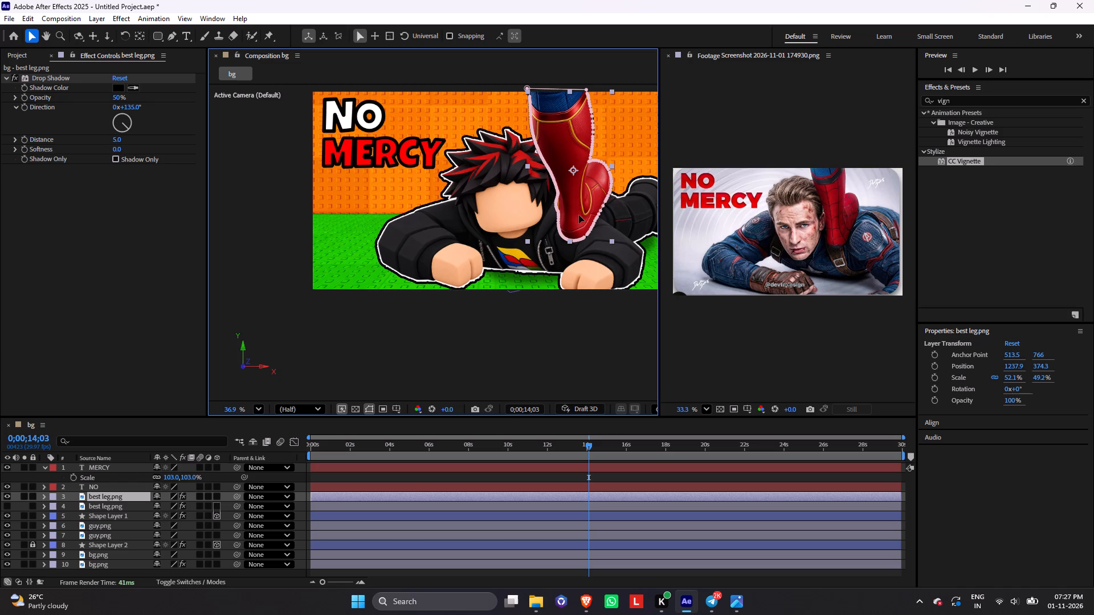
pyautogui.click(815, 364)
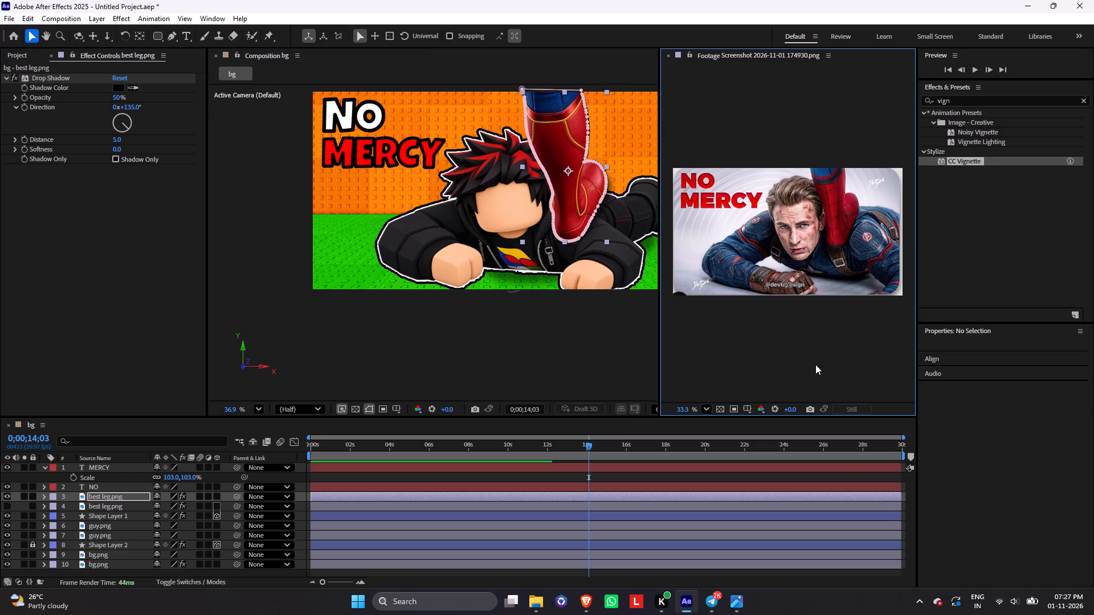
pyautogui.click(179, 363)
pyautogui.click(439, 403)
# Collapse the MERCY text layer's properties in the timeline.
pyautogui.click(556, 489)
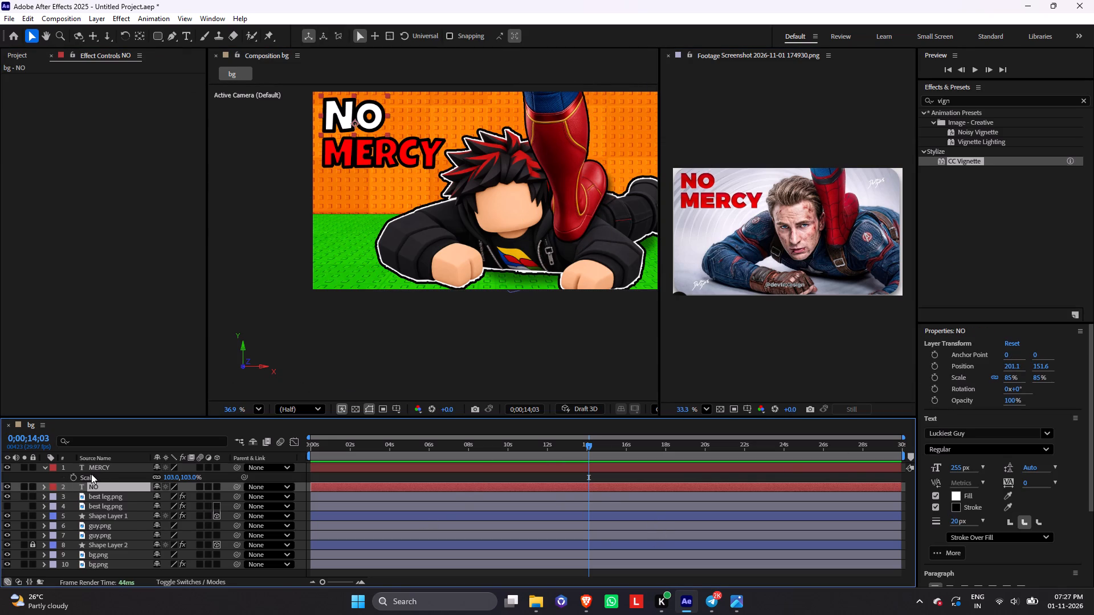
pyautogui.click(43, 487)
pyautogui.click(46, 485)
pyautogui.click(48, 464)
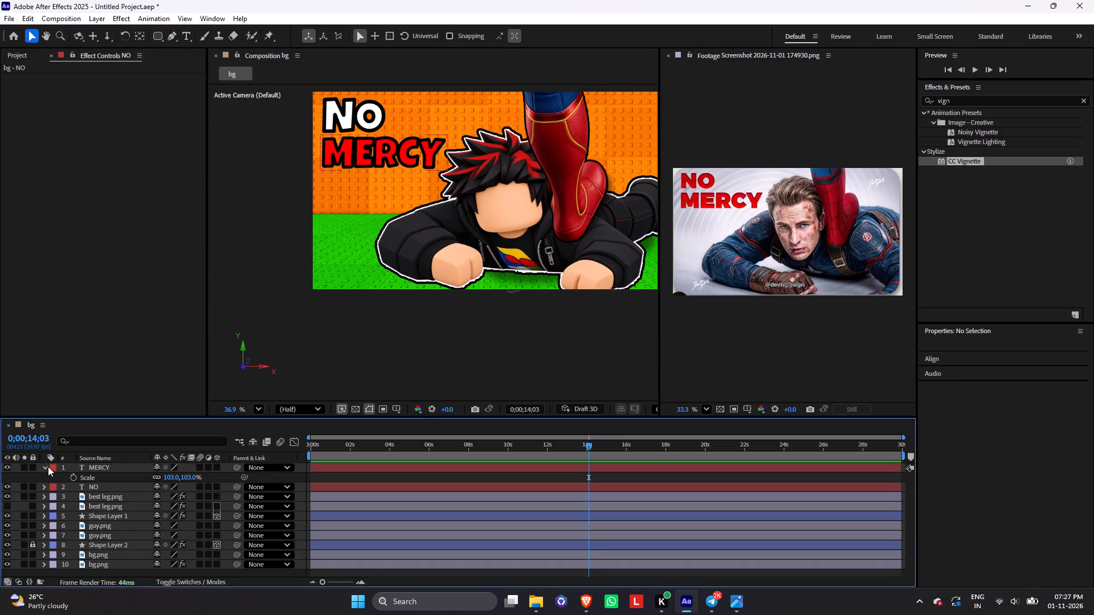
pyautogui.click(46, 464)
# Toggle the visibility of the lower best leg.png layer to compare the leg with and without its white outline.
pyautogui.click(89, 489)
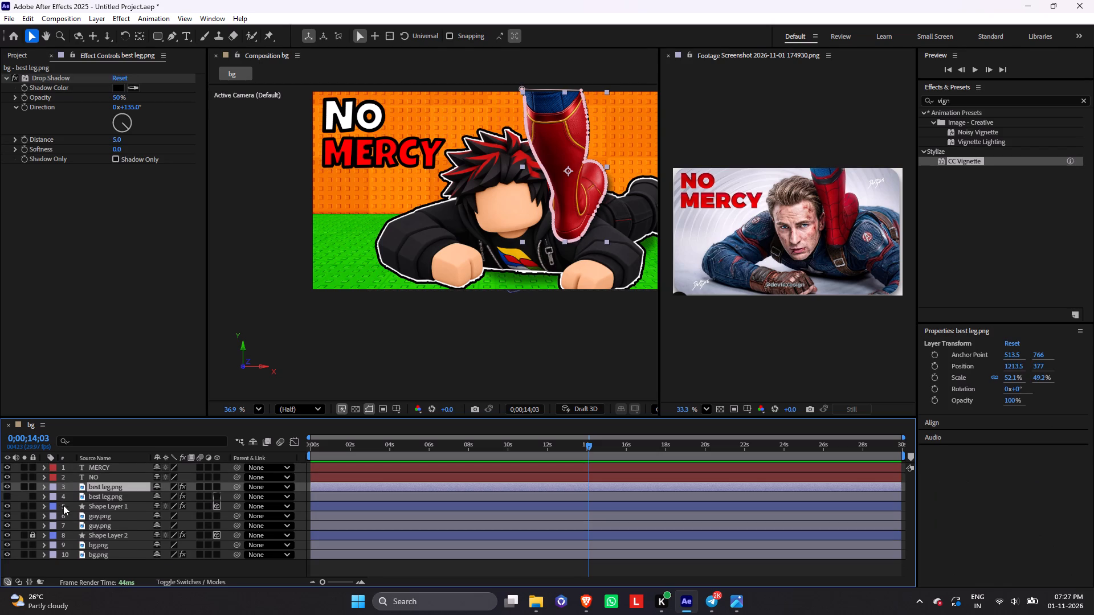
pyautogui.click(8, 496)
pyautogui.click(96, 382)
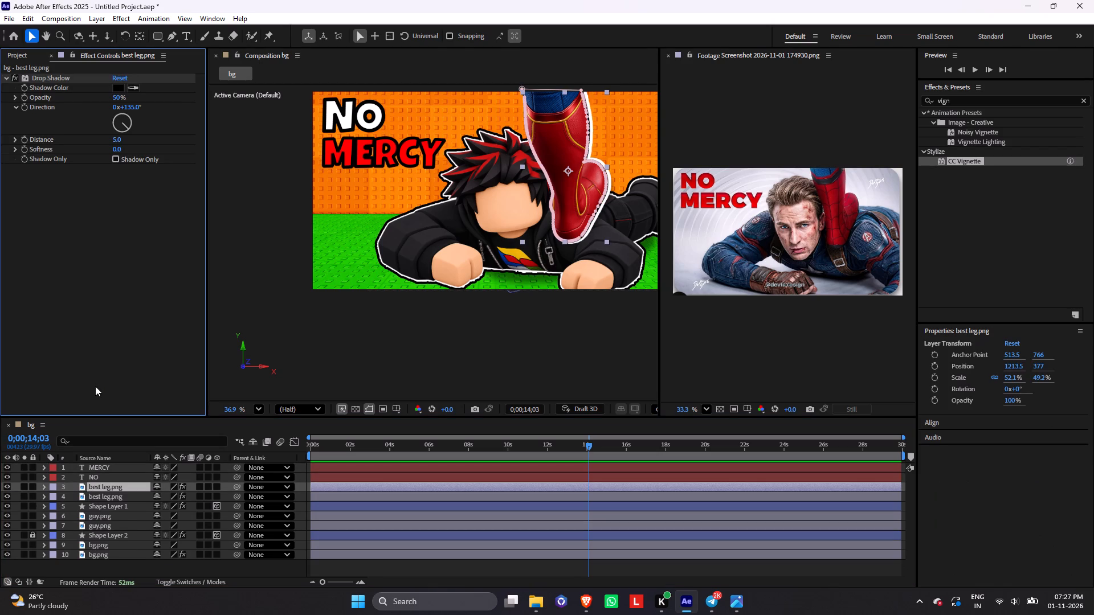
pyautogui.click(459, 385)
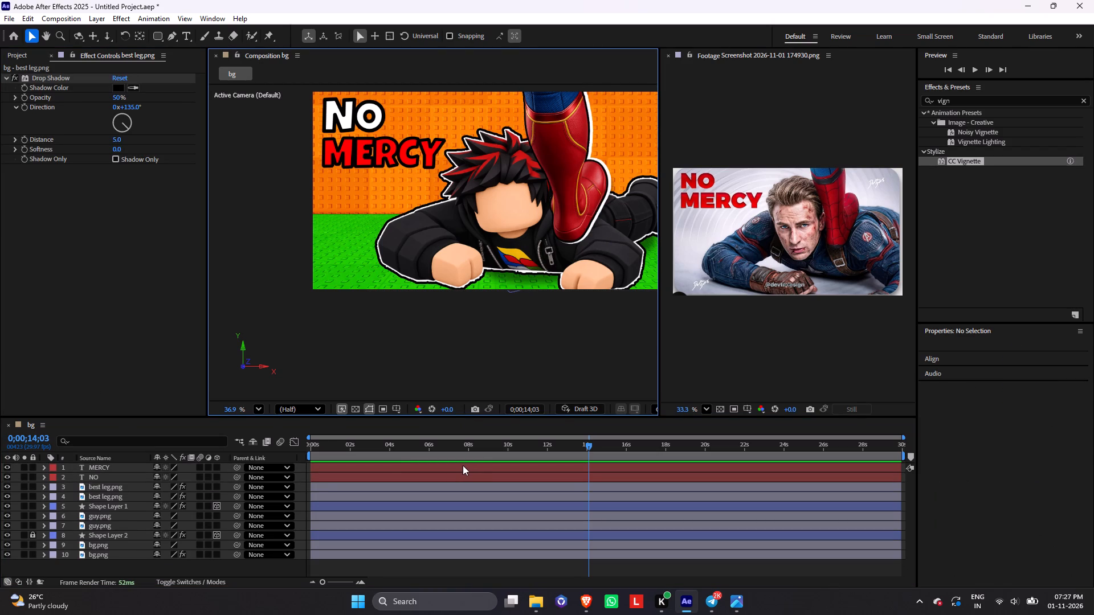
pyautogui.click(126, 499)
pyautogui.click(3, 495)
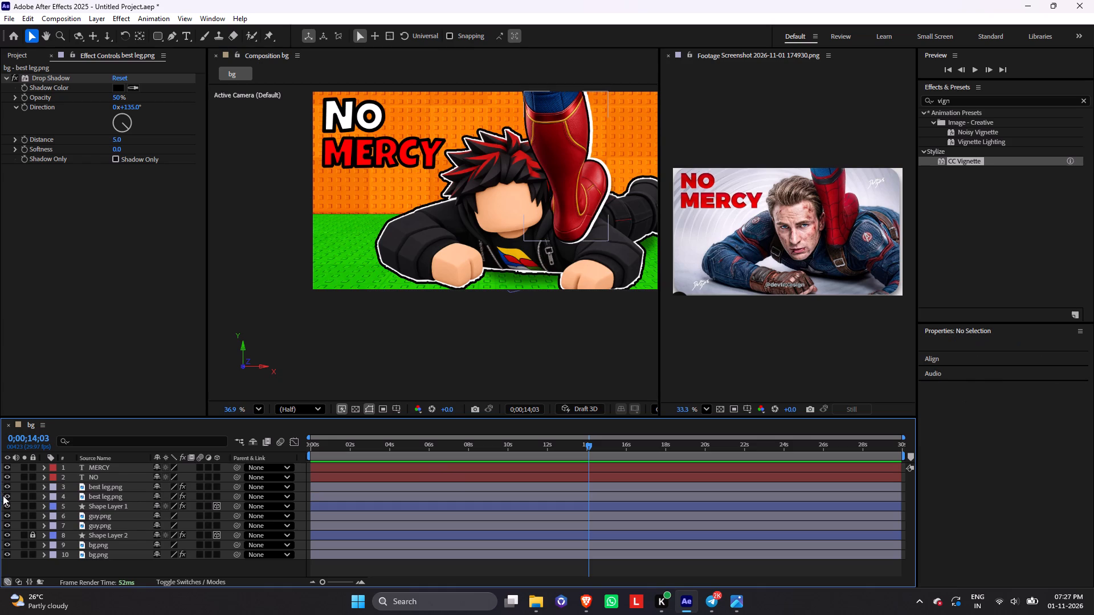
pyautogui.click(88, 499)
pyautogui.click(8, 498)
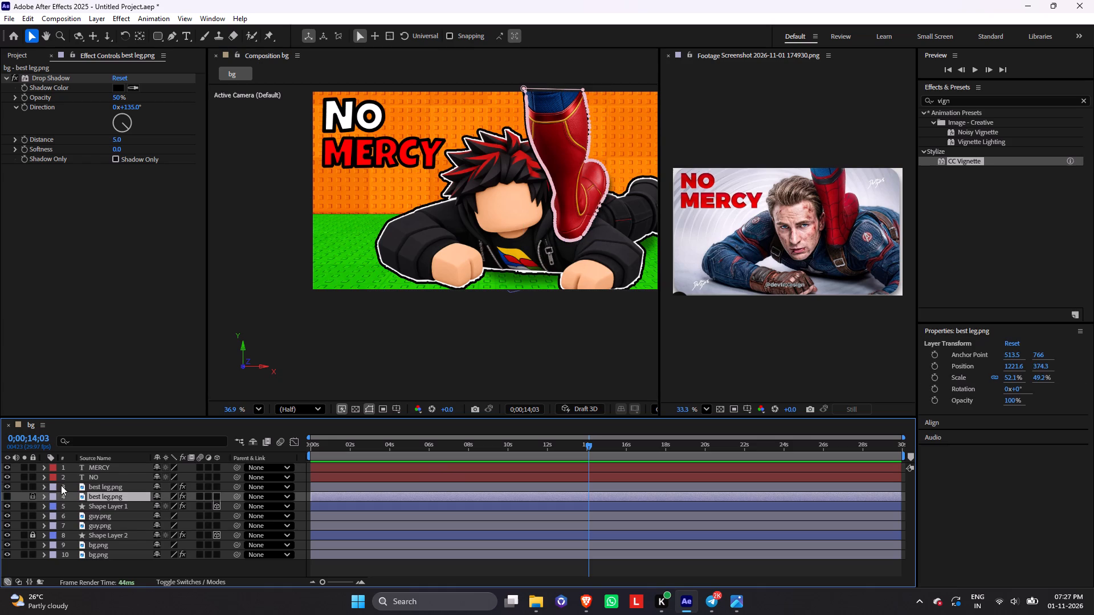
pyautogui.click(108, 425)
pyautogui.click(409, 564)
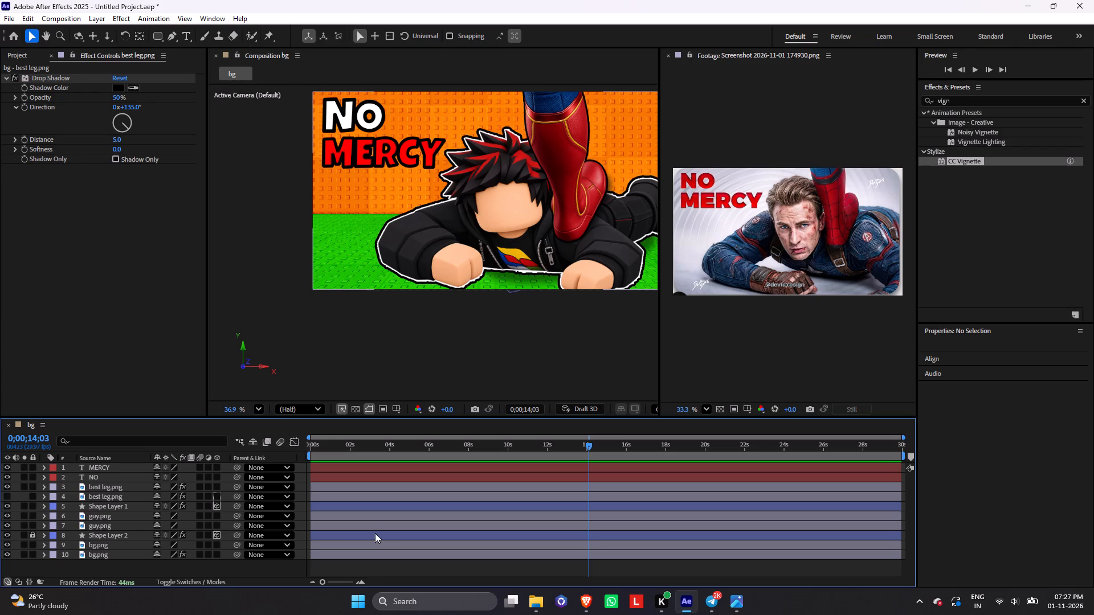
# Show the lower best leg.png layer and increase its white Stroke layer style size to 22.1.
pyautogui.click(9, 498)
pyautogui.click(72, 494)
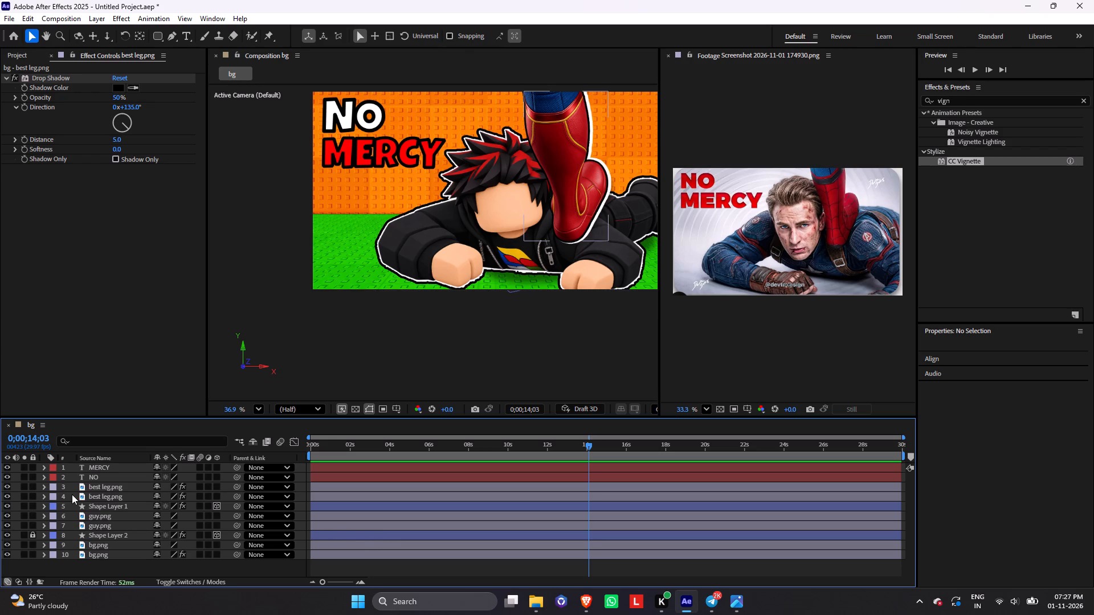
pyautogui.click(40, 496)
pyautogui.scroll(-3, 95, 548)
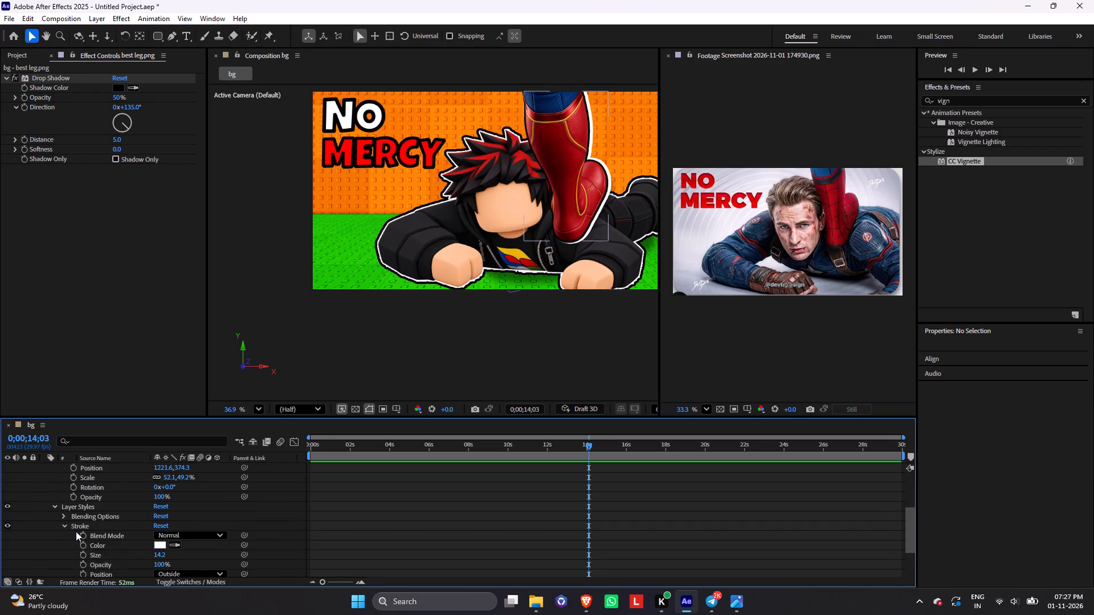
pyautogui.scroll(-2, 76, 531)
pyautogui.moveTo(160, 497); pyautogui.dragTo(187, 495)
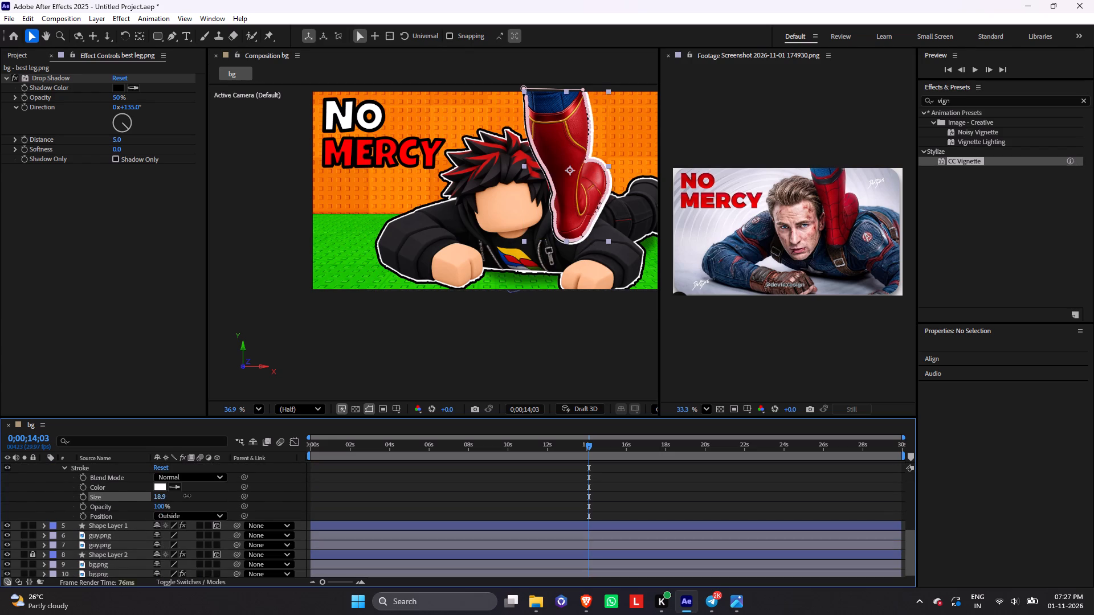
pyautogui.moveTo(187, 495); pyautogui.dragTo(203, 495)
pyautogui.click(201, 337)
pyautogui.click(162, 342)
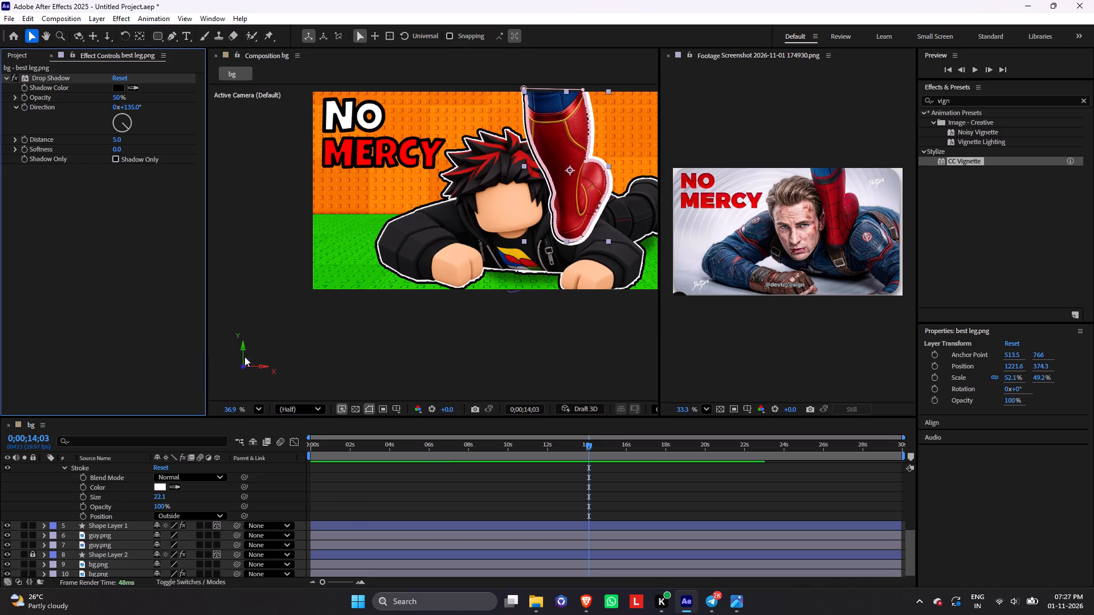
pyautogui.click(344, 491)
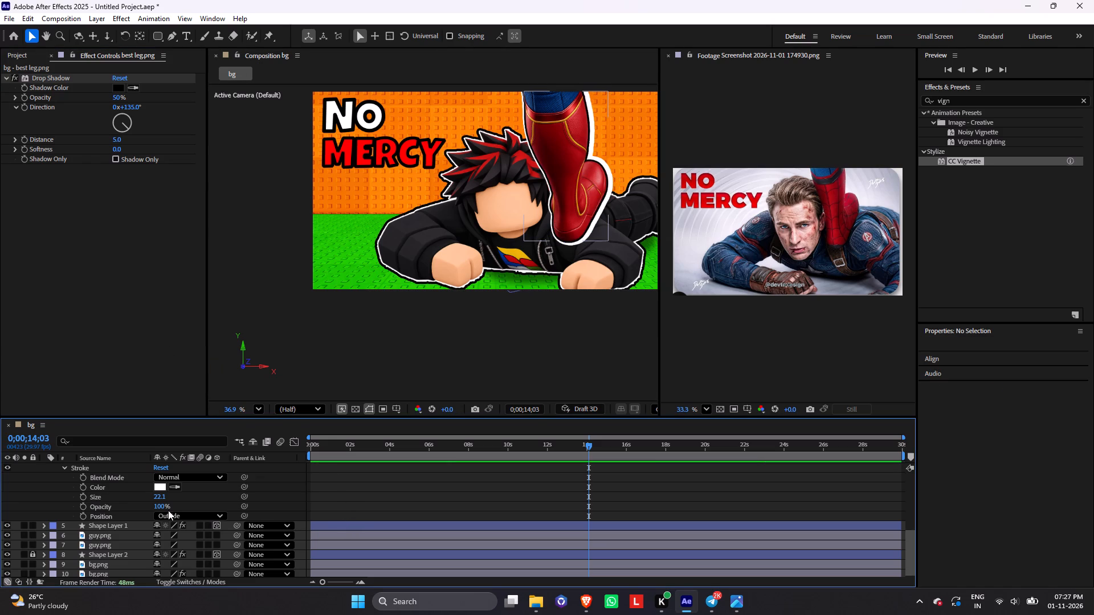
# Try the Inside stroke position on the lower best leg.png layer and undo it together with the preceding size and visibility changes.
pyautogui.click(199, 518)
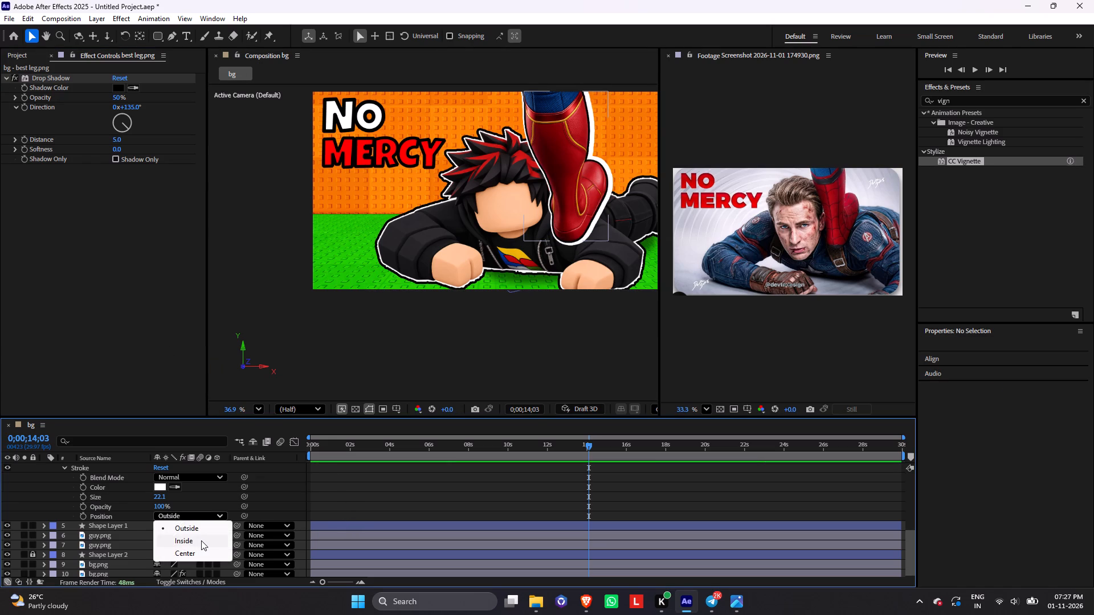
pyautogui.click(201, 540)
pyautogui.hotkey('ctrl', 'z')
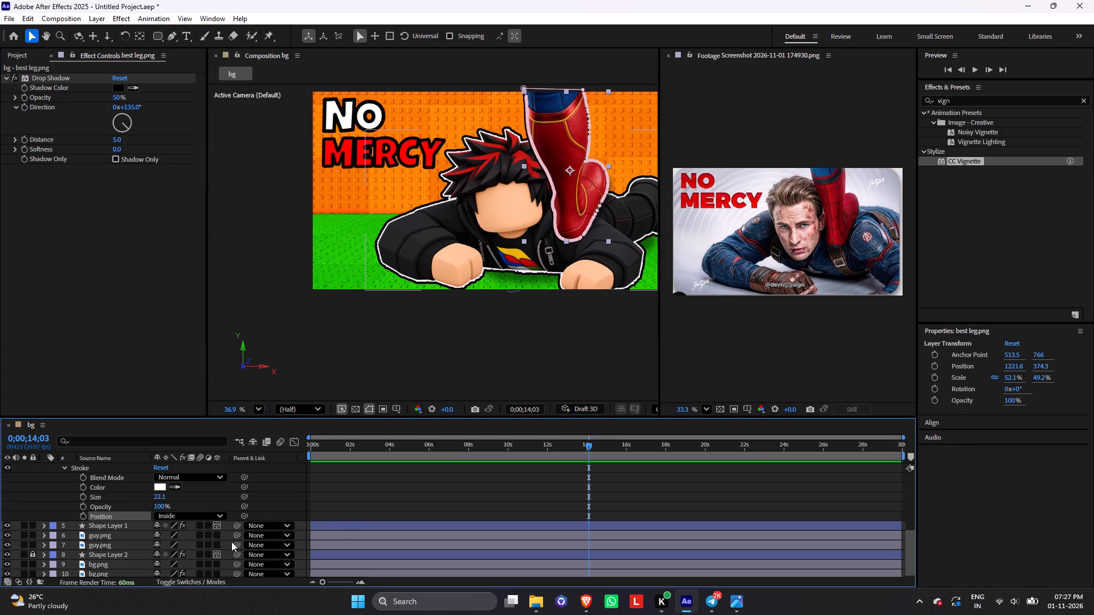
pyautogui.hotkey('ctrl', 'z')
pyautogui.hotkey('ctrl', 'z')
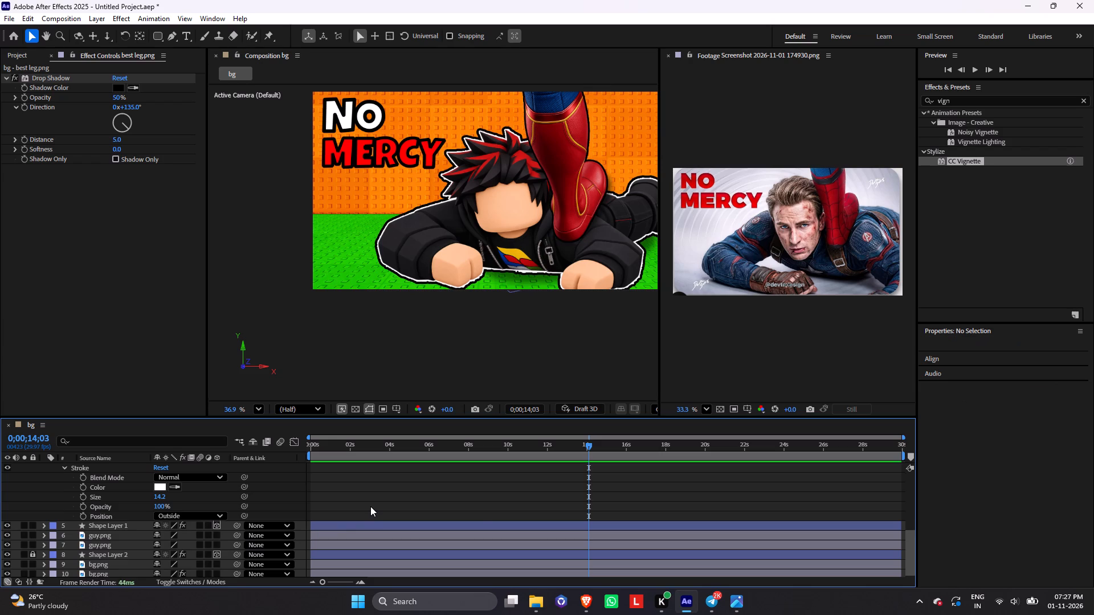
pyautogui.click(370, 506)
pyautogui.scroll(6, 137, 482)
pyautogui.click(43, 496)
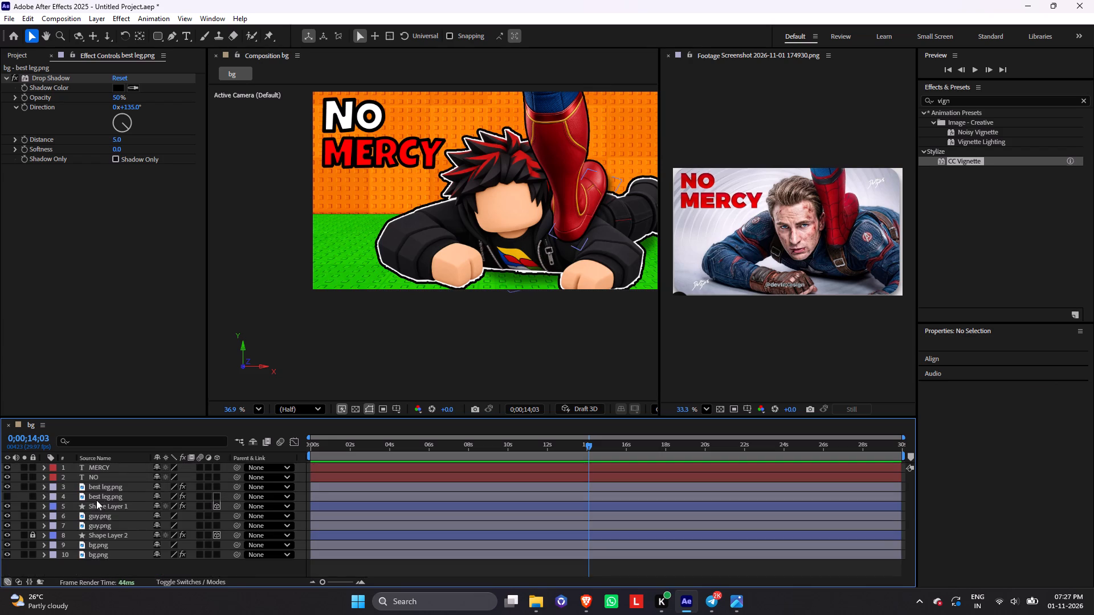
# Replace the hidden lower best leg.png layer by deleting it and duplicating the remaining best leg.png layer.
pyautogui.click(99, 498)
pyautogui.press('Delete')
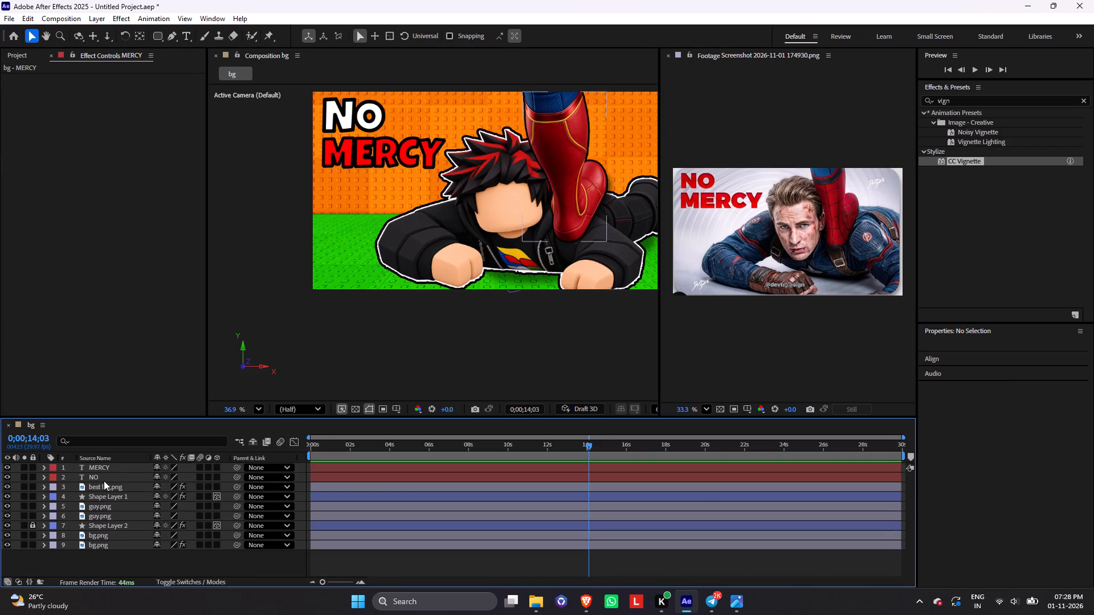
pyautogui.click(108, 489)
pyautogui.hotkey('ctrl', 'd')
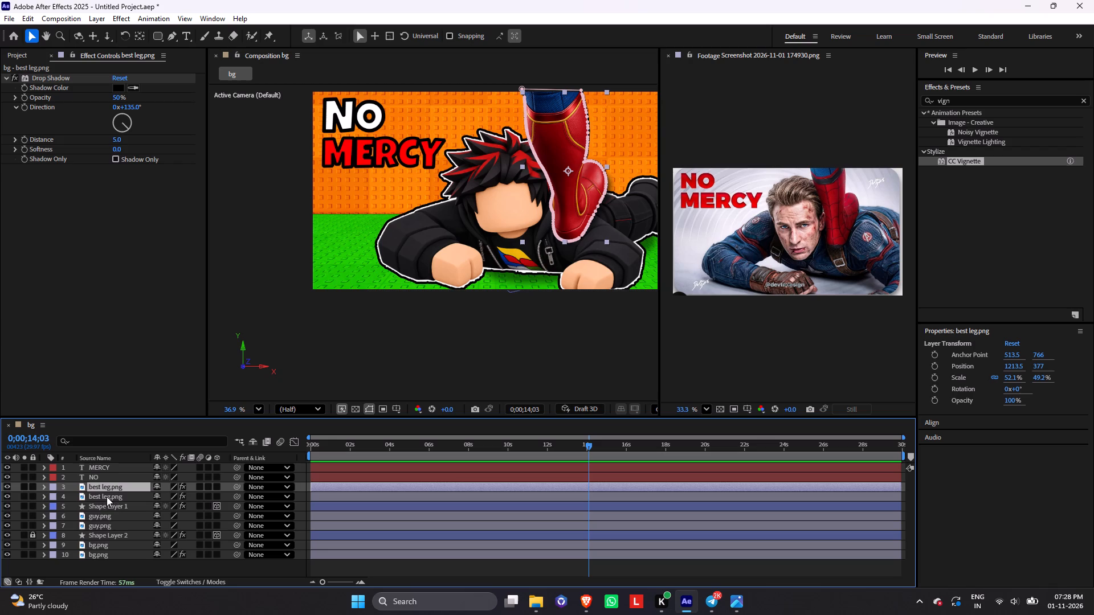
# Set the Stroke layer style color of the lower best leg.png duplicate to white, FFFFFF.
pyautogui.click(43, 498)
pyautogui.scroll(-2, 106, 512)
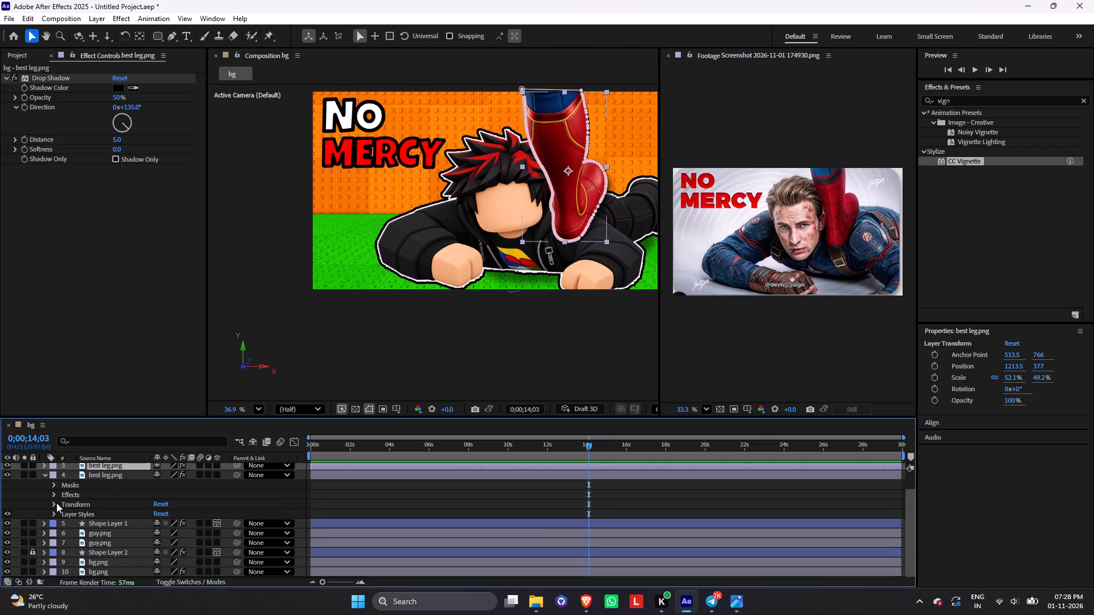
pyautogui.click(55, 513)
pyautogui.scroll(-1, 111, 523)
pyautogui.click(63, 513)
pyautogui.scroll(-1, 148, 523)
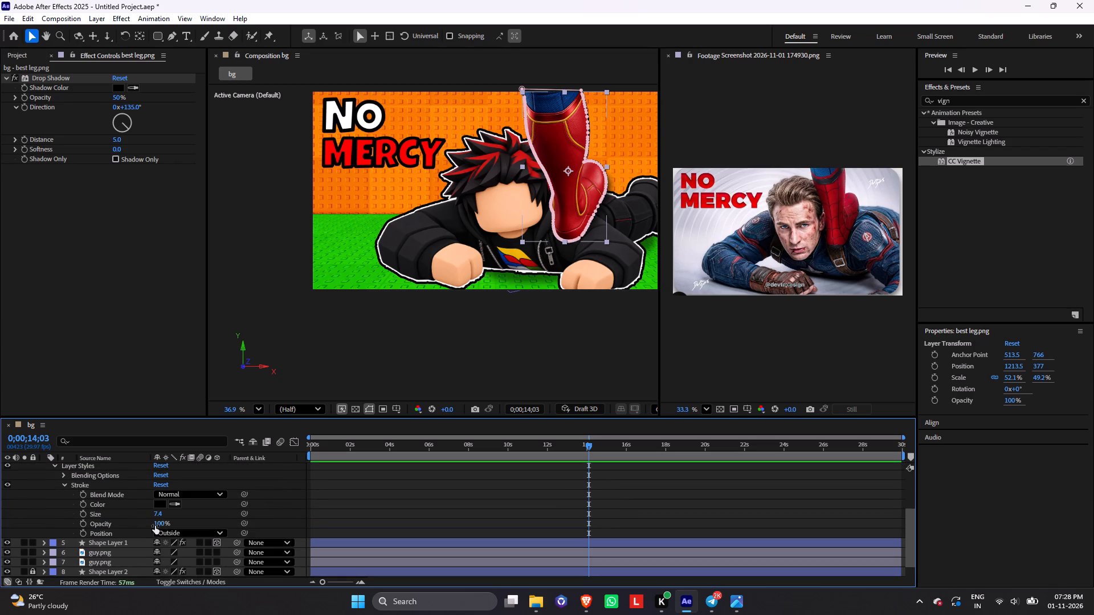
pyautogui.click(157, 507)
pyautogui.moveTo(480, 293); pyautogui.dragTo(316, 135)
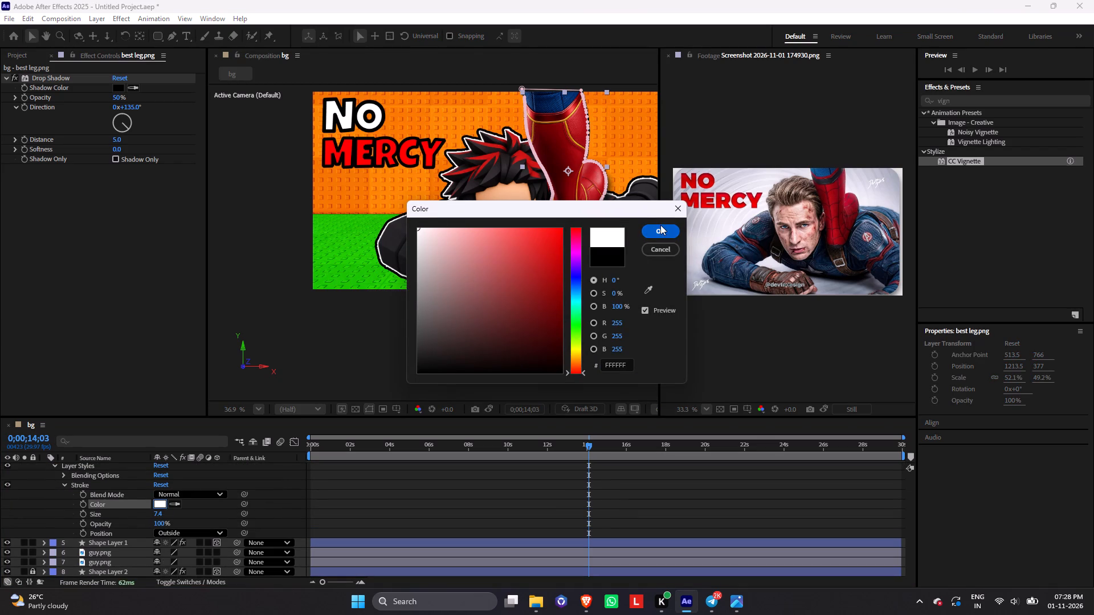
pyautogui.click(662, 227)
# Increase the lower best leg.png layer's Stroke size to 15.2 and collapse its properties.
pyautogui.moveTo(161, 515); pyautogui.dragTo(190, 515)
pyautogui.click(380, 485)
pyautogui.moveTo(161, 514); pyautogui.dragTo(178, 516)
pyautogui.click(324, 506)
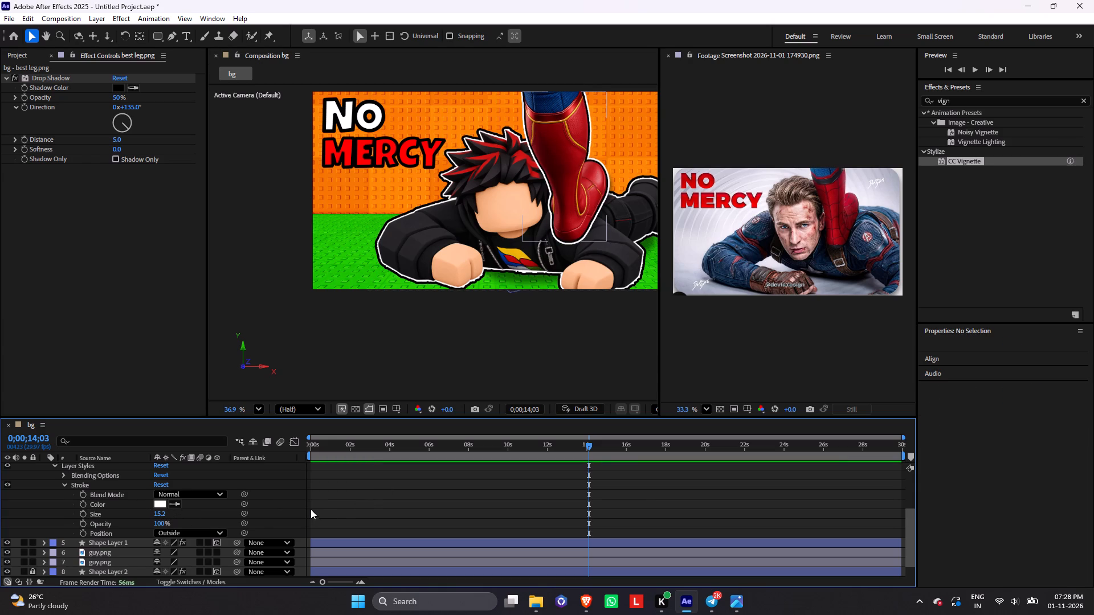
pyautogui.click(57, 463)
pyautogui.click(47, 475)
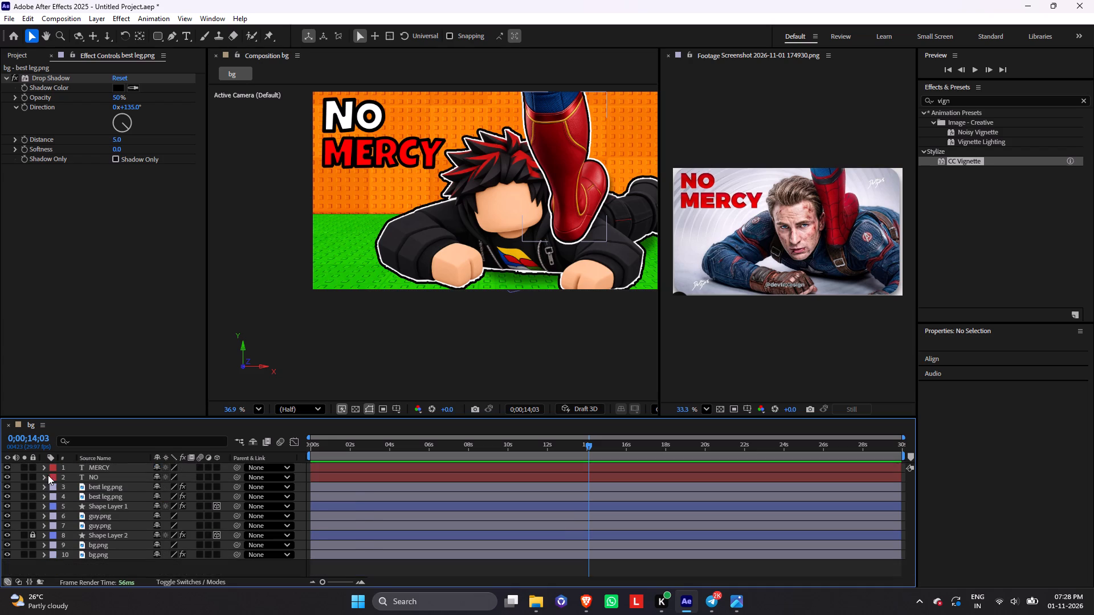
# Raise the opacity of the blurred Shape Layer 1 shadow under the foot to 100% and deselect it.
pyautogui.click(106, 510)
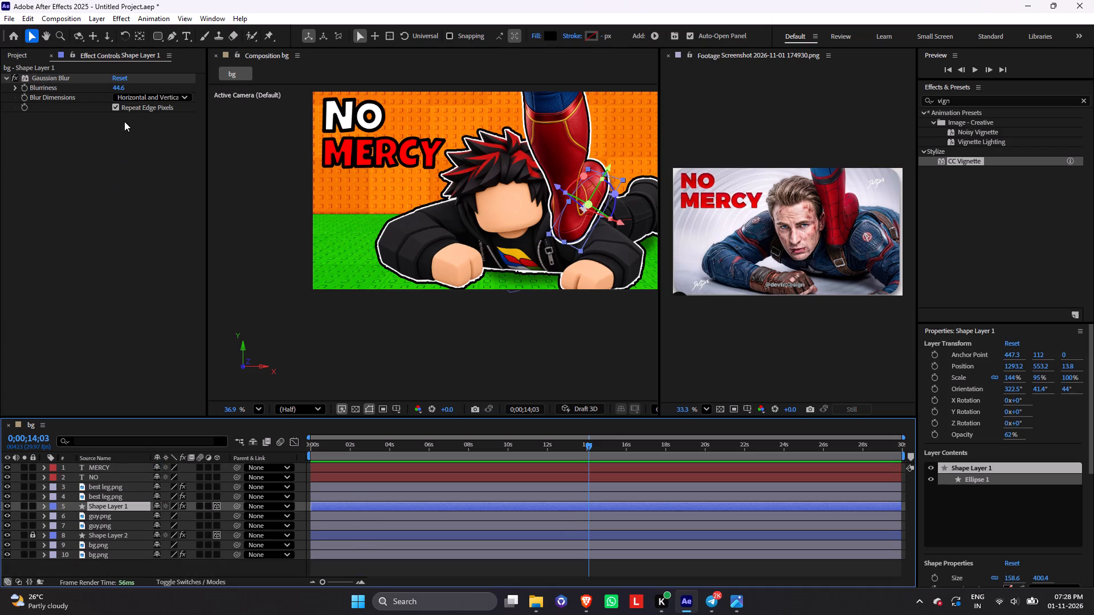
pyautogui.press('t')
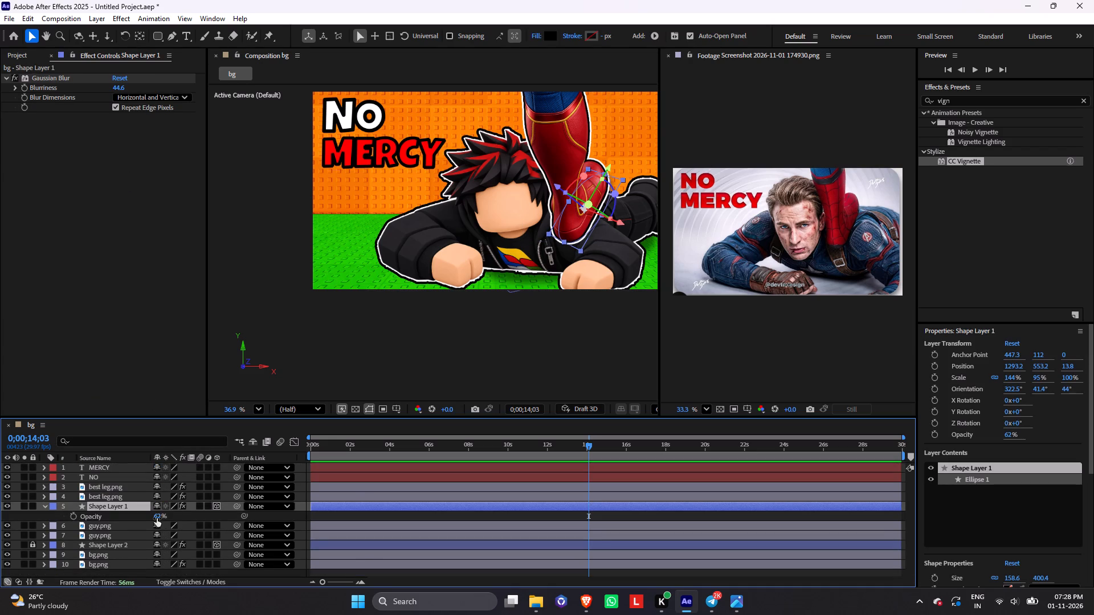
pyautogui.moveTo(157, 518); pyautogui.dragTo(186, 519)
pyautogui.click(329, 386)
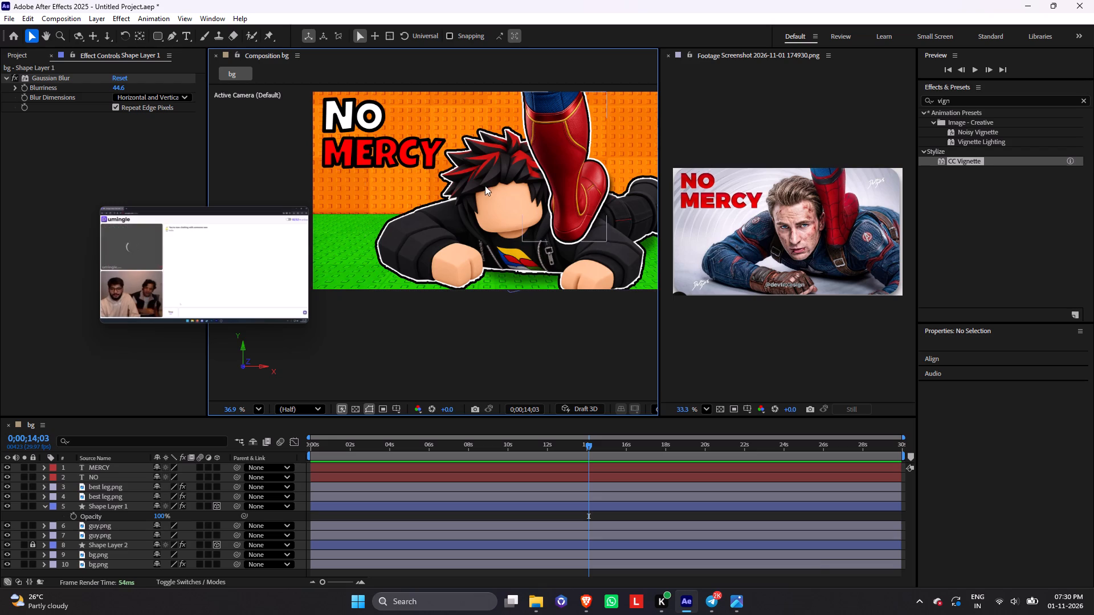
pyautogui.doubleClick(427, 166)
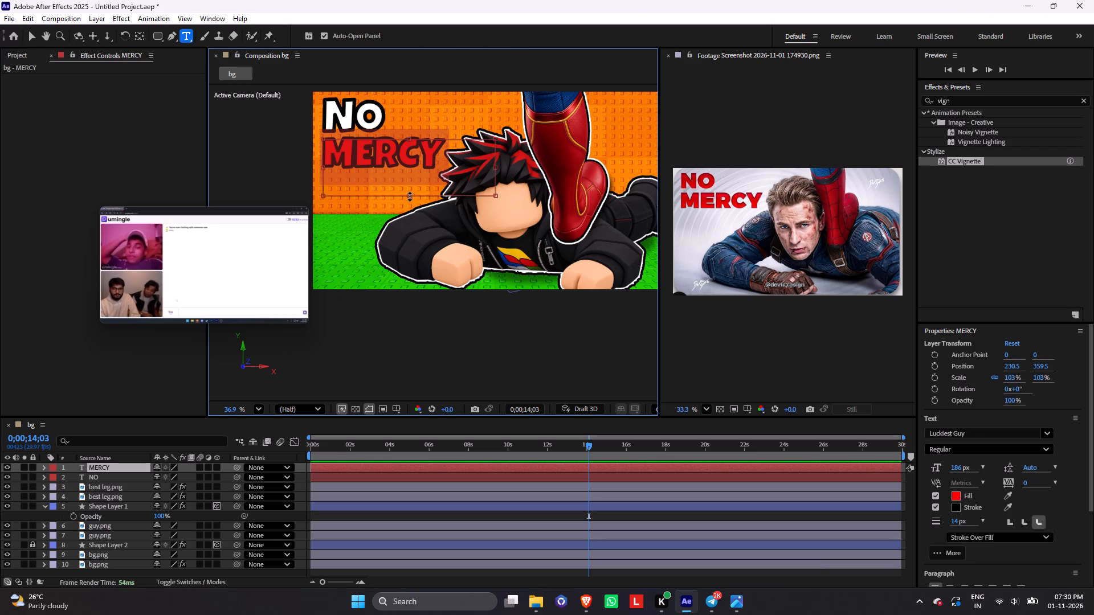
pyautogui.moveTo(410, 196); pyautogui.dragTo(409, 204)
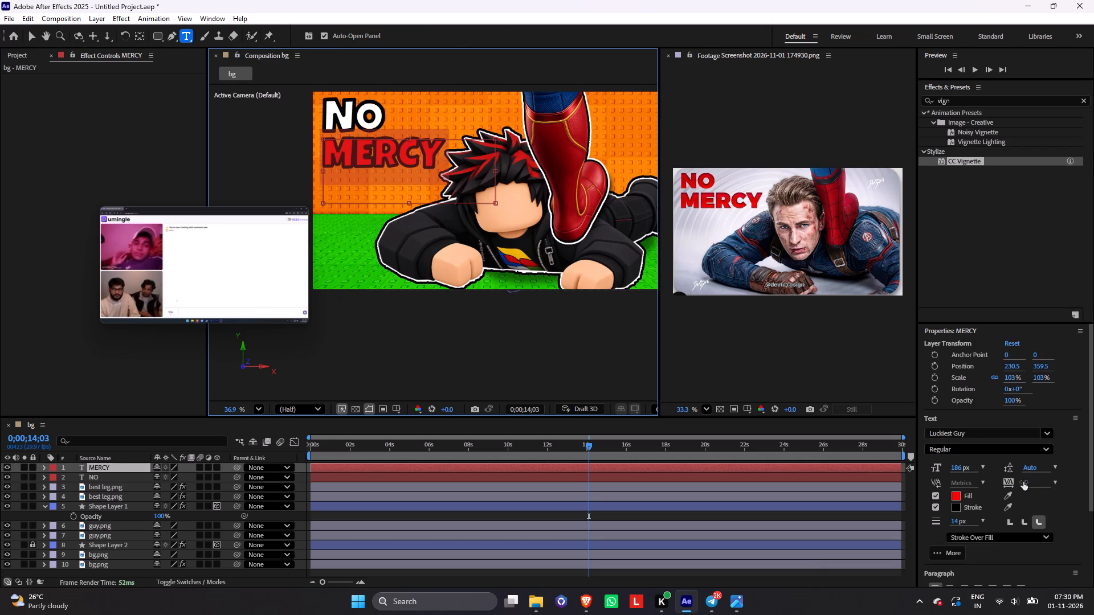
pyautogui.moveTo(1023, 482); pyautogui.dragTo(1052, 482)
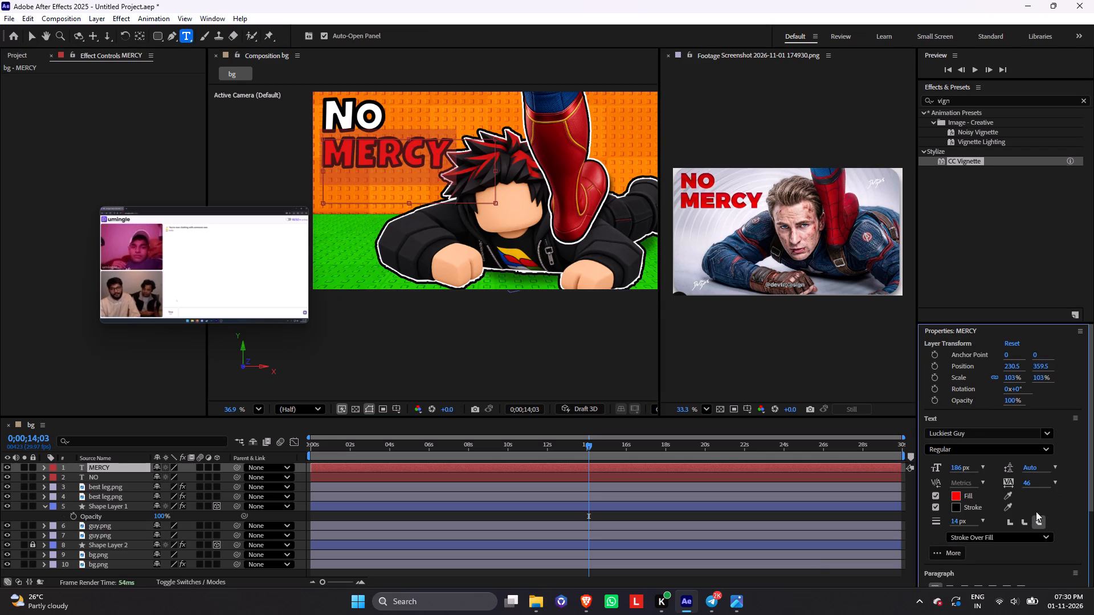
# Set the MERCY text's leading to 56 px and deselect the layer.
pyautogui.scroll(-5, 1047, 506)
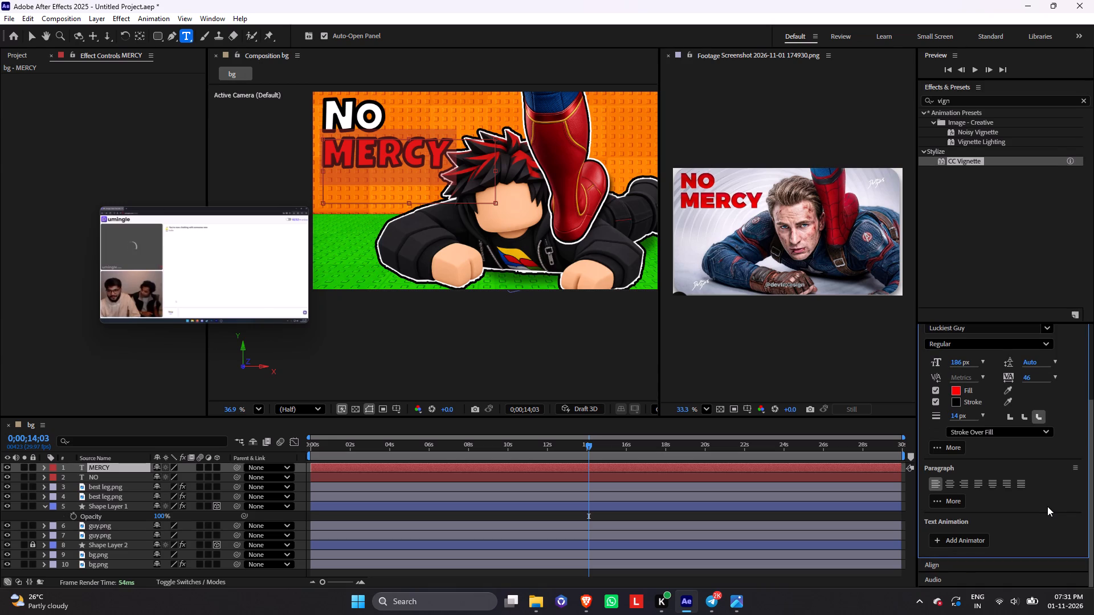
pyautogui.scroll(2, 1047, 506)
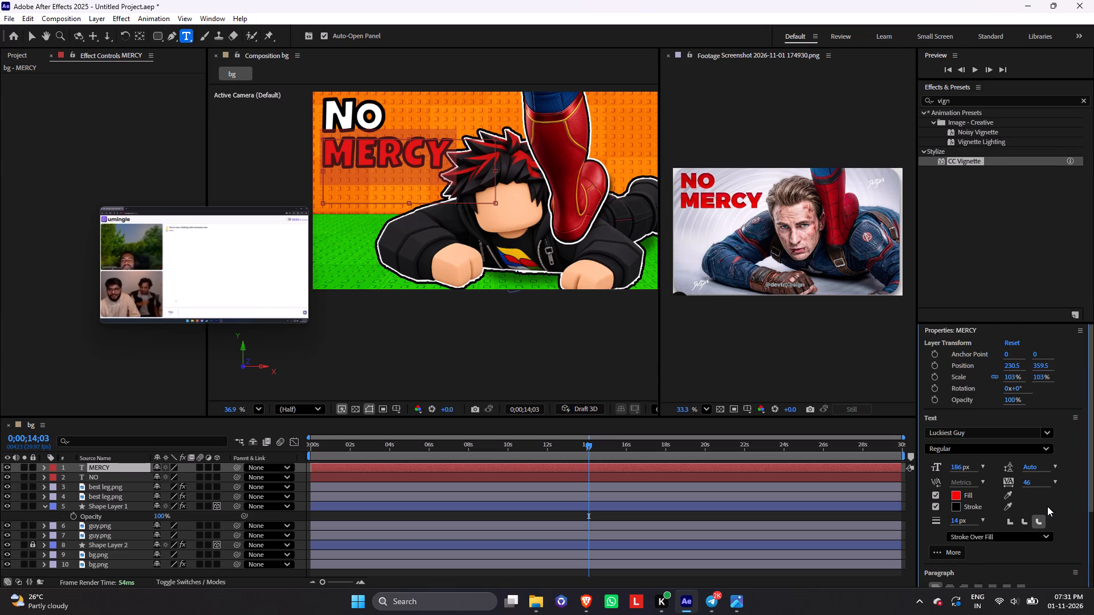
pyautogui.moveTo(1029, 466); pyautogui.dragTo(1050, 466)
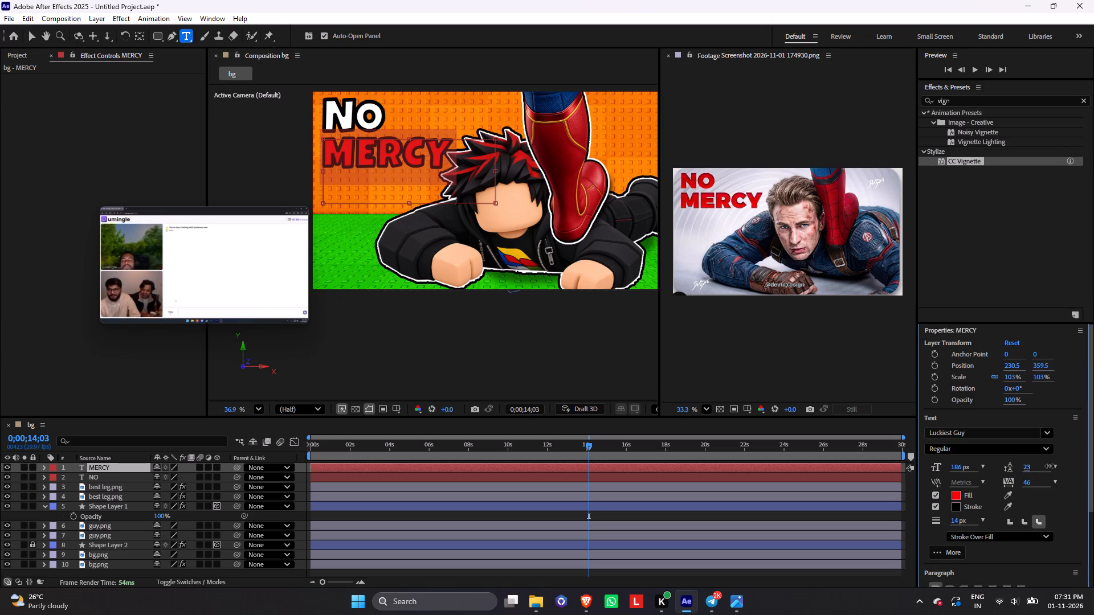
pyautogui.moveTo(1050, 466); pyautogui.dragTo(1063, 466)
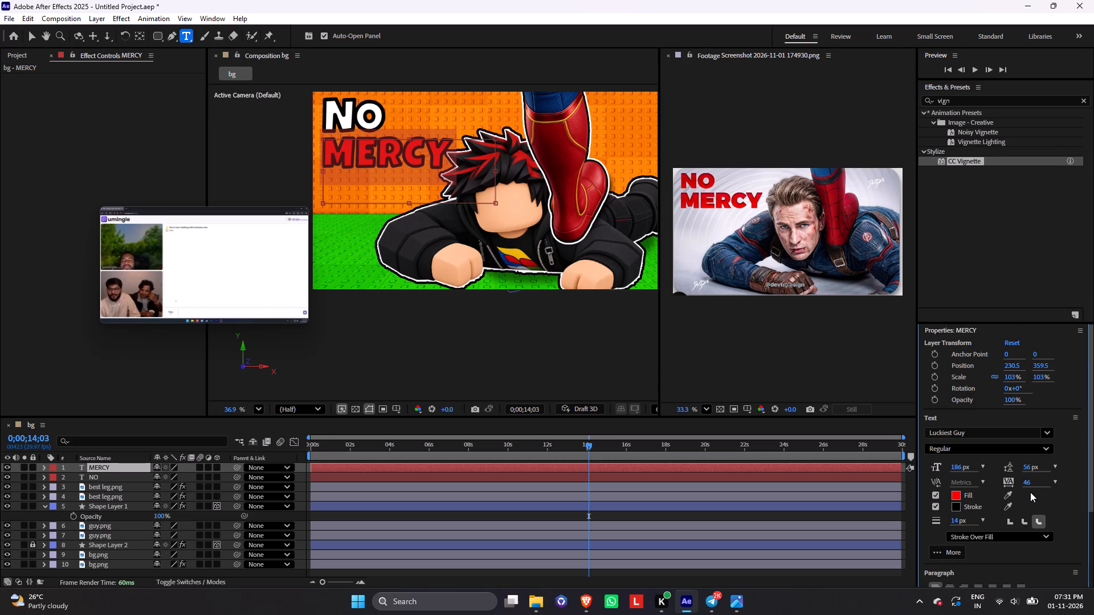
pyautogui.click(835, 387)
pyautogui.click(664, 491)
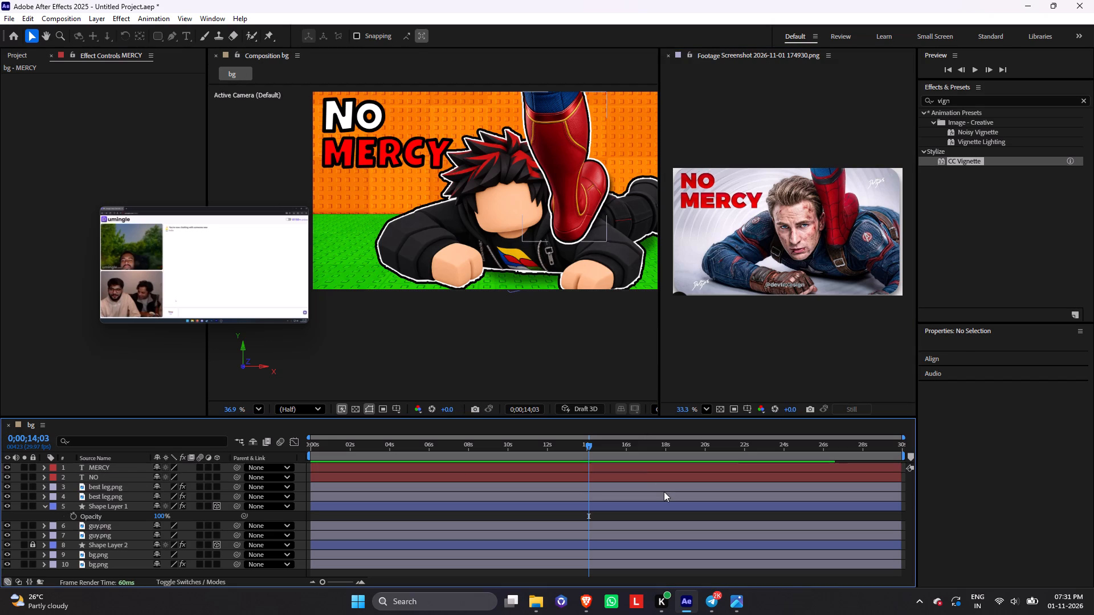
pyautogui.click(652, 474)
pyautogui.click(650, 465)
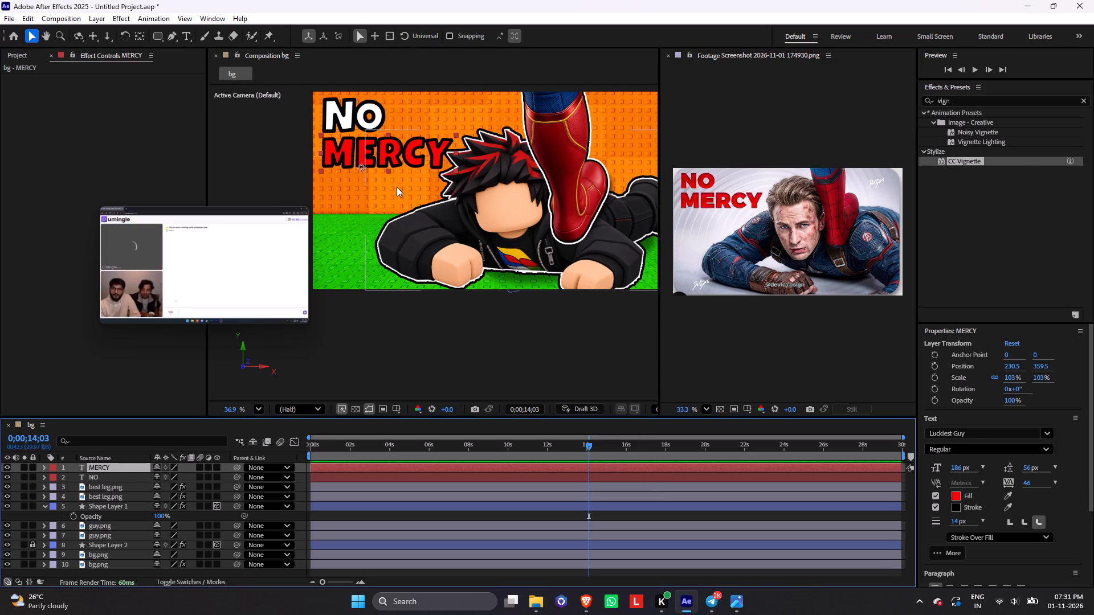
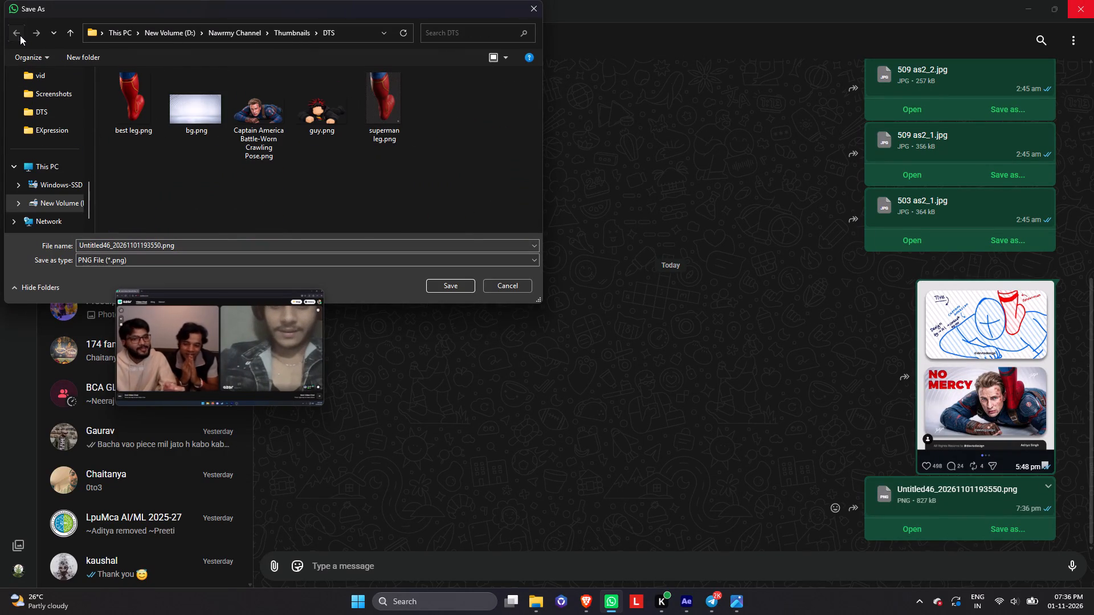
# Save the received PNG into the EXpression folder under the file name "crushed expression".
pyautogui.doubleClick(207, 164)
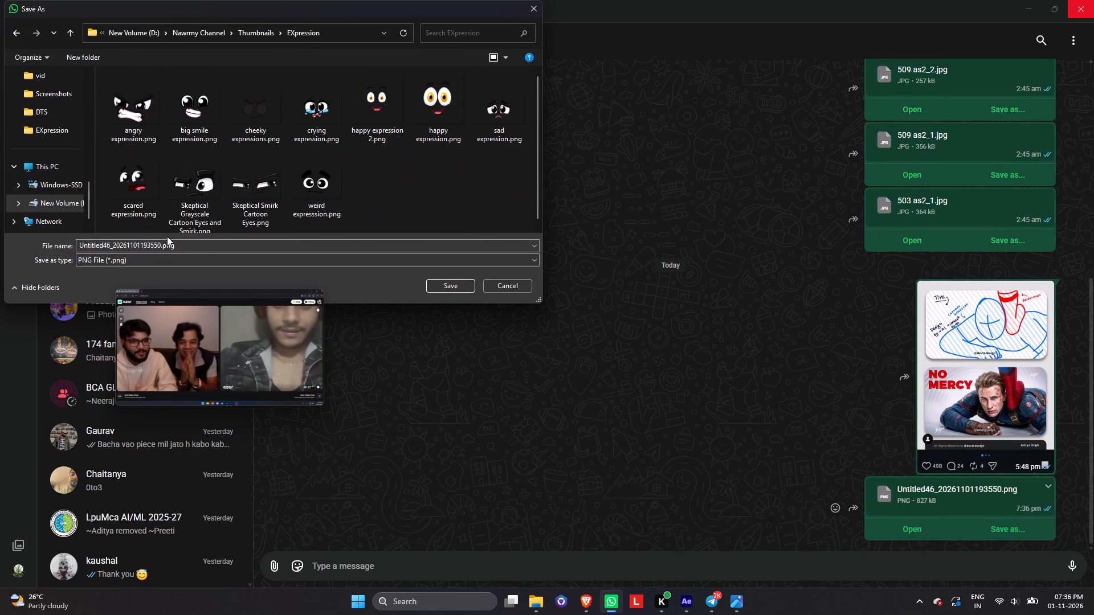
pyautogui.moveTo(181, 245); pyautogui.dragTo(23, 231)
pyautogui.press('BackSpace')
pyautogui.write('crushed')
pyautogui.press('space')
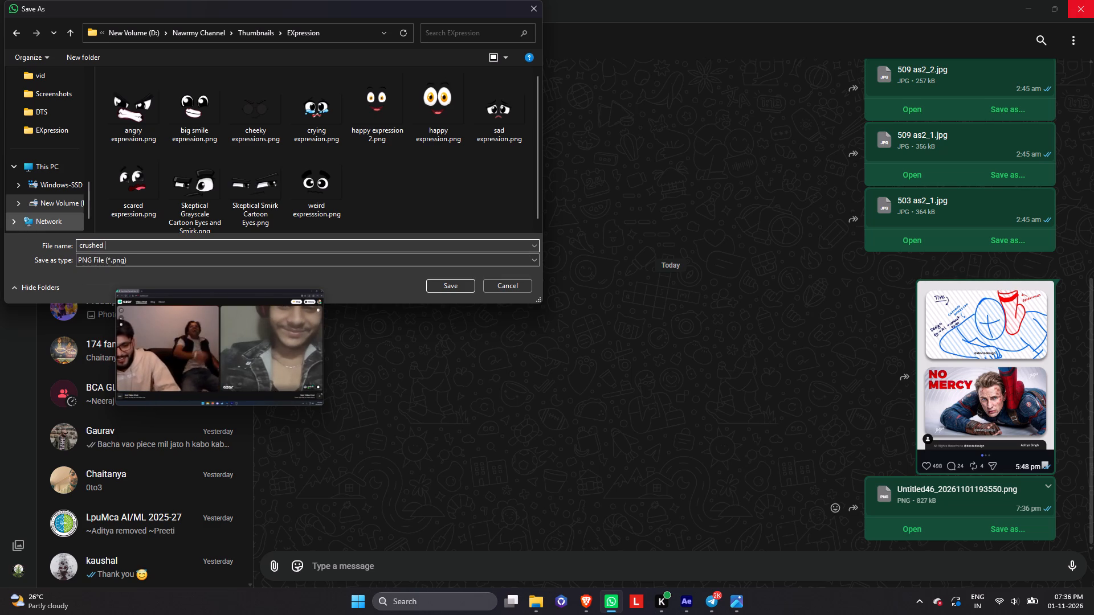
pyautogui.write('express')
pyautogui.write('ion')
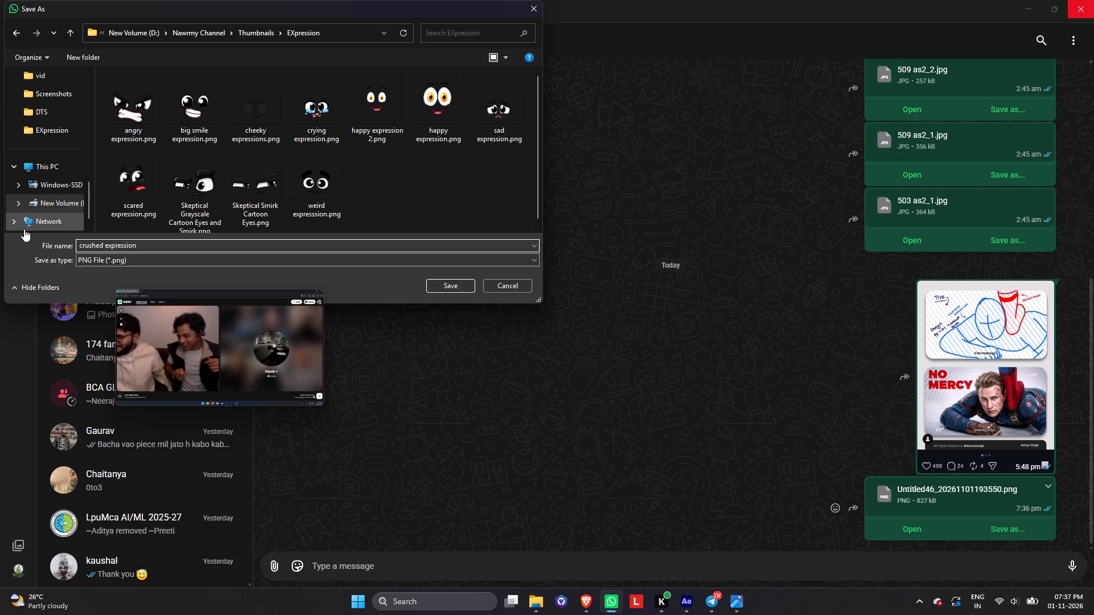
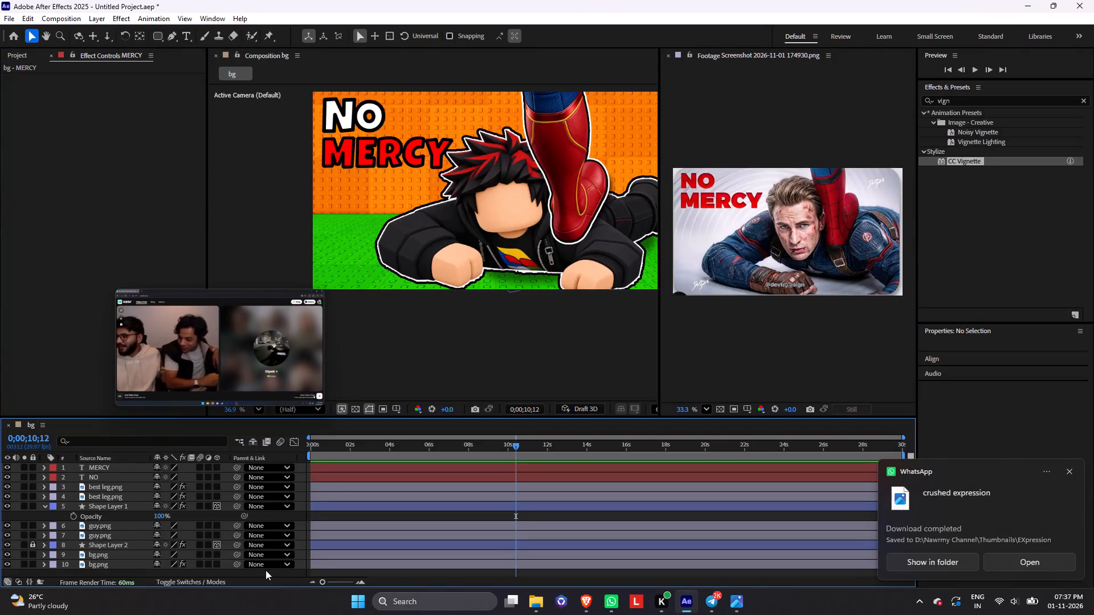
# Import crushed expression.png as footage from the EXpression folder inside Thumbnails into the project.
pyautogui.hotkey('ctrl', 'i')
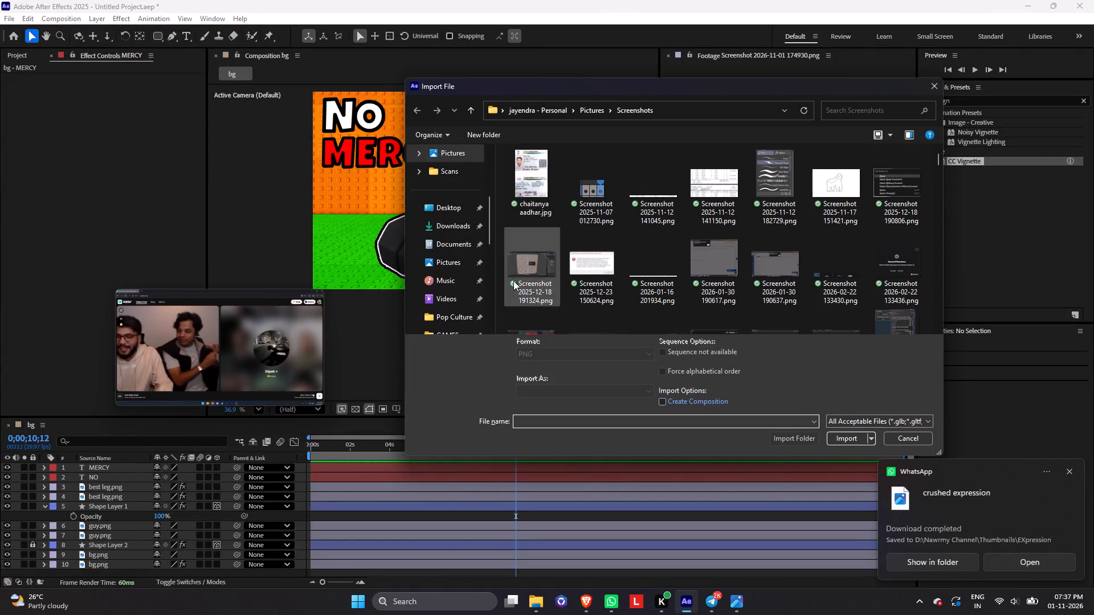
pyautogui.scroll(8, 473, 278)
pyautogui.scroll(-4, 455, 272)
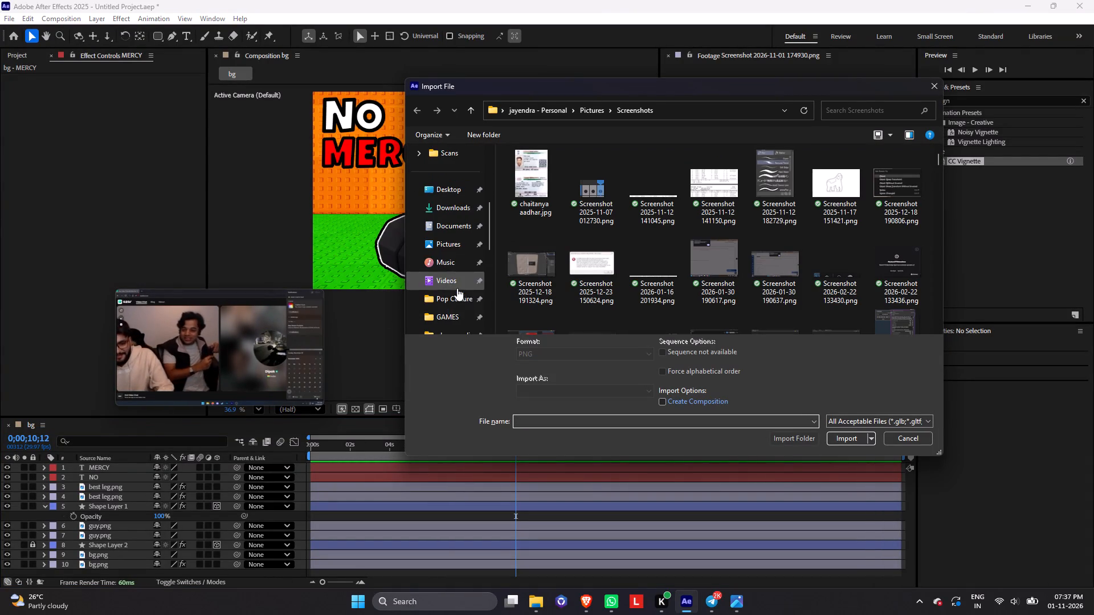
pyautogui.scroll(-2, 457, 288)
pyautogui.click(454, 194)
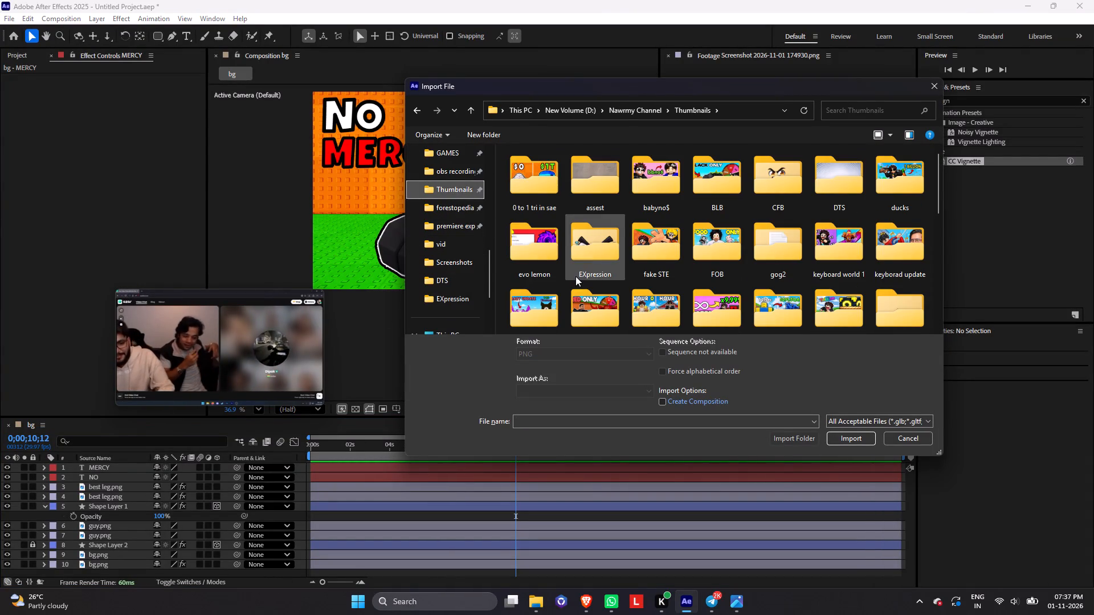
pyautogui.doubleClick(819, 173)
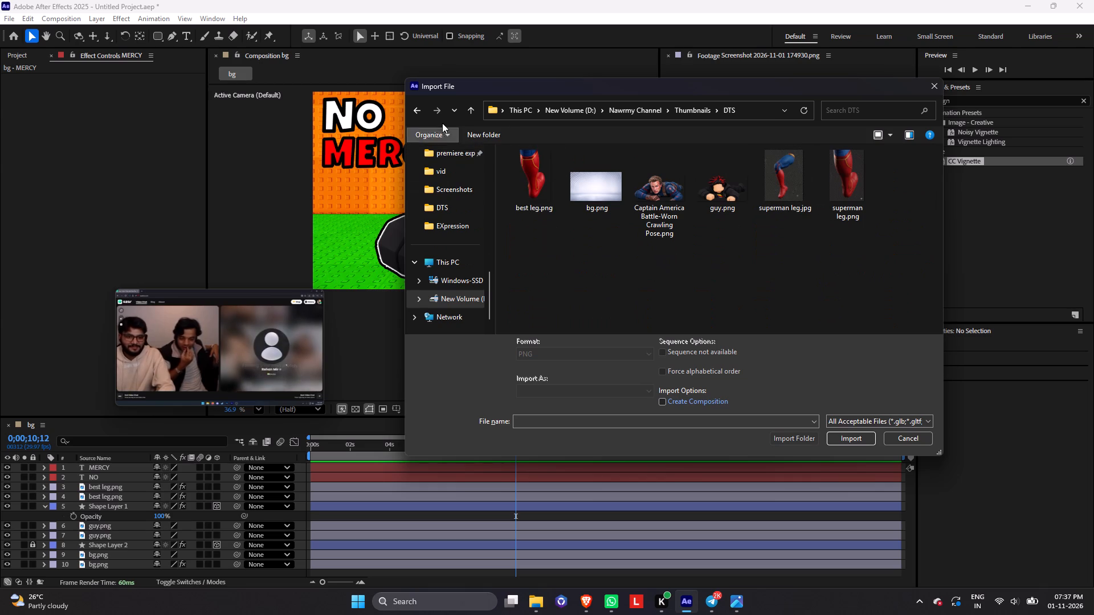
pyautogui.click(418, 108)
pyautogui.doubleClick(598, 220)
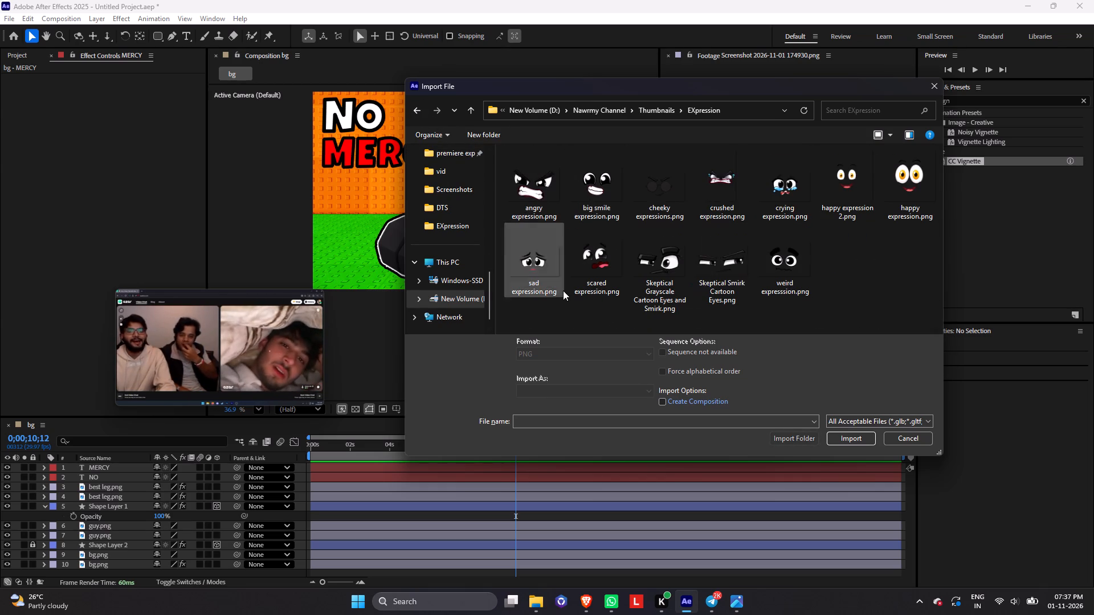
pyautogui.click(741, 215)
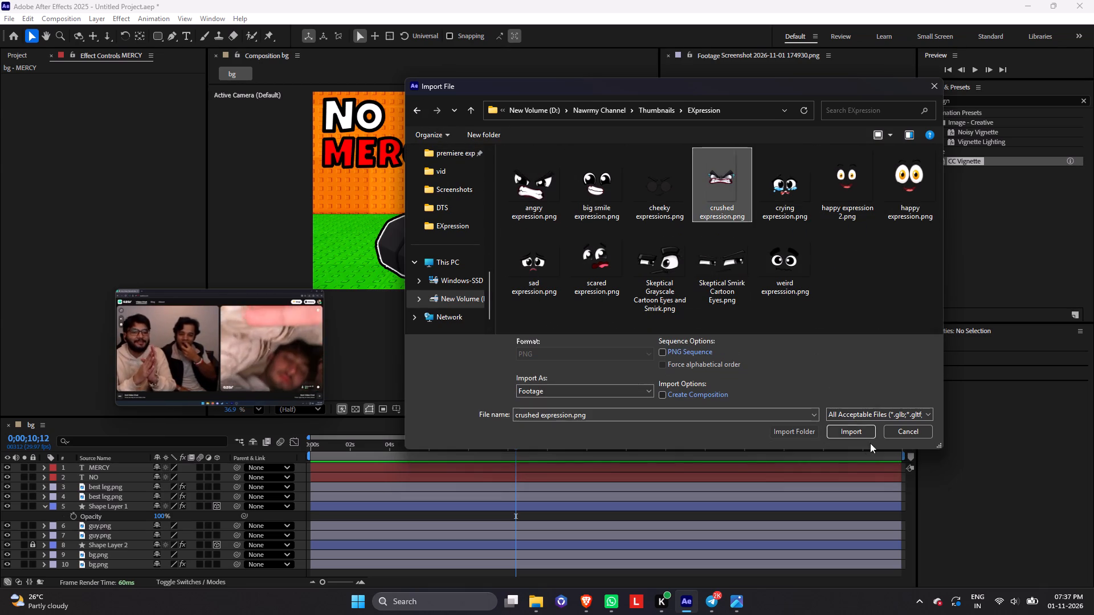
pyautogui.click(852, 433)
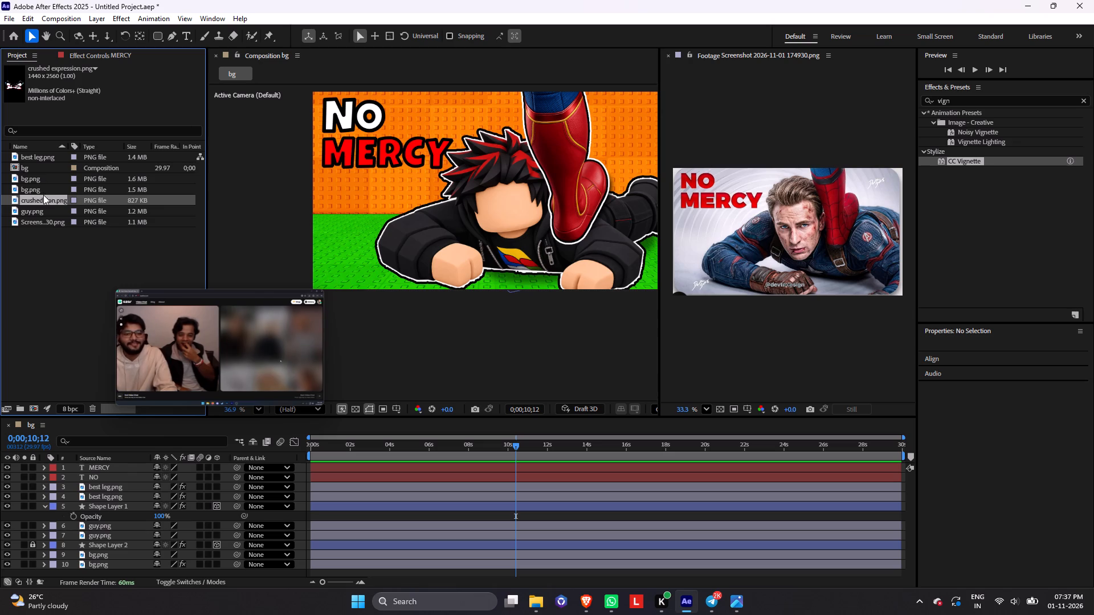
# Add crushed expression.png to the composition below the NO text layer, scaled to 33% and positioned over the character's face.
pyautogui.moveTo(44, 198); pyautogui.dragTo(118, 483)
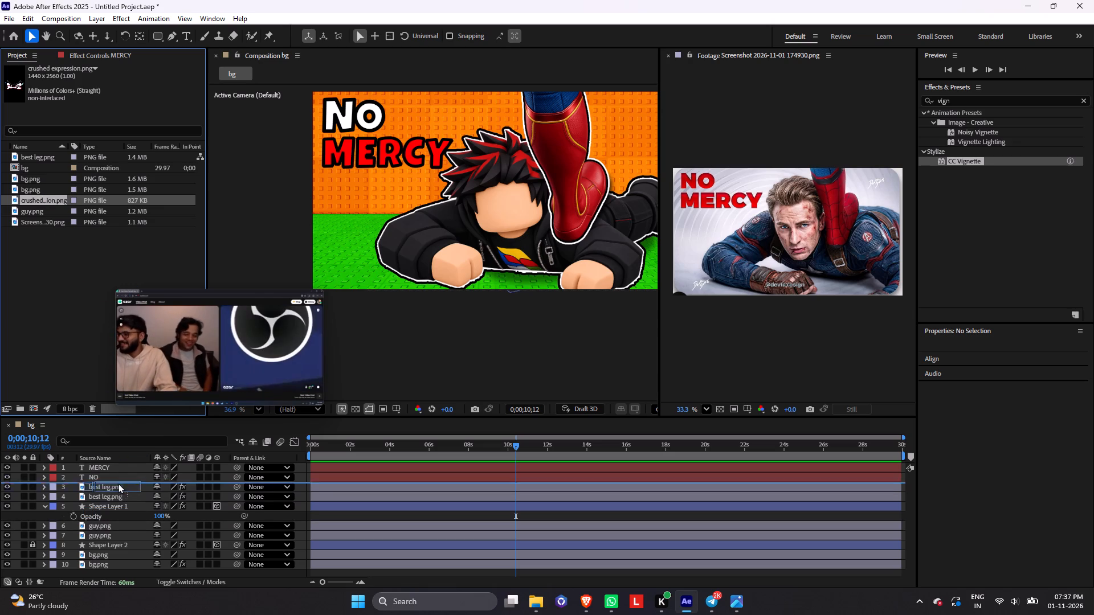
pyautogui.moveTo(118, 483); pyautogui.dragTo(118, 478)
pyautogui.press('s')
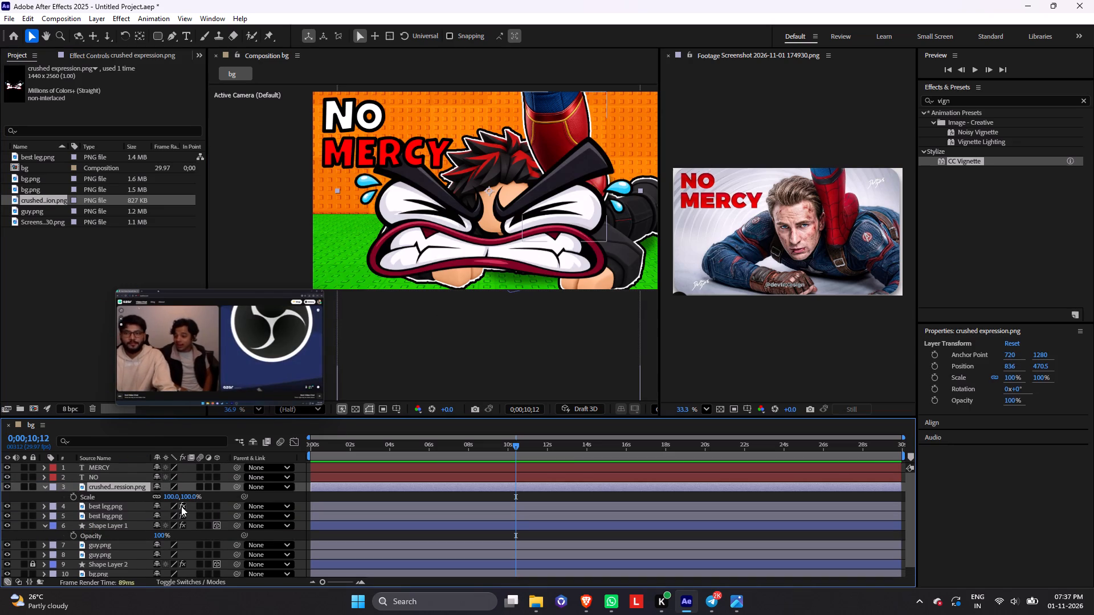
pyautogui.moveTo(170, 497); pyautogui.dragTo(139, 504)
pyautogui.moveTo(498, 212); pyautogui.dragTo(517, 220)
# Make the crushed expression layer 3D and rotate it to a Z orientation of about 353° to match the head's tilt.
pyautogui.click(219, 490)
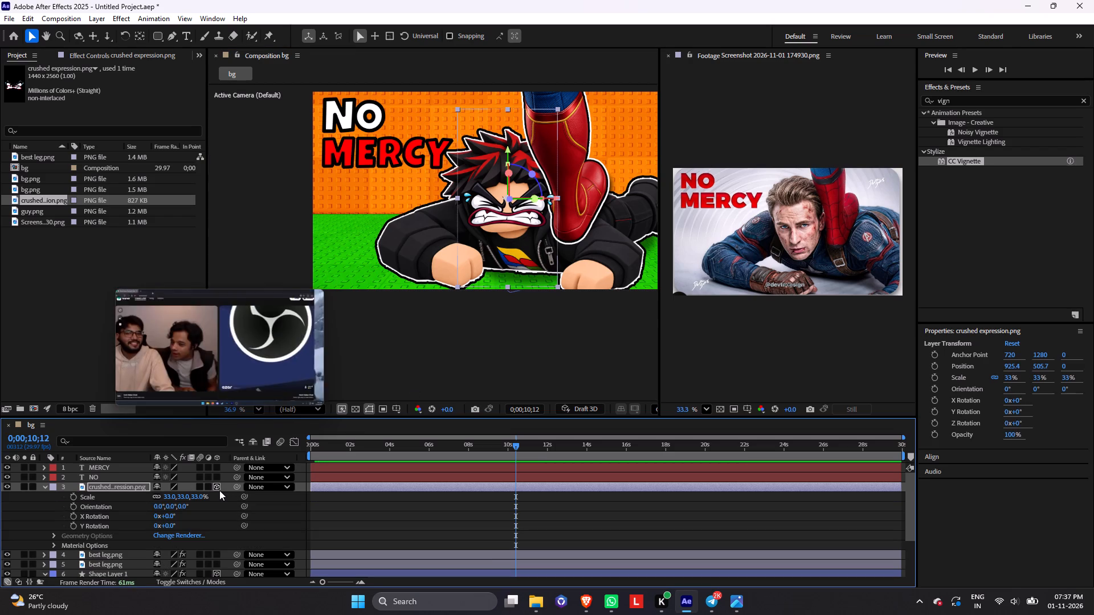
pyautogui.hotkey('alt', 'Home')
pyautogui.hotkey('ctrl', 'alt', 'Home')
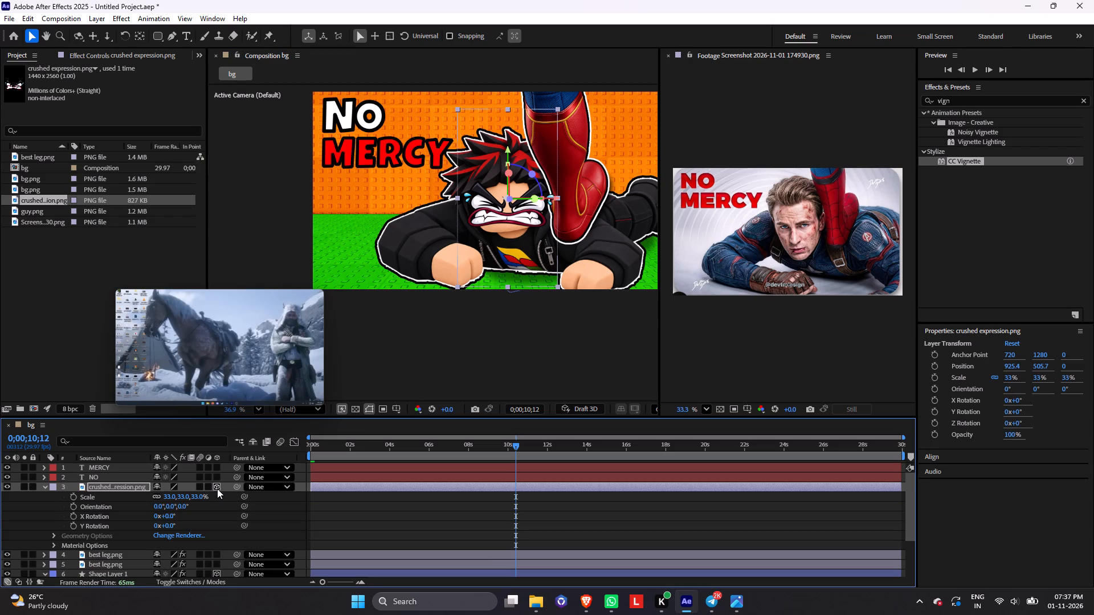
pyautogui.moveTo(531, 177); pyautogui.dragTo(529, 177)
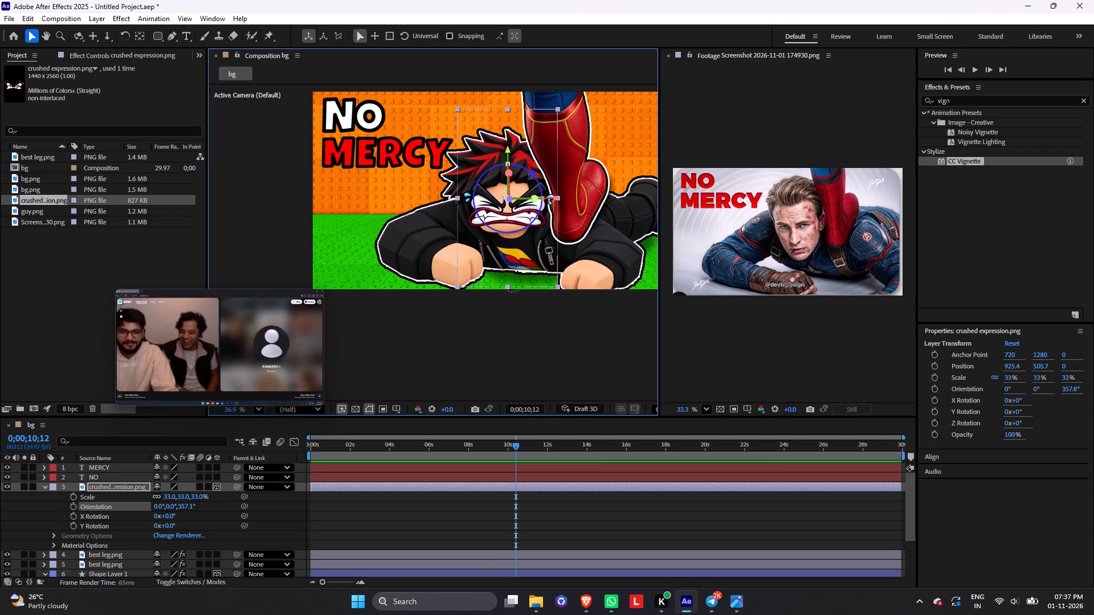
pyautogui.moveTo(529, 177); pyautogui.dragTo(526, 177)
# Scale the crushed expression layer to 28% and stretch its height to about 30.8% to fit the face.
pyautogui.press('s')
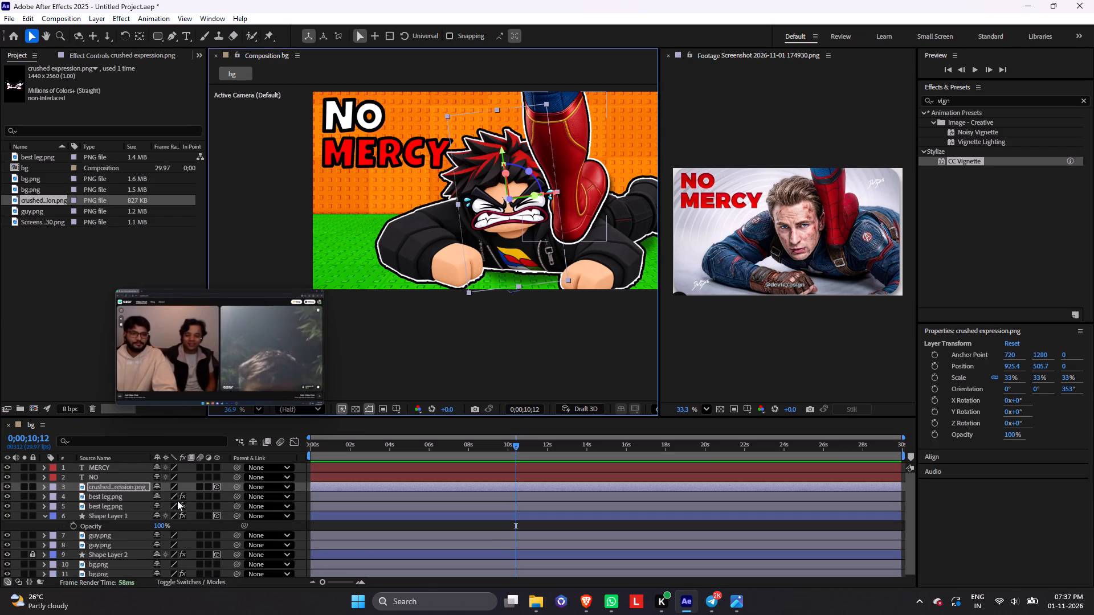
pyautogui.press('s')
pyautogui.click(172, 495)
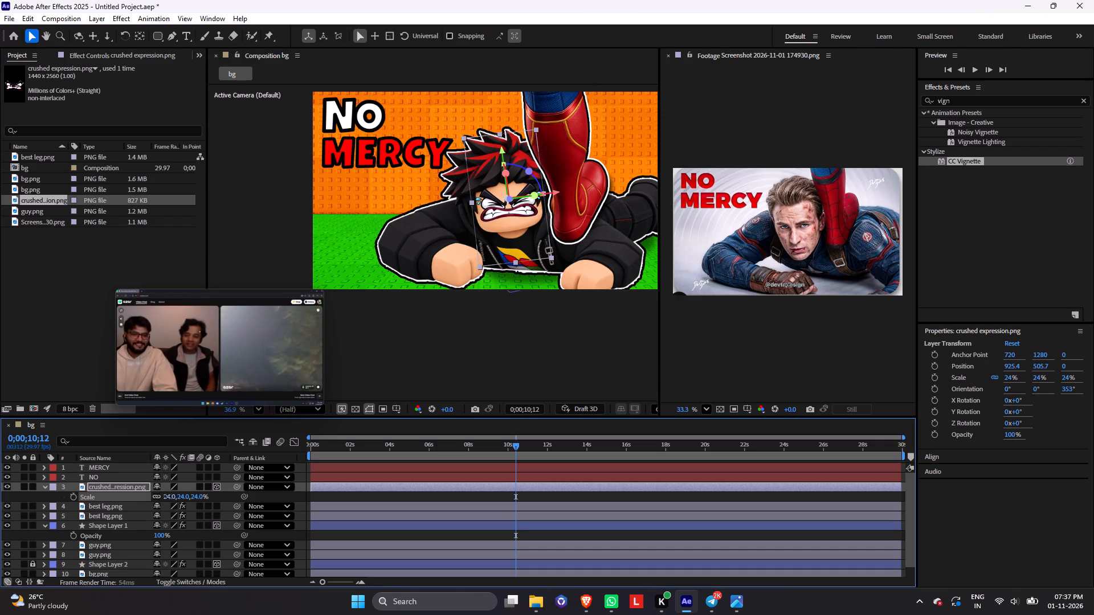
pyautogui.click(515, 223)
pyautogui.moveTo(516, 273); pyautogui.dragTo(518, 278)
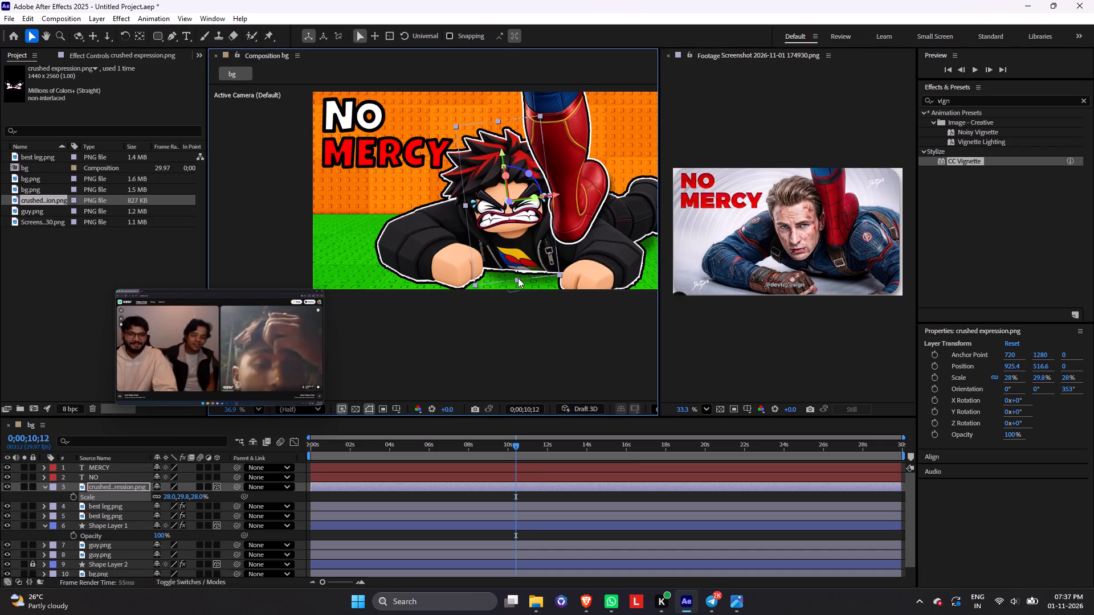
pyautogui.moveTo(518, 278); pyautogui.dragTo(519, 281)
pyautogui.click(575, 325)
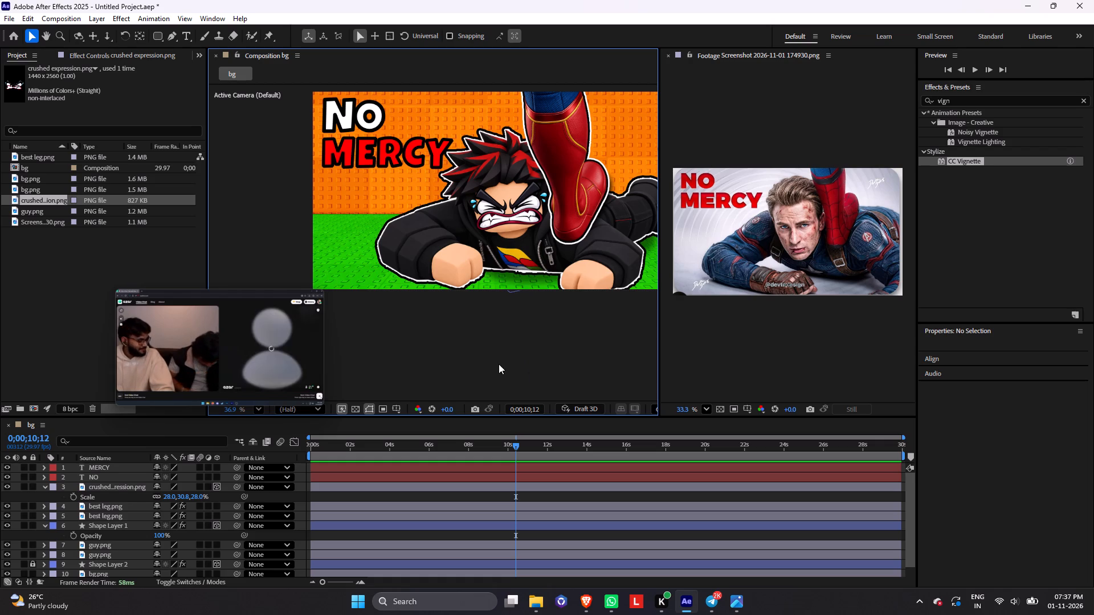
# Save the current frame to the render queue with the file name thumb 1 in the AE export folder.
pyautogui.click(71, 19)
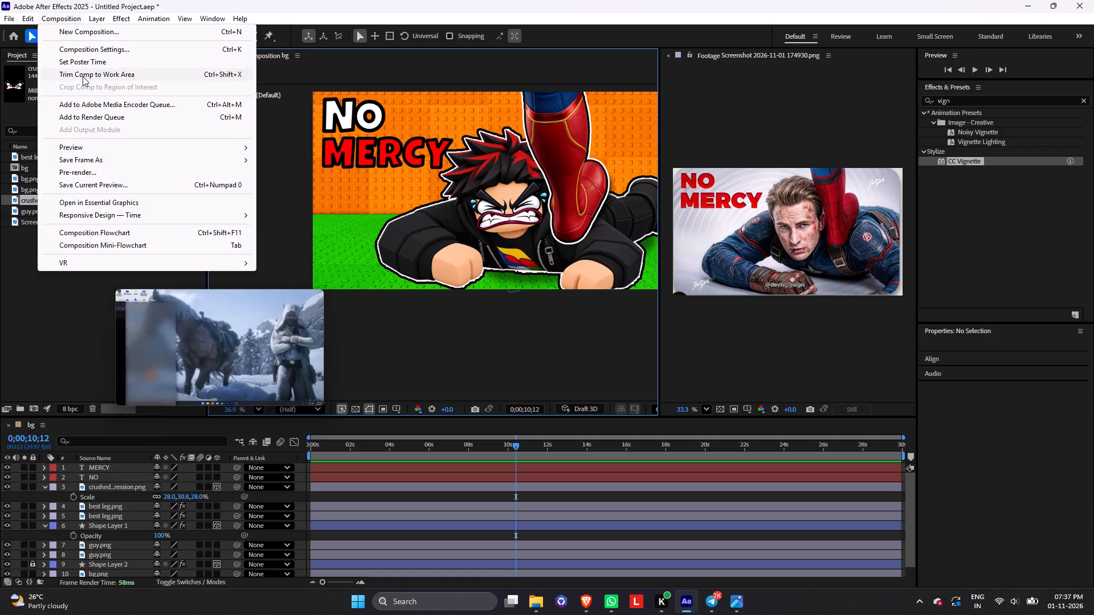
pyautogui.click(85, 158)
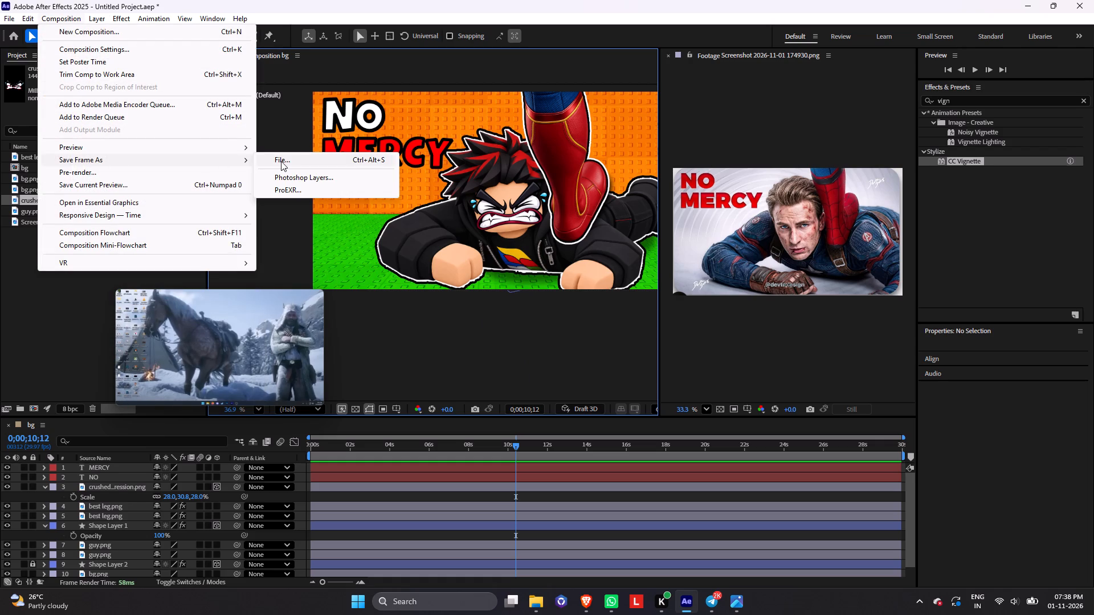
pyautogui.click(281, 161)
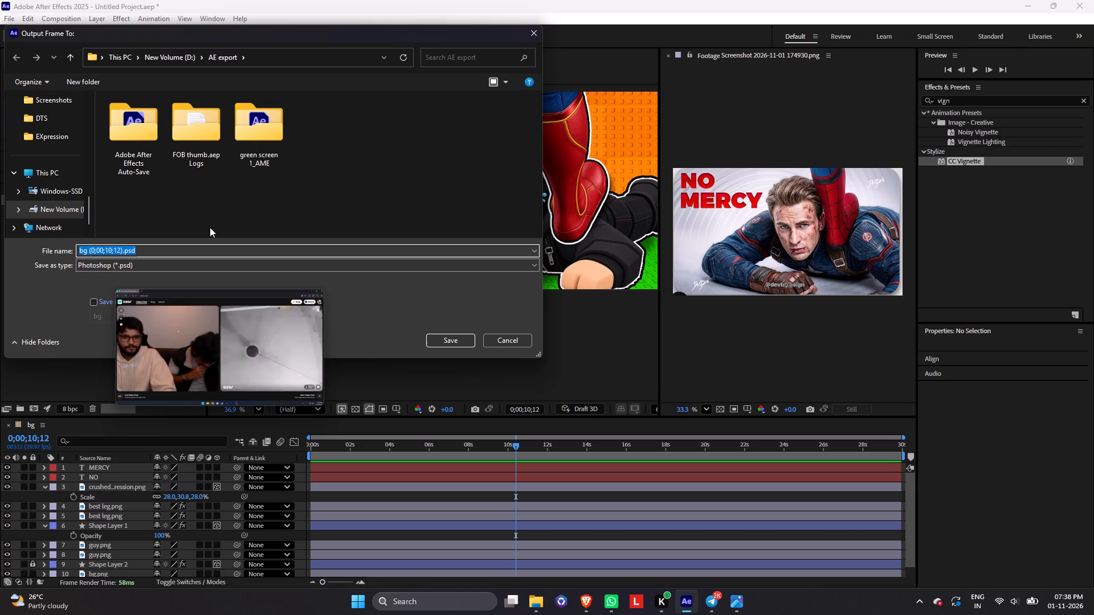
pyautogui.click(325, 266)
pyautogui.click(325, 266)
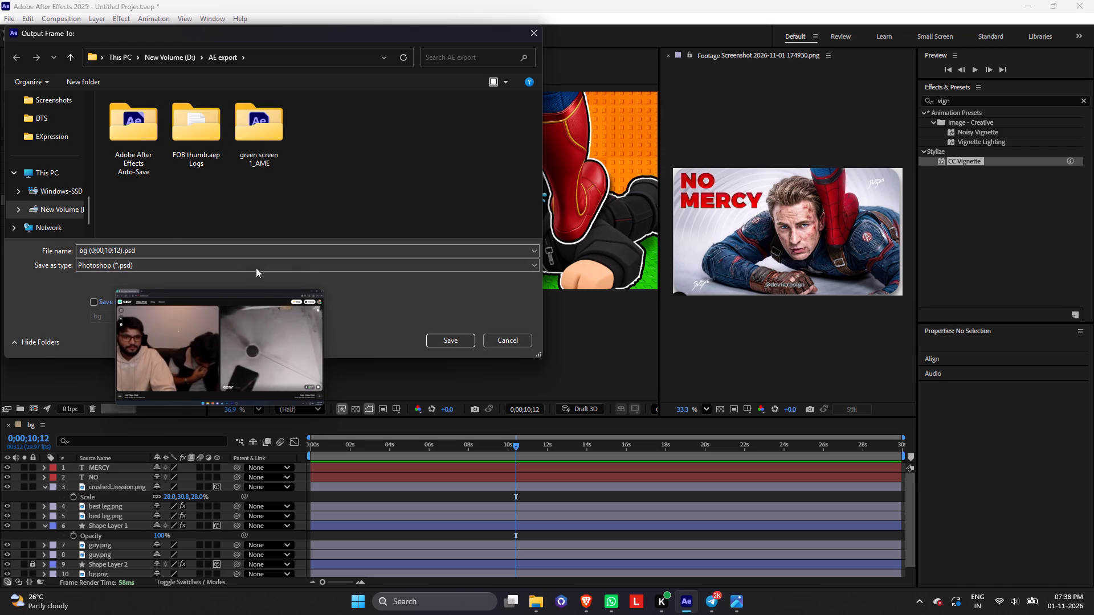
pyautogui.click(175, 245)
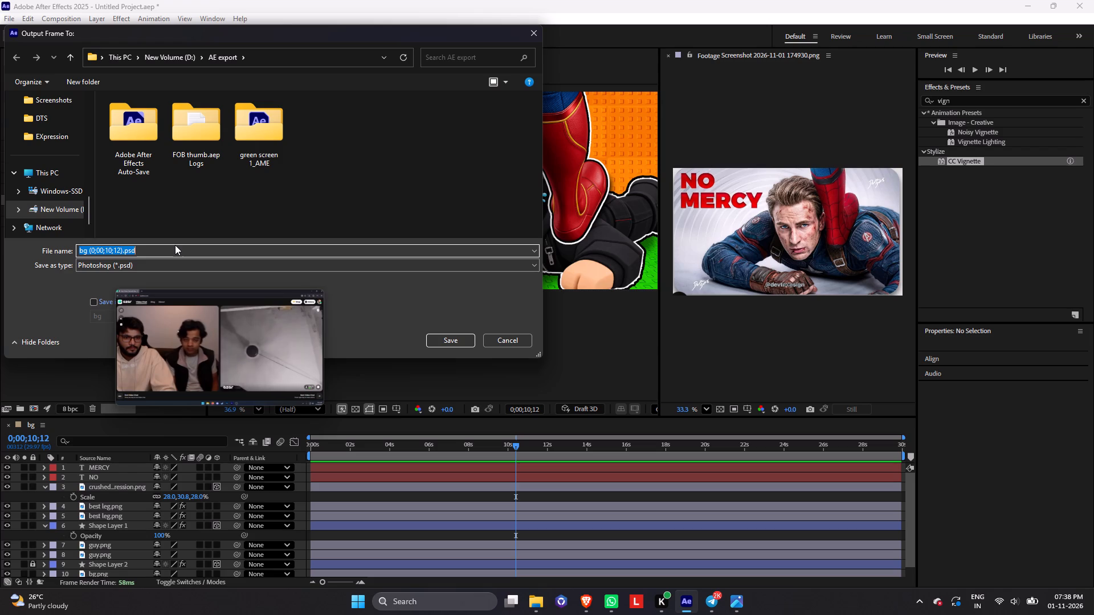
pyautogui.press('BackSpace')
pyautogui.write('thumb')
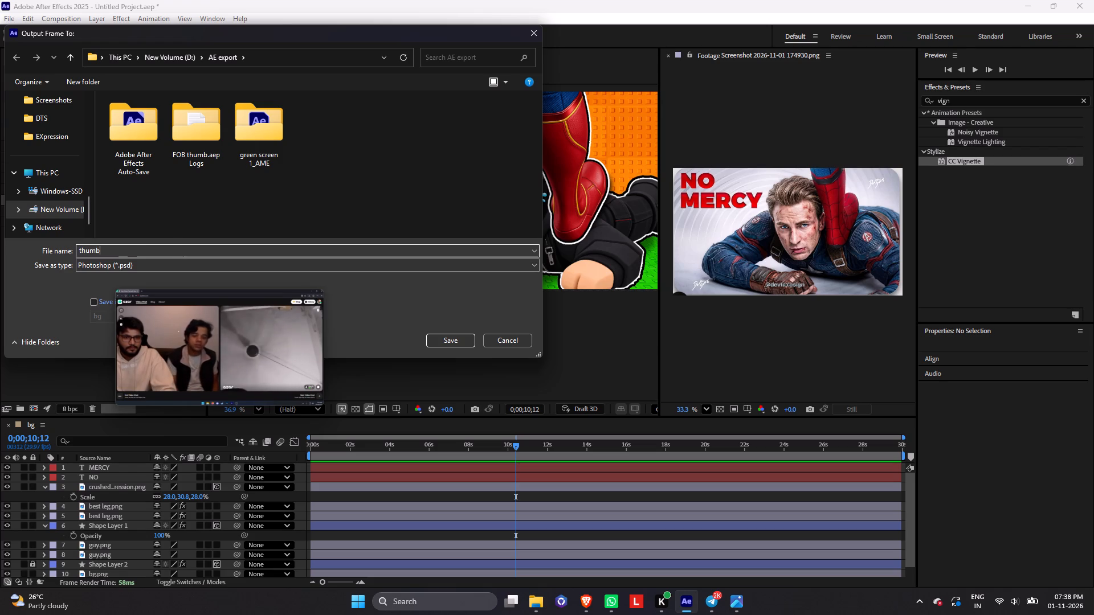
pyautogui.press('space')
pyautogui.write('1')
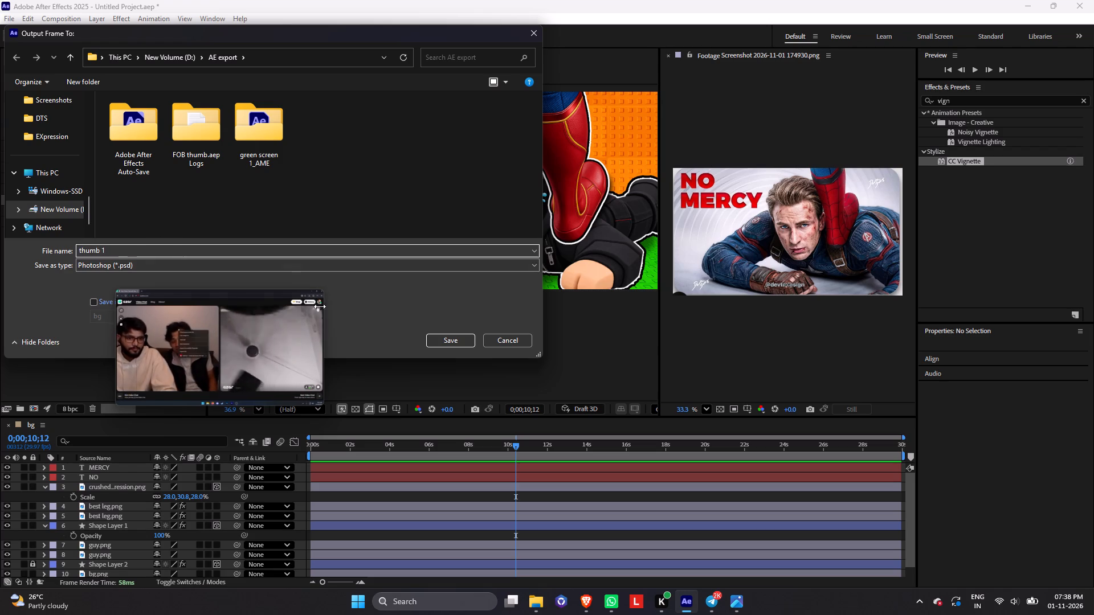
pyautogui.moveTo(185, 308); pyautogui.dragTo(165, 343)
pyautogui.click(279, 267)
pyautogui.click(279, 267)
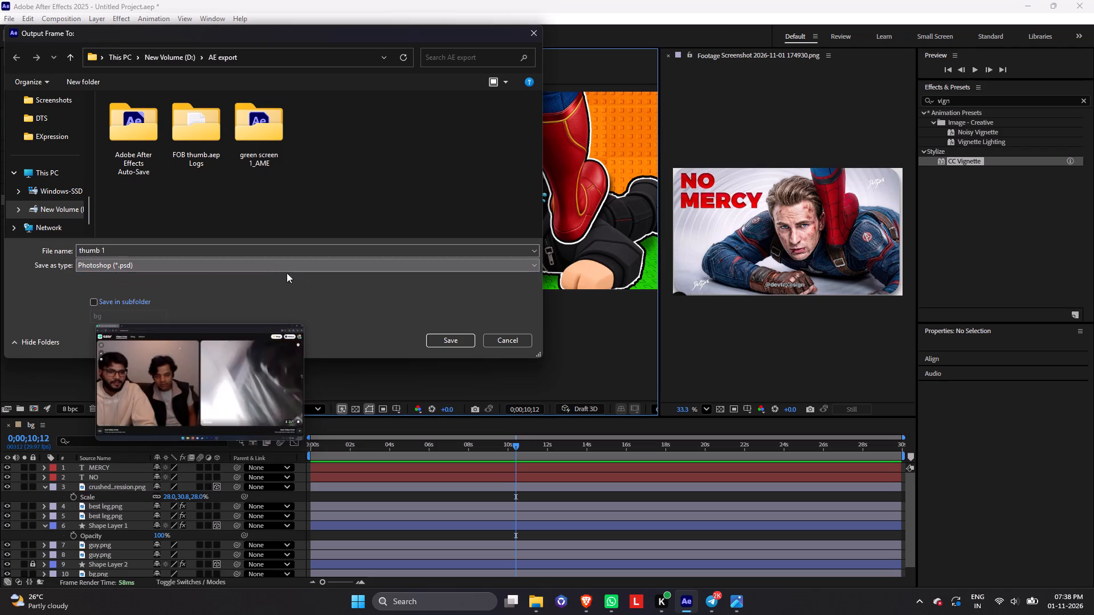
pyautogui.click(443, 341)
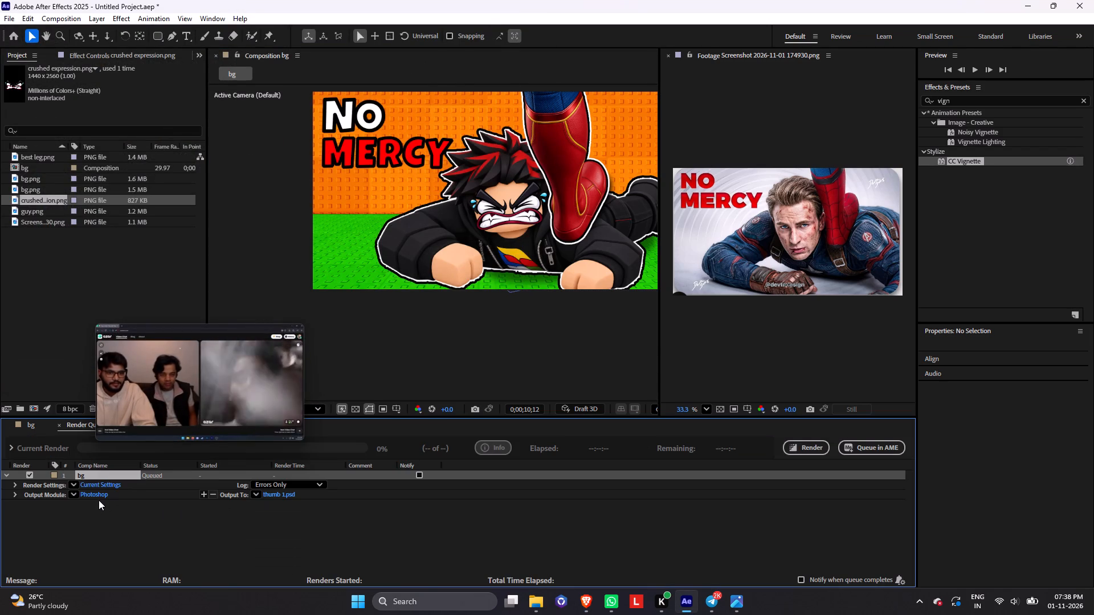
# Set the queued frame's output to JPEG Sequence at Maximum quality and render it.
pyautogui.doubleClick(99, 499)
pyautogui.click(540, 150)
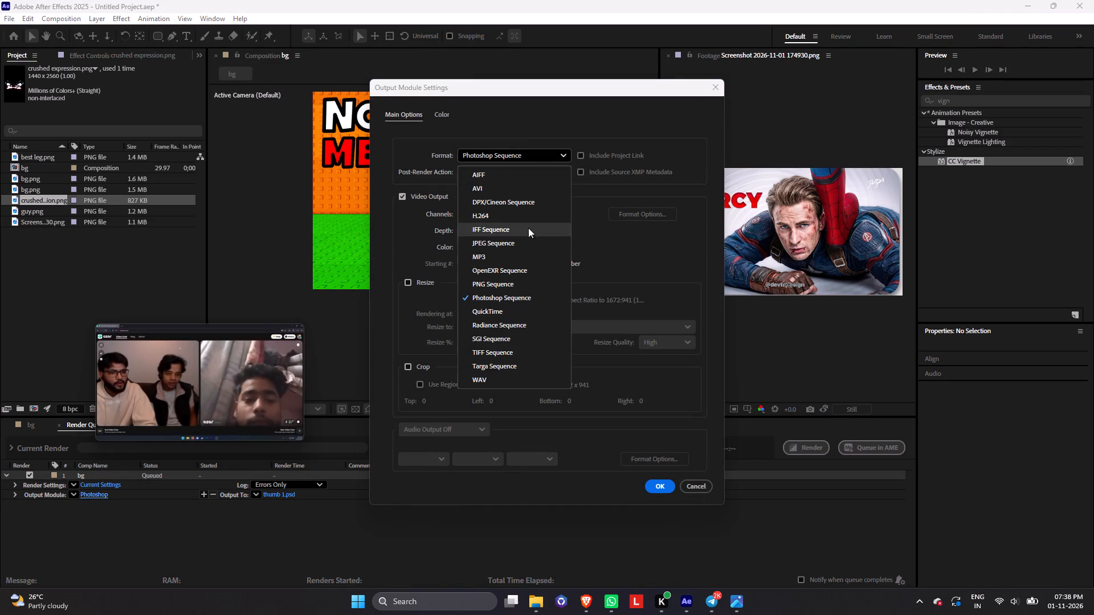
pyautogui.click(505, 246)
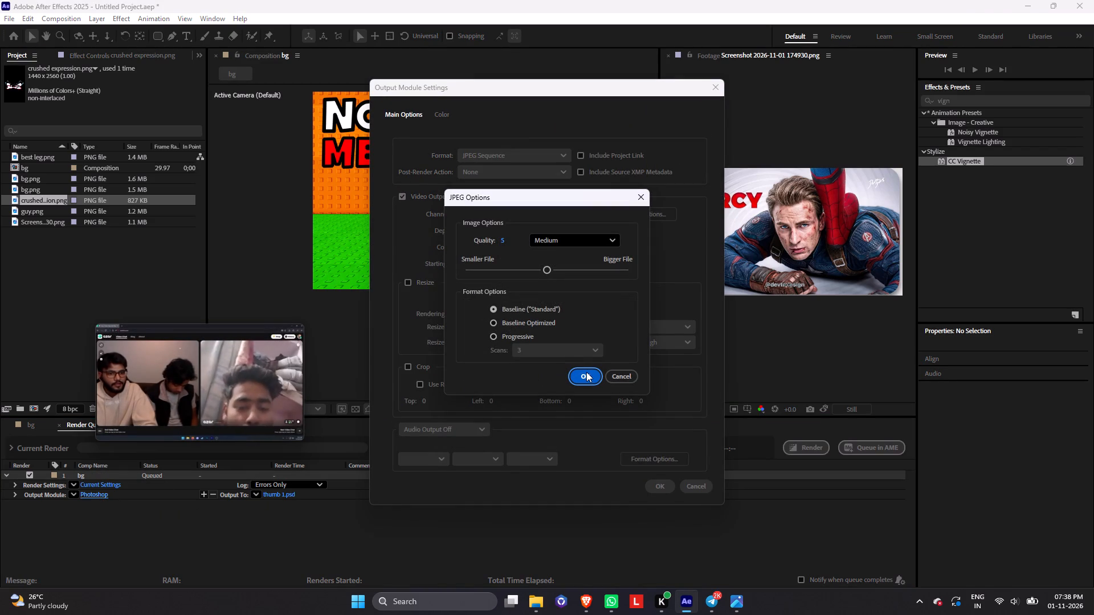
pyautogui.click(564, 245)
pyautogui.click(571, 304)
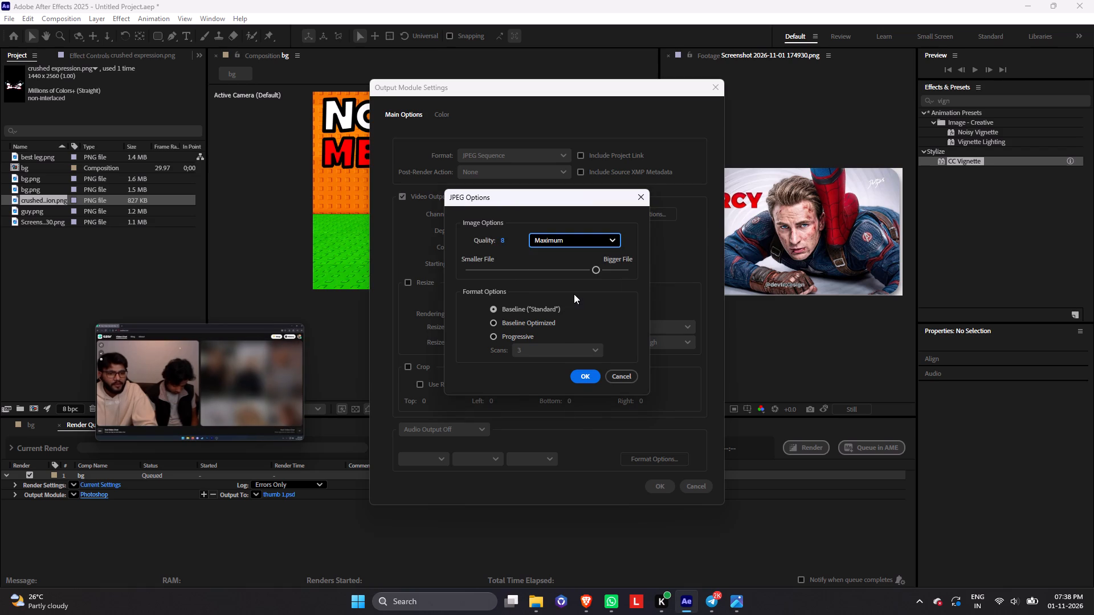
pyautogui.click(593, 374)
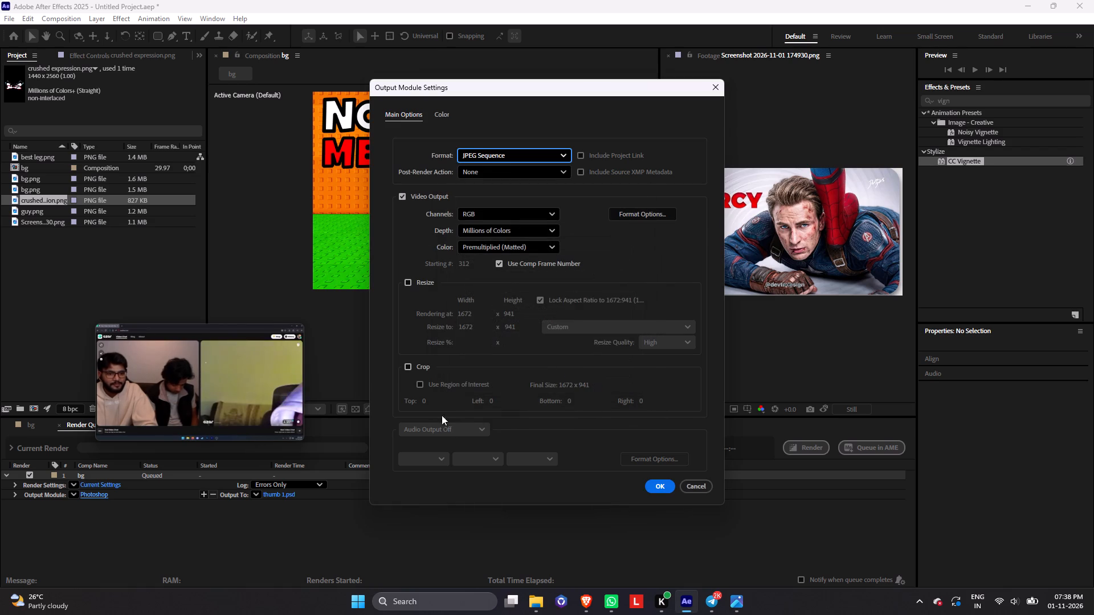
pyautogui.click(659, 489)
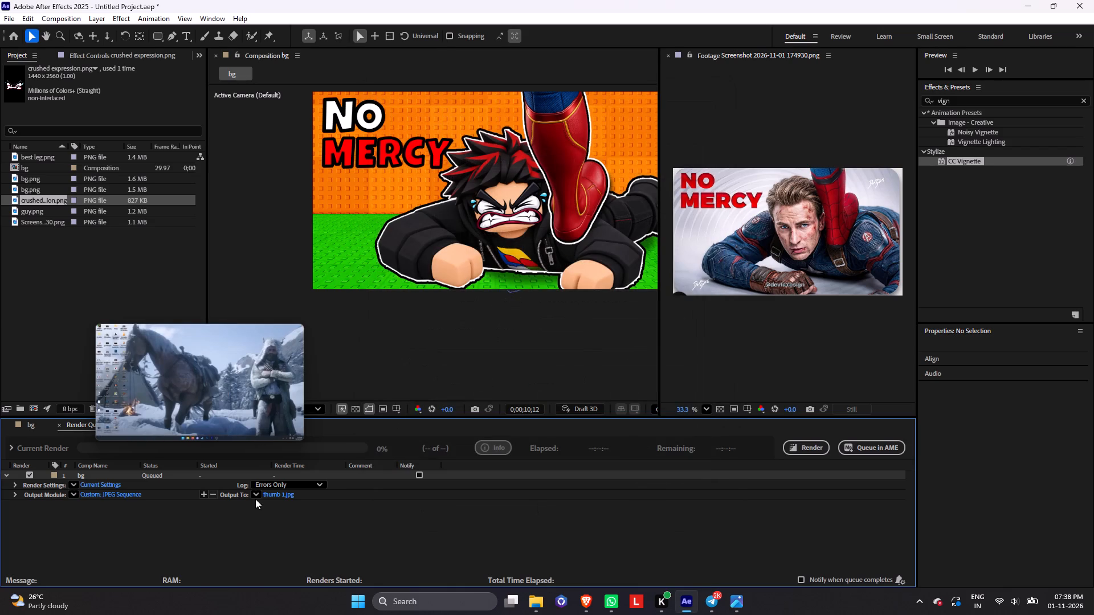
pyautogui.click(822, 448)
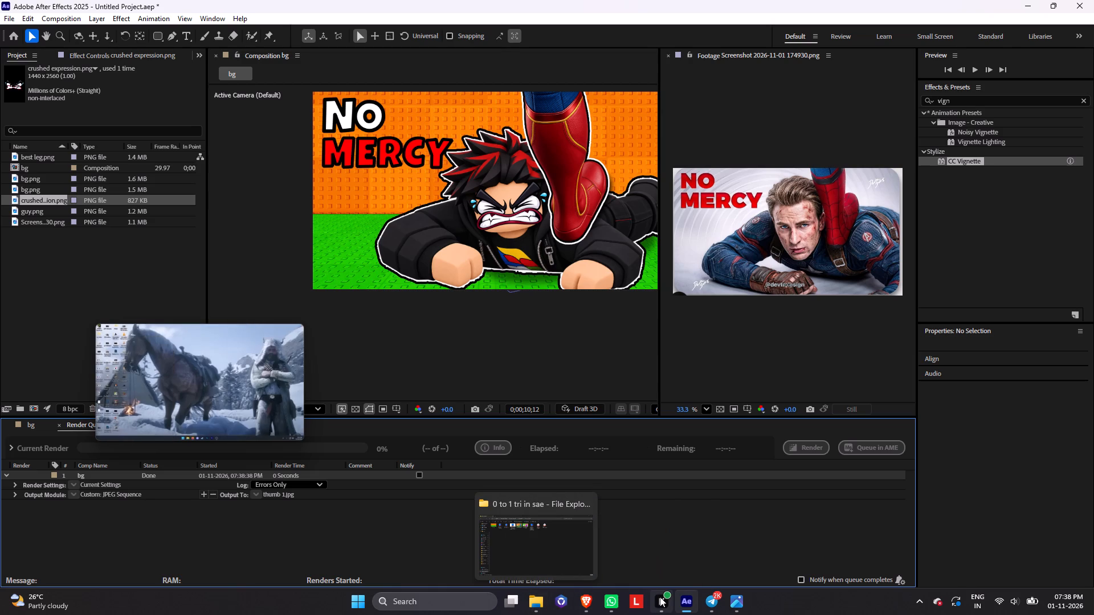
# Switch to File Explorer and check the contents of the DTS folder inside Thumbnails.
pyautogui.click(532, 596)
pyautogui.click(17, 33)
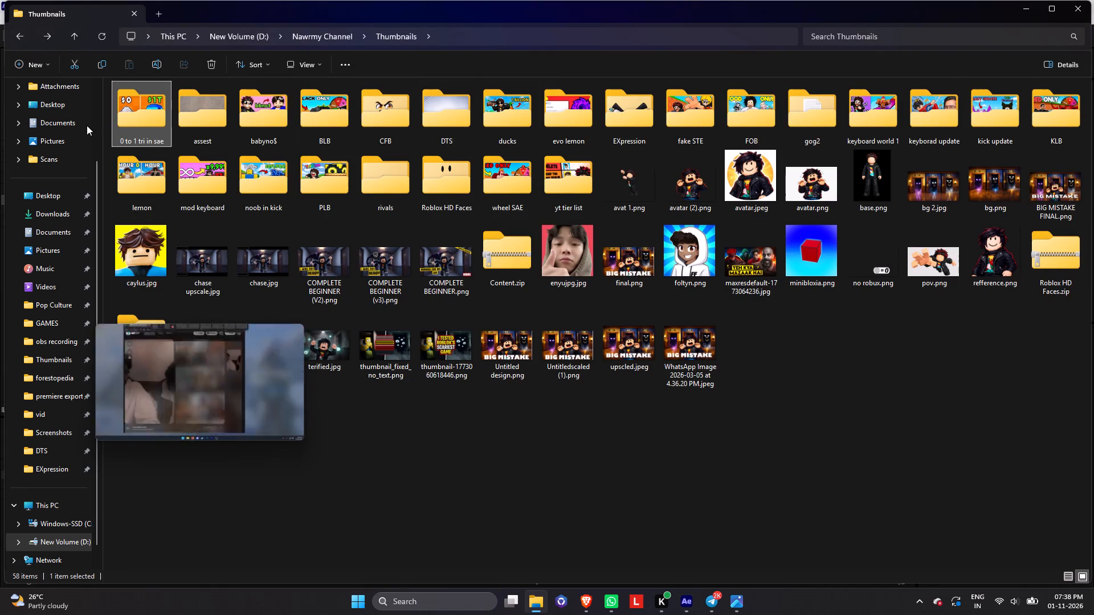
pyautogui.doubleClick(449, 122)
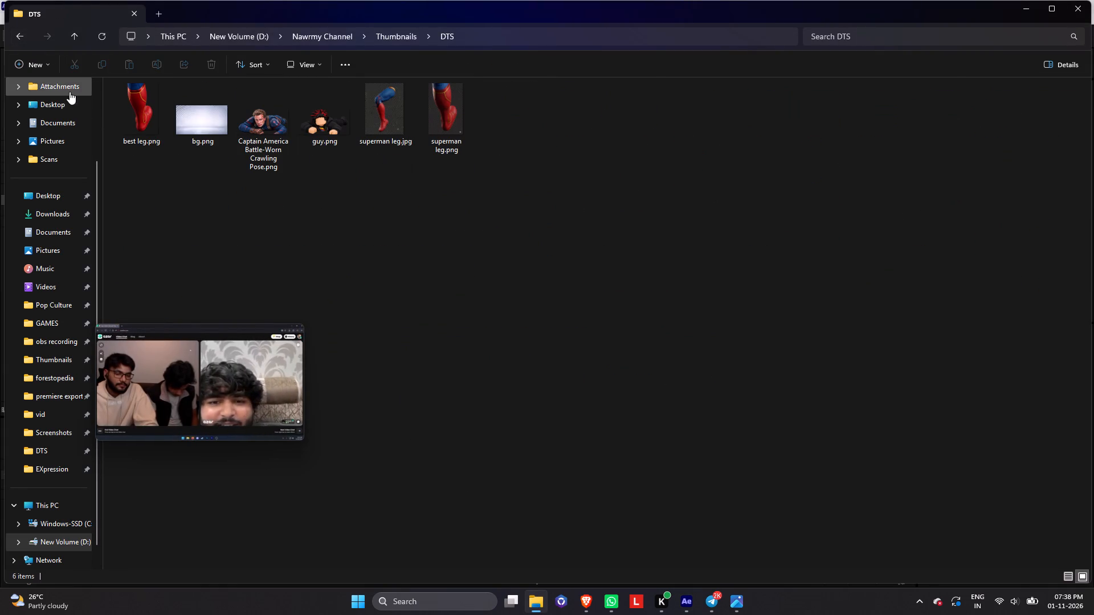
pyautogui.click(24, 33)
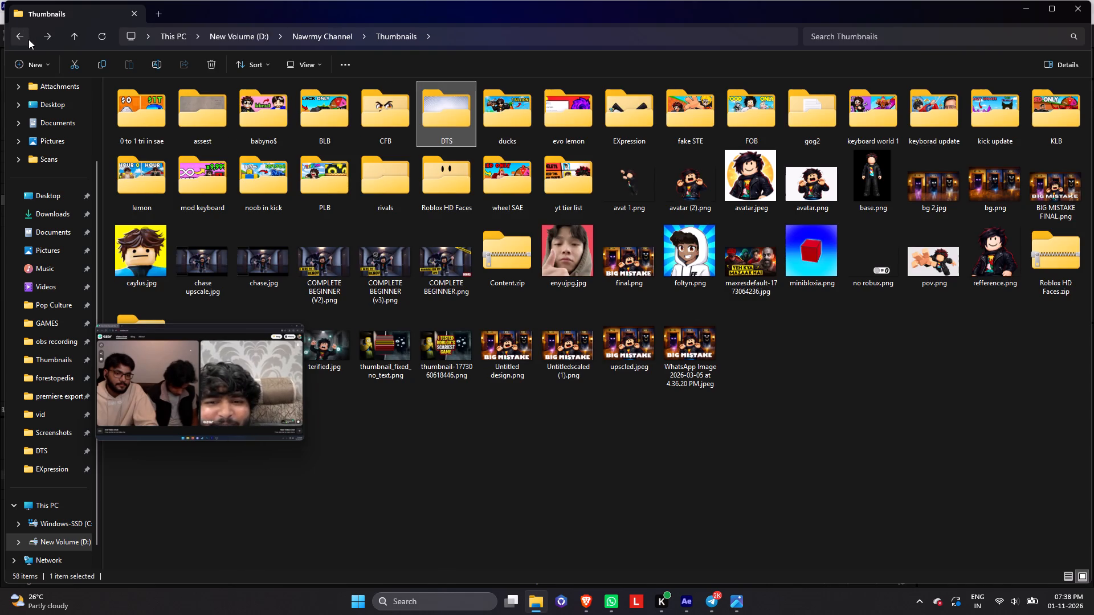
# Return to After Effects and add the bg composition's current frame to the render queue again.
pyautogui.click(691, 600)
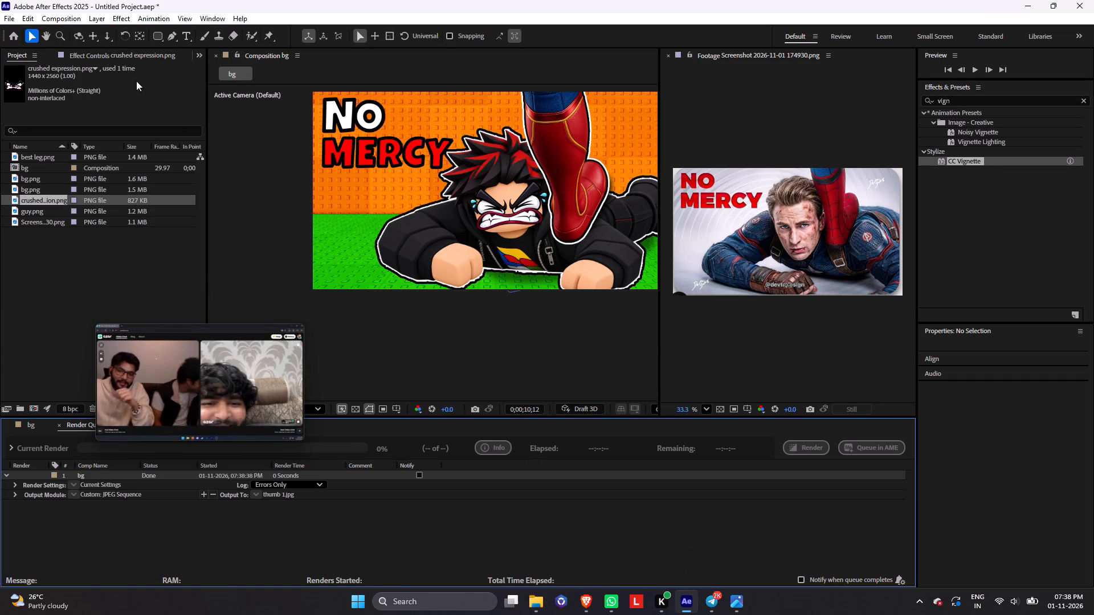
pyautogui.click(78, 20)
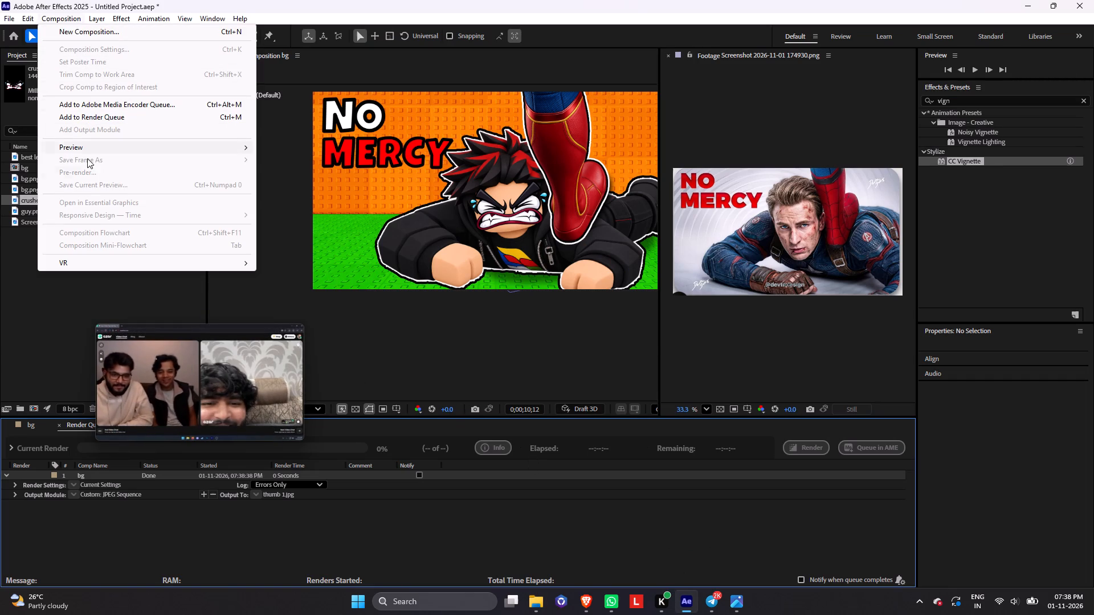
pyautogui.click(381, 501)
pyautogui.click(28, 428)
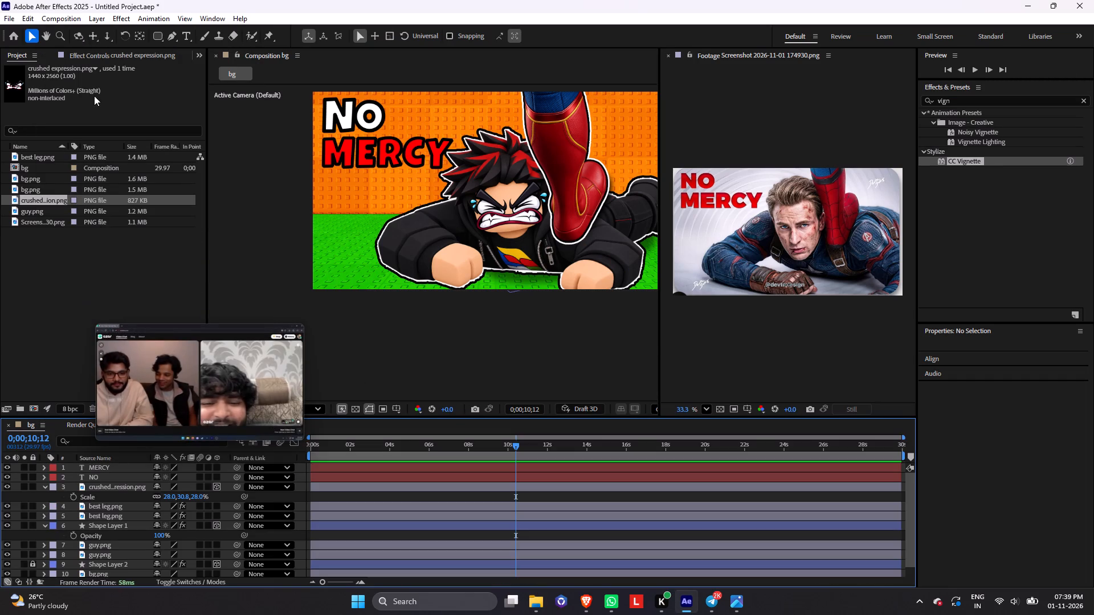
pyautogui.click(72, 20)
pyautogui.click(82, 165)
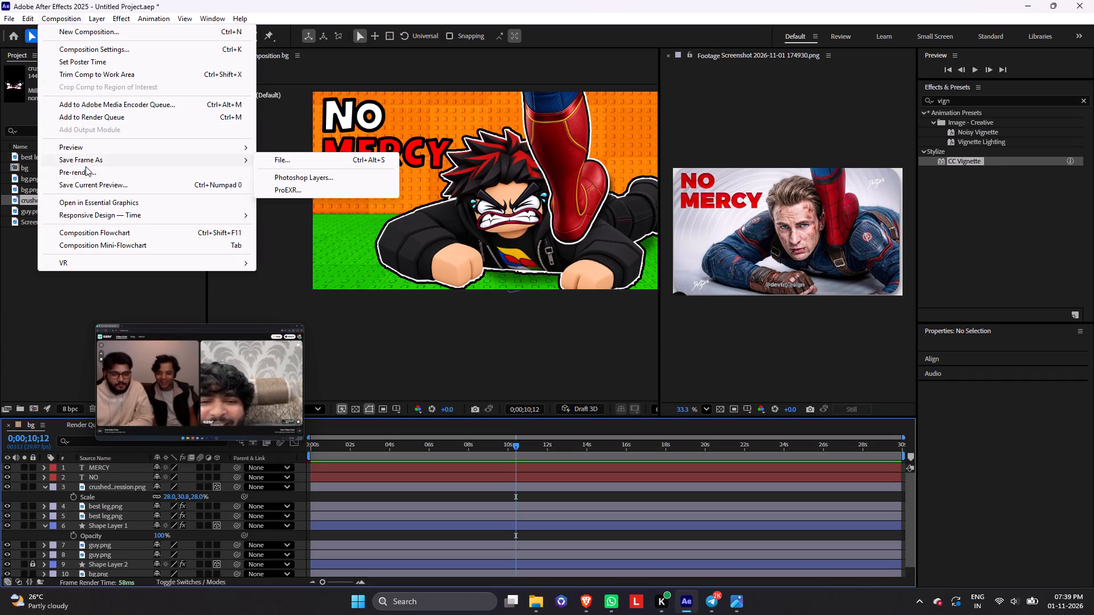
pyautogui.click(295, 163)
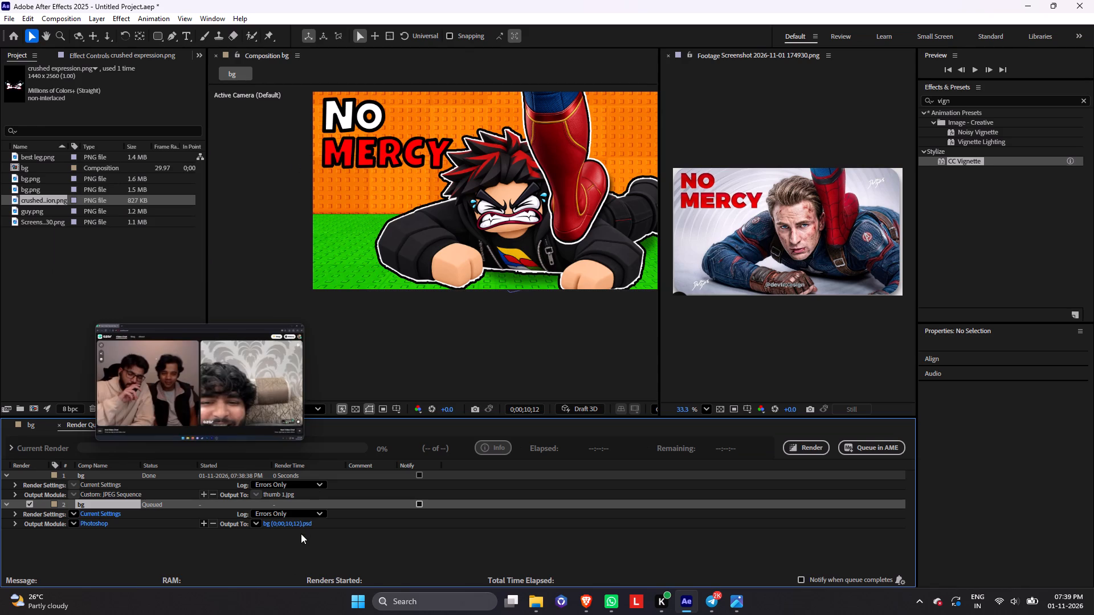
# Set the second queued frame's output format to JPEG Sequence.
pyautogui.click(97, 526)
pyautogui.click(497, 153)
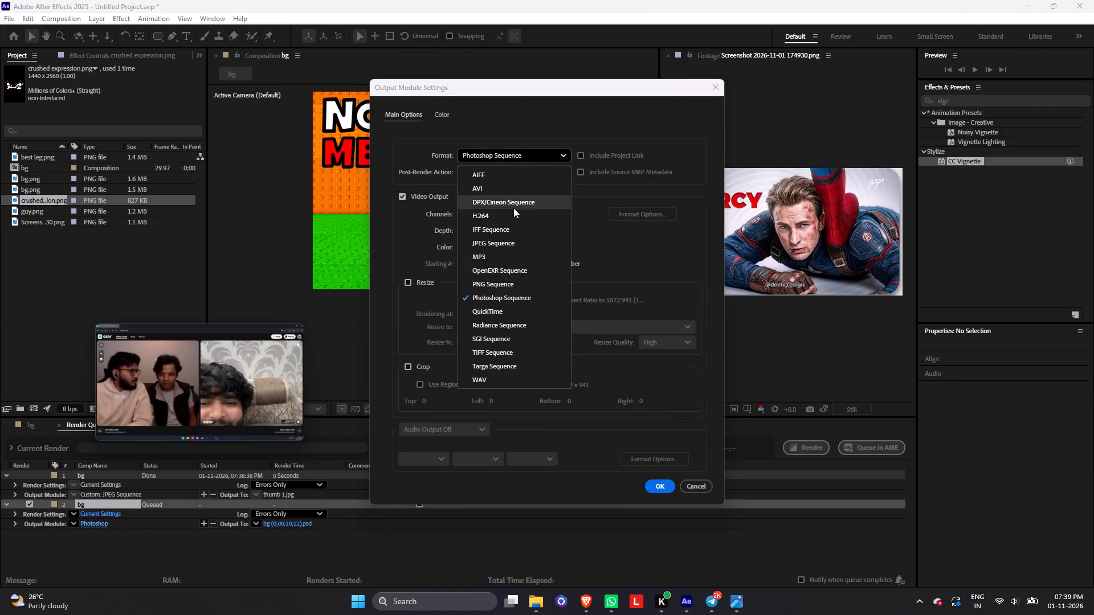
pyautogui.click(516, 247)
pyautogui.click(652, 488)
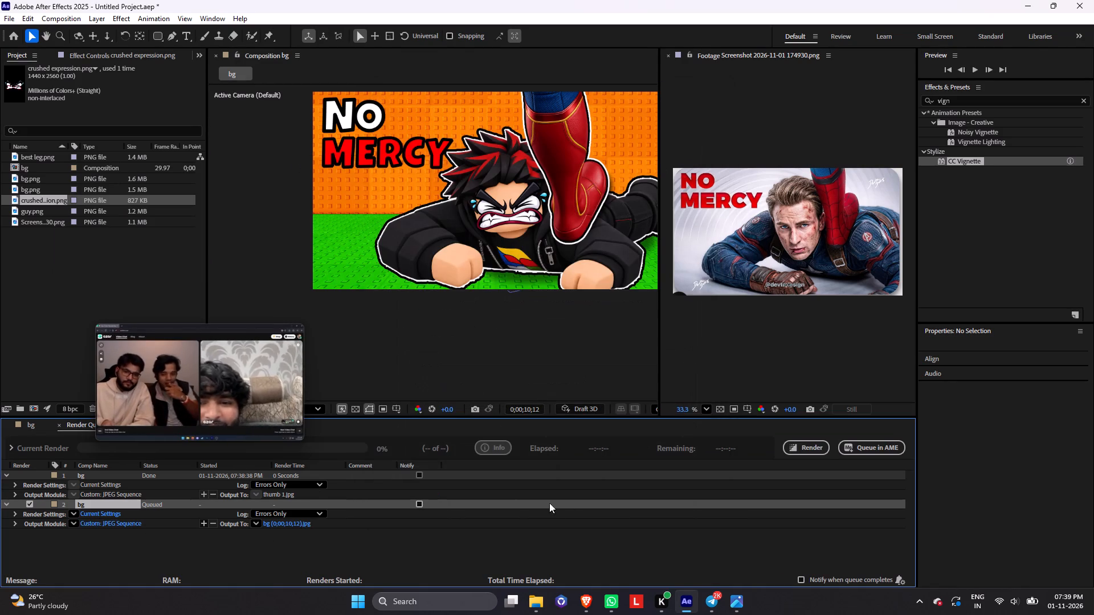
# Open the second queued frame's output location and delete thumb 1.jpg from the AE export folder.
pyautogui.click(276, 527)
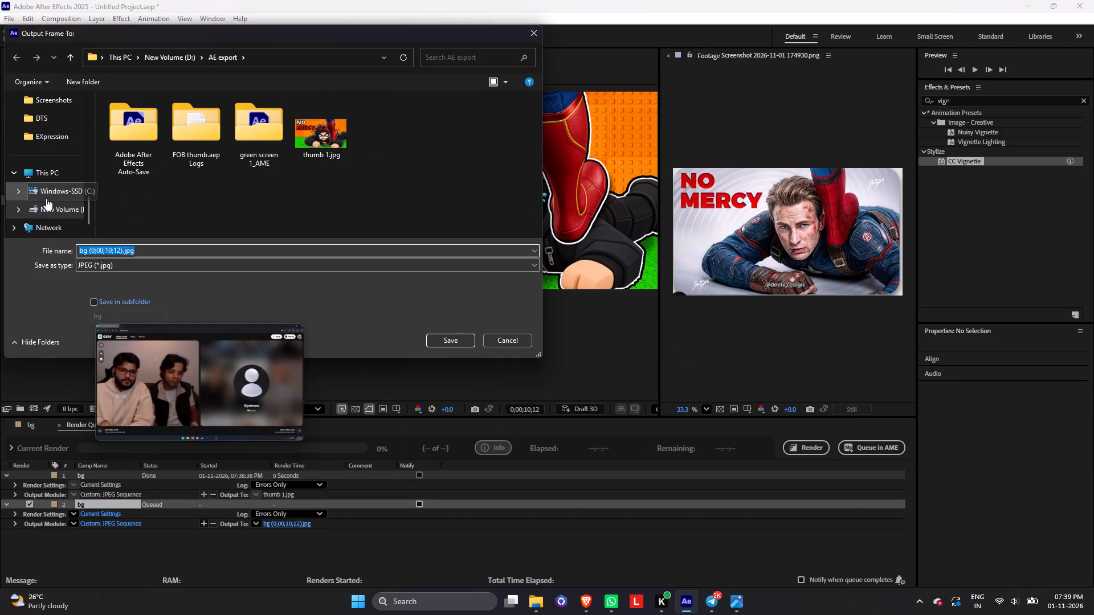
pyautogui.click(320, 155)
pyautogui.press('Delete')
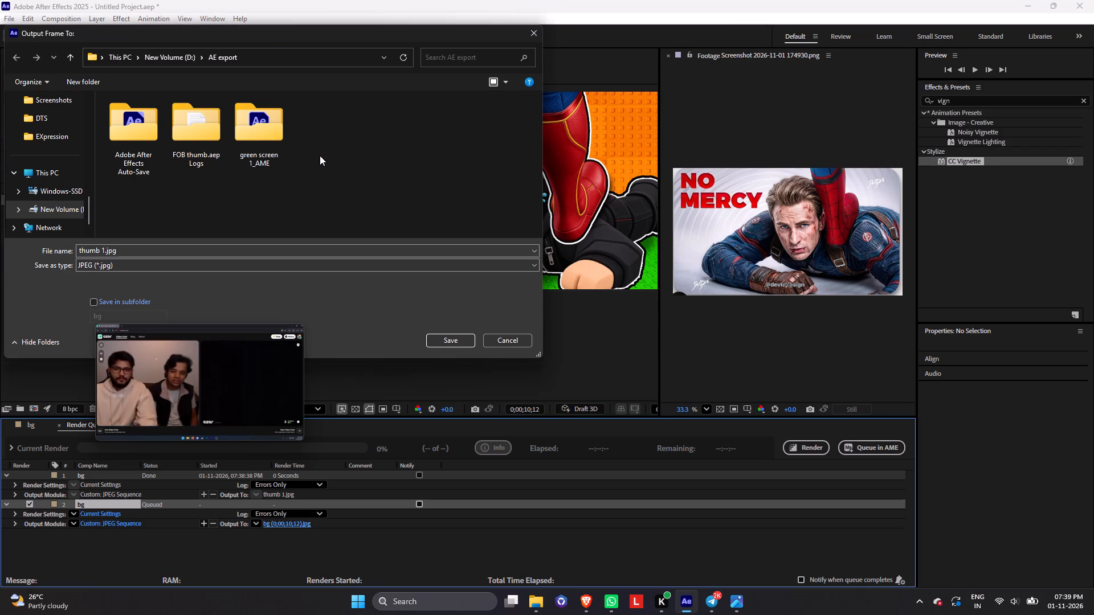
# Set the frame's output to thumb 1.jpg in the DTS folder inside Thumbnails and render it.
pyautogui.scroll(3, 59, 181)
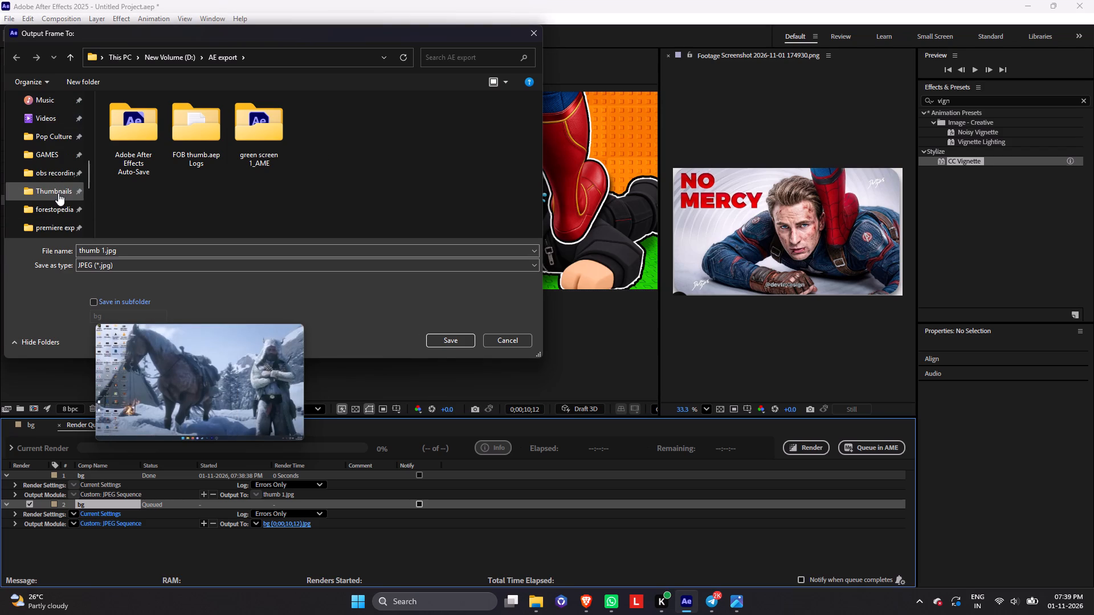
pyautogui.click(58, 193)
pyautogui.doubleClick(446, 147)
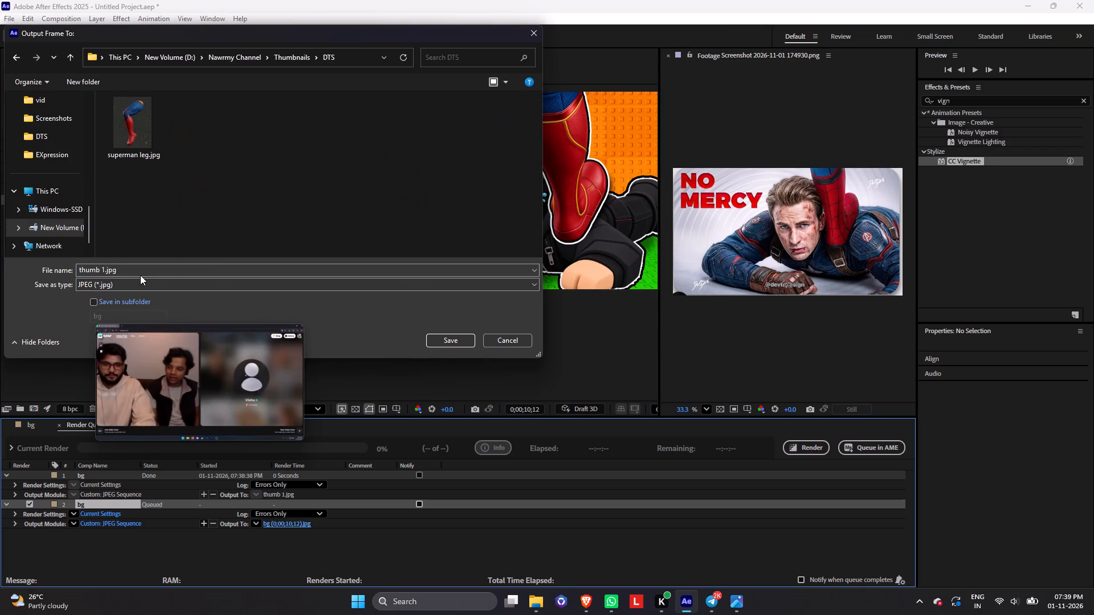
pyautogui.click(431, 339)
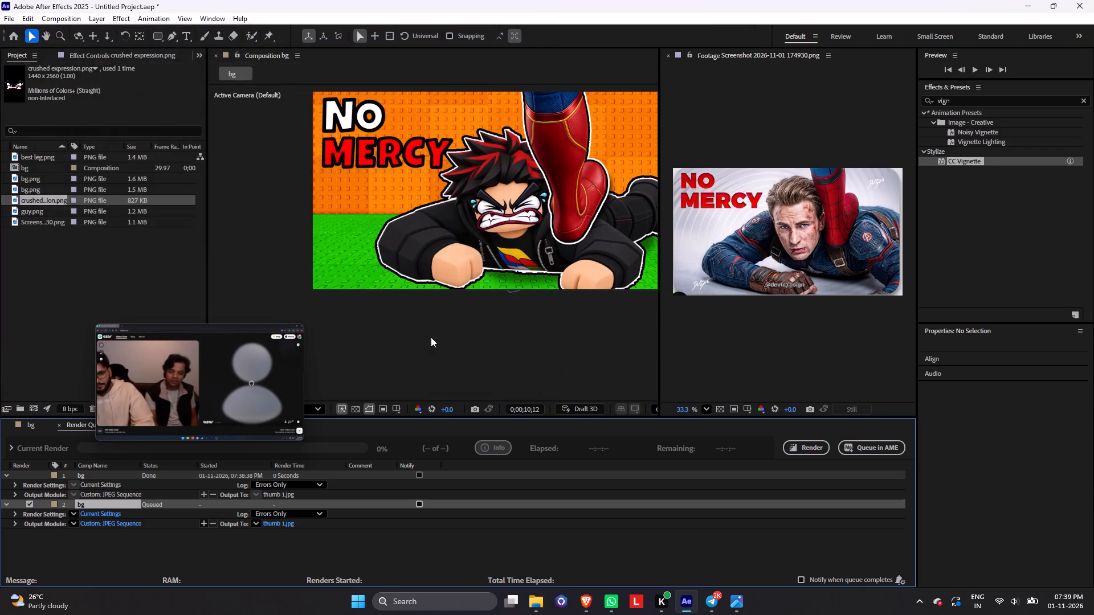
pyautogui.click(816, 450)
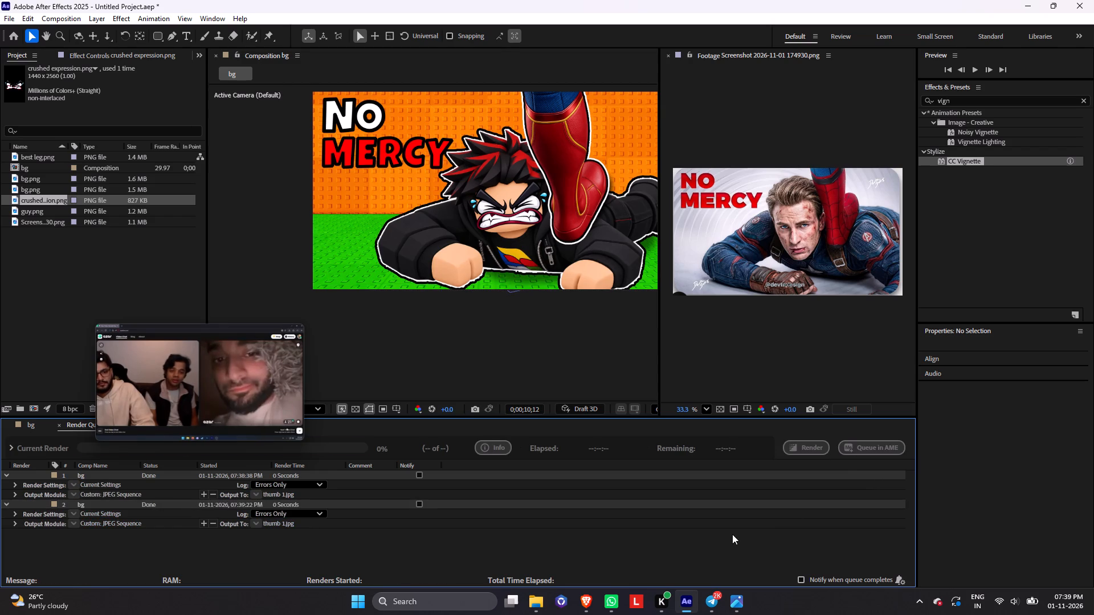
# Switch to File Explorer and inspect the exported thumb 1.jpg in the DTS folder.
pyautogui.click(542, 602)
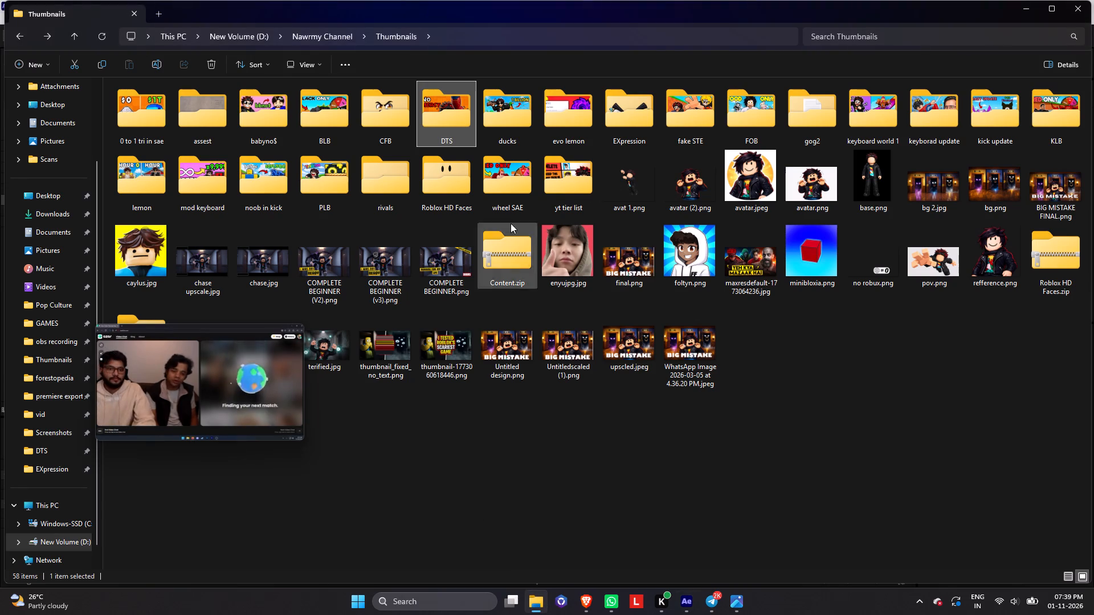
pyautogui.click(227, 118)
pyautogui.doubleClick(447, 128)
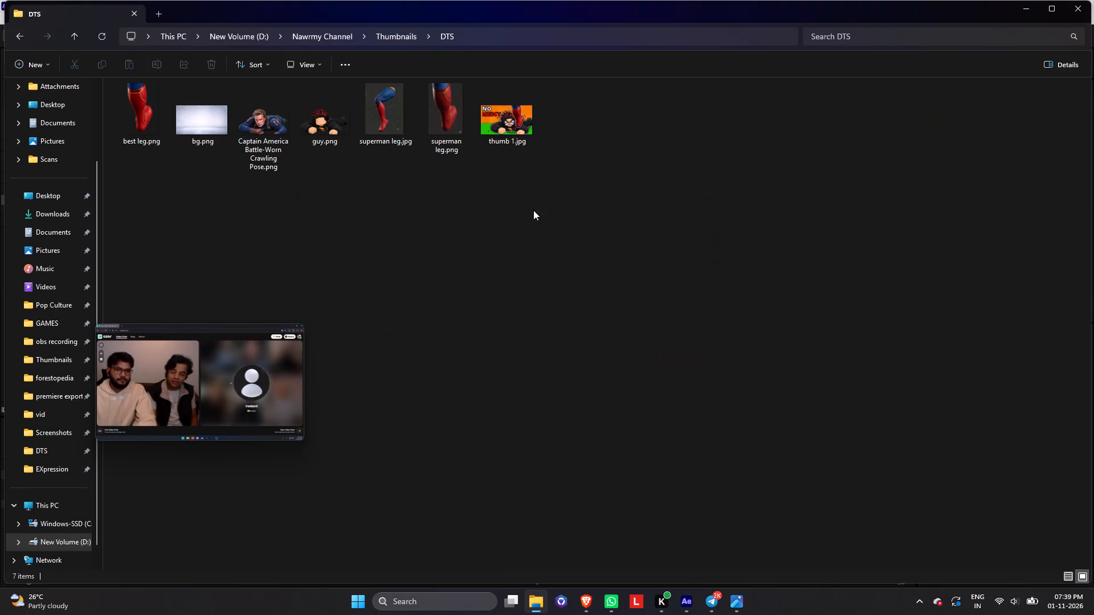
pyautogui.doubleClick(497, 143)
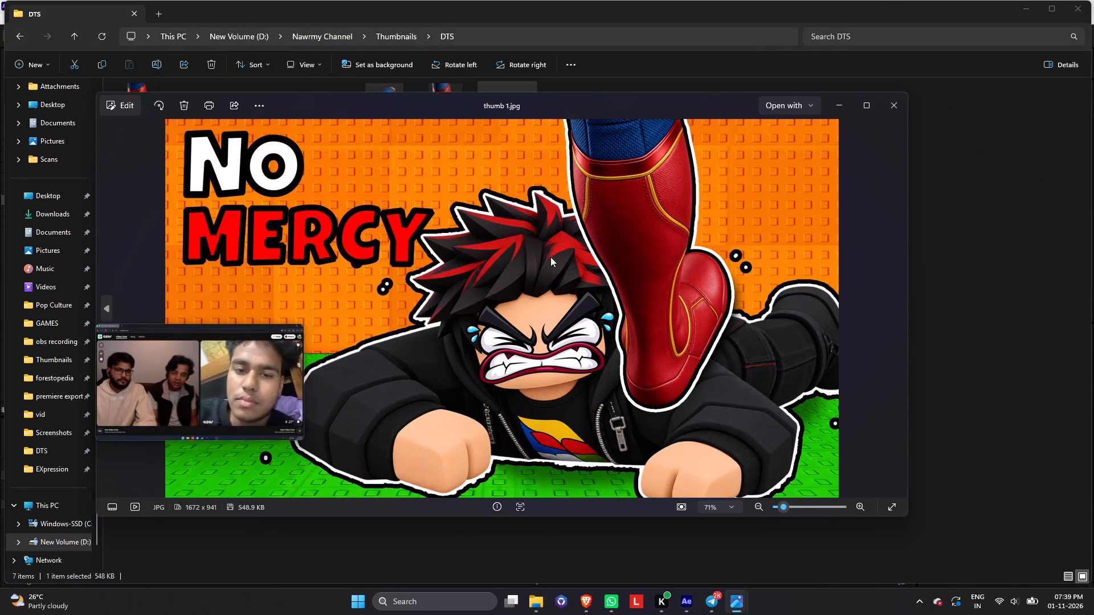
pyautogui.scroll(-1, 564, 326)
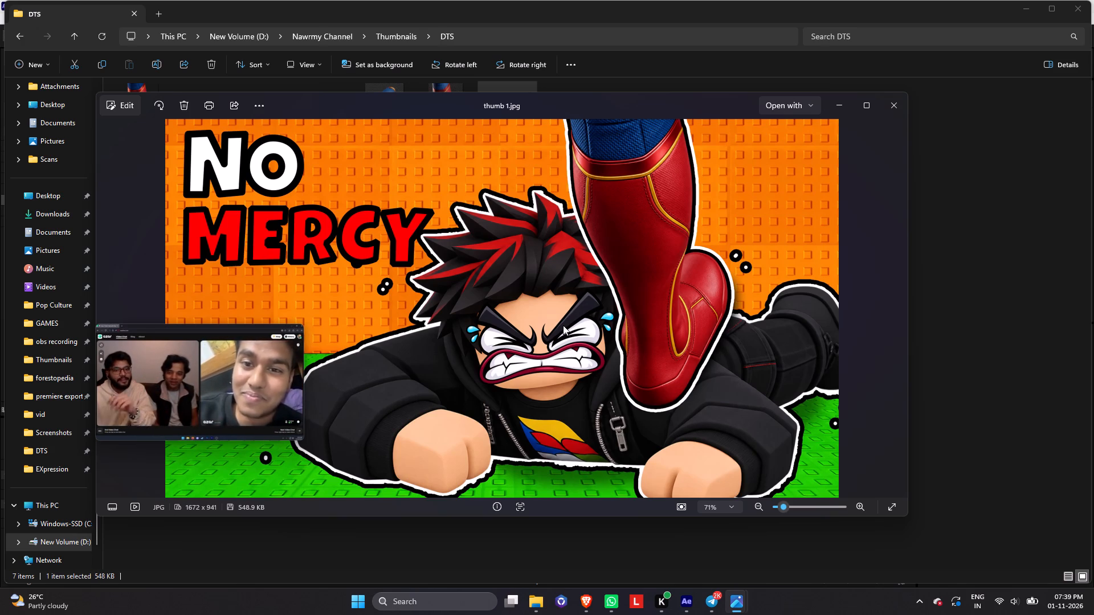
pyautogui.click(904, 106)
# Return to After Effects and close the footage viewer showing the reference screenshot.
pyautogui.click(687, 597)
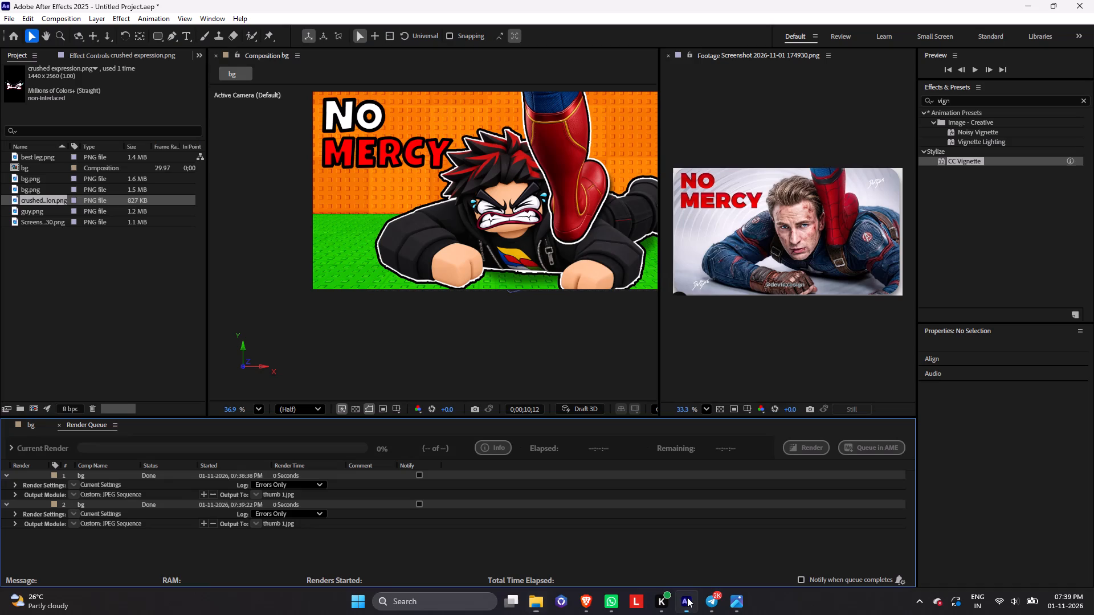
pyautogui.click(671, 56)
# Examine the character and the stray outline spots around him in the bg composition up close.
pyautogui.scroll(5, 624, 235)
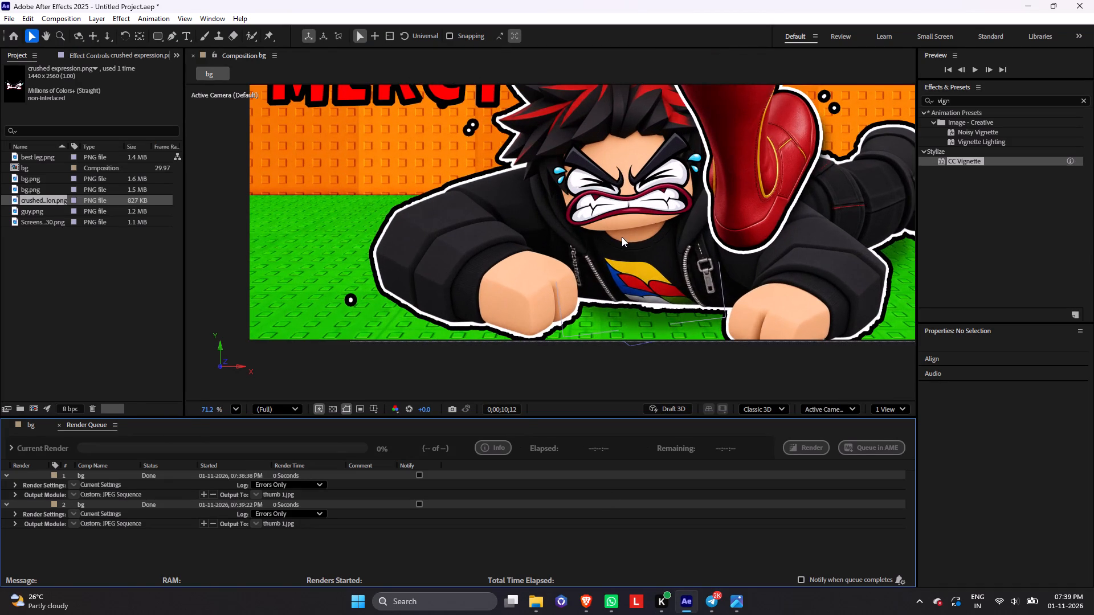
pyautogui.press('space')
pyautogui.press('space')
pyautogui.press('space')
pyautogui.press('space')
pyautogui.press('space')
pyautogui.press('space')
pyautogui.press('space')
pyautogui.press('space')
pyautogui.press('space')
pyautogui.press('space')
pyautogui.press('space')
pyautogui.press('space')
pyautogui.press('space')
pyautogui.press('space')
pyautogui.press('space')
pyautogui.press('space')
pyautogui.press('space')
pyautogui.press('space')
pyautogui.press('space')
pyautogui.press('space')
pyautogui.moveTo(642, 230); pyautogui.dragTo(602, 284)
pyautogui.scroll(2, 603, 280)
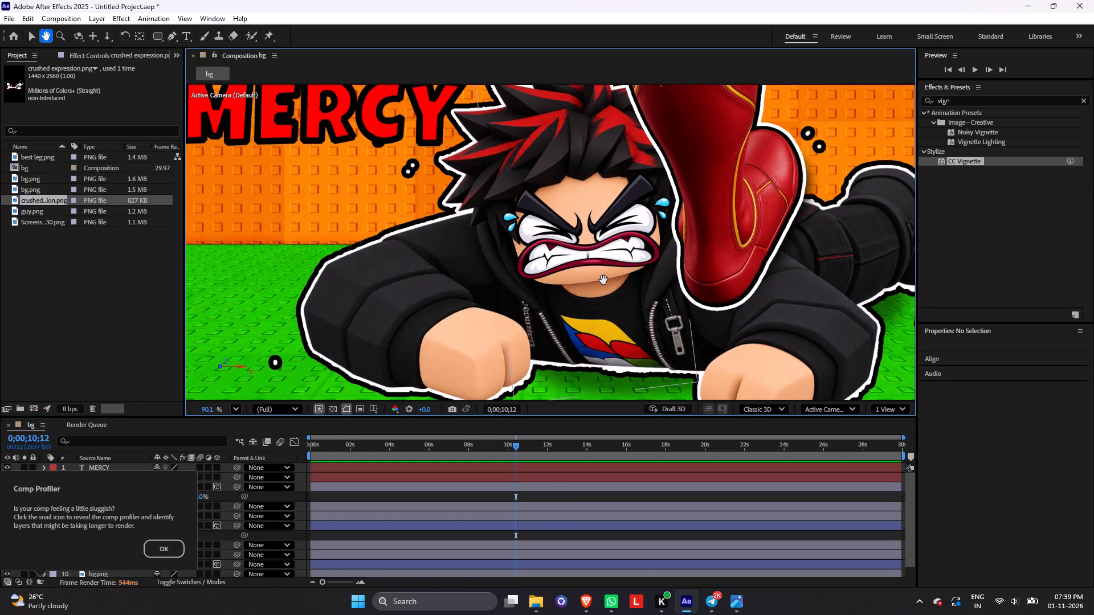
pyautogui.scroll(-2, 603, 280)
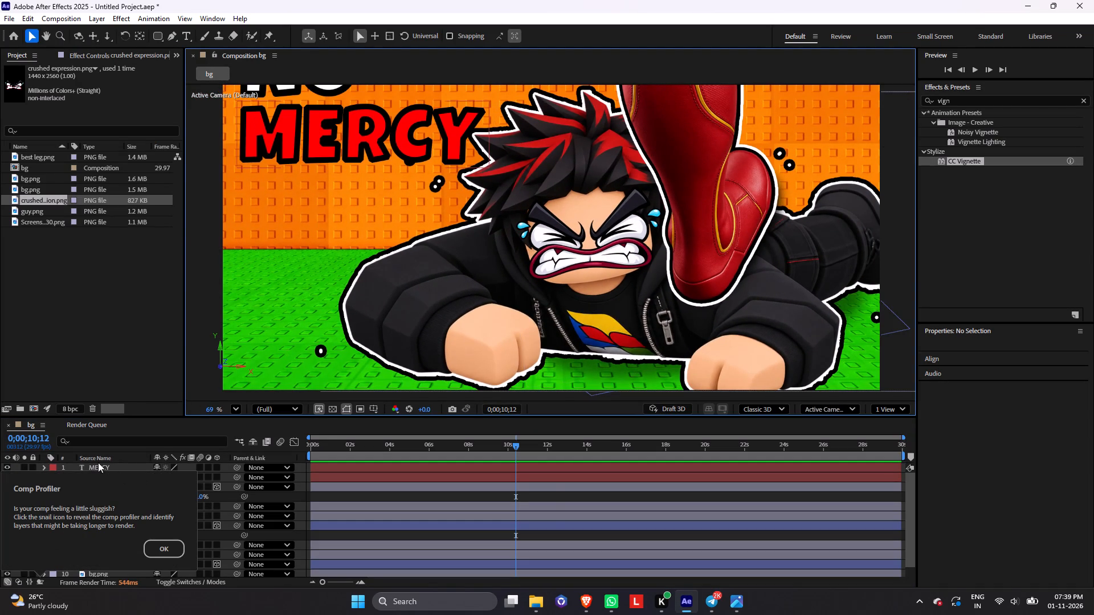
# Dismiss the Comp Profiler tip and collapse the expanded properties of the crushed expression layer and Shape Layer 1.
pyautogui.click(149, 544)
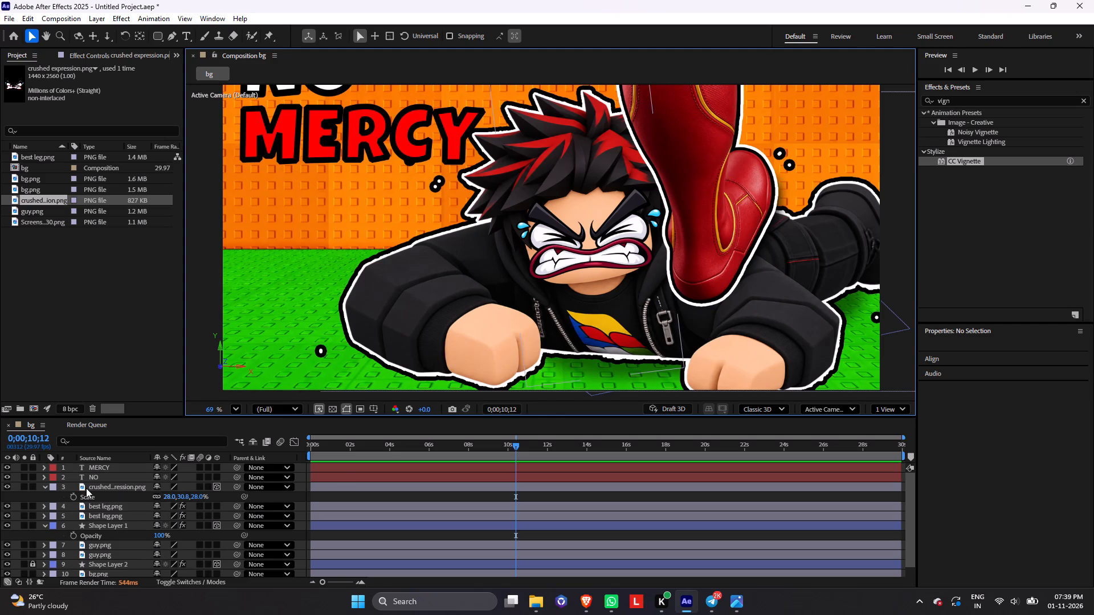
pyautogui.click(44, 487)
pyautogui.click(44, 512)
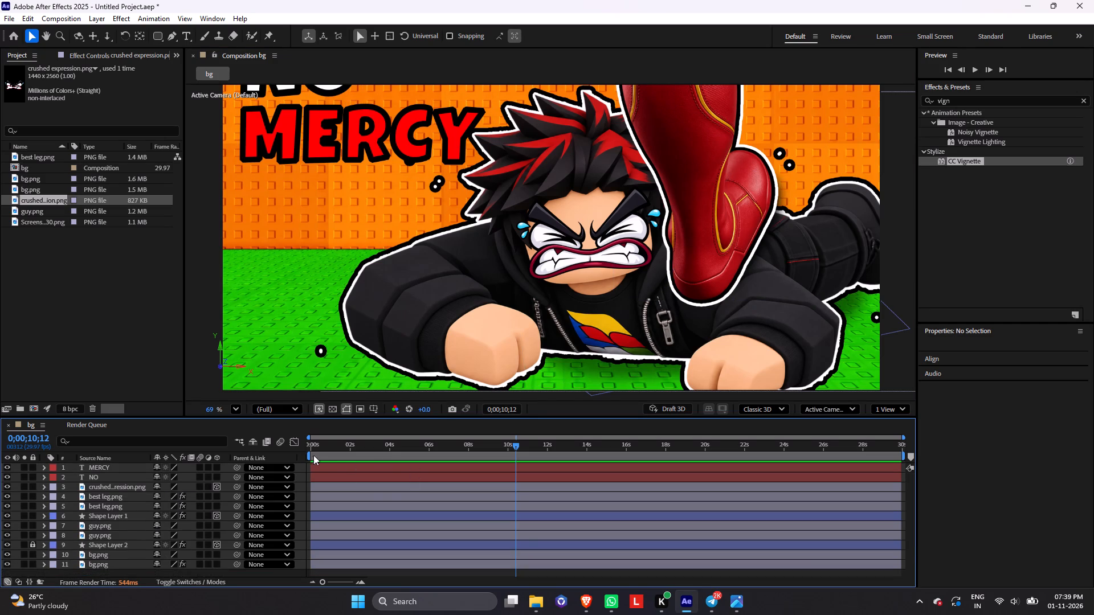
# Hide the MERCY text layer.
pyautogui.click(9, 467)
pyautogui.doubleClick(9, 467)
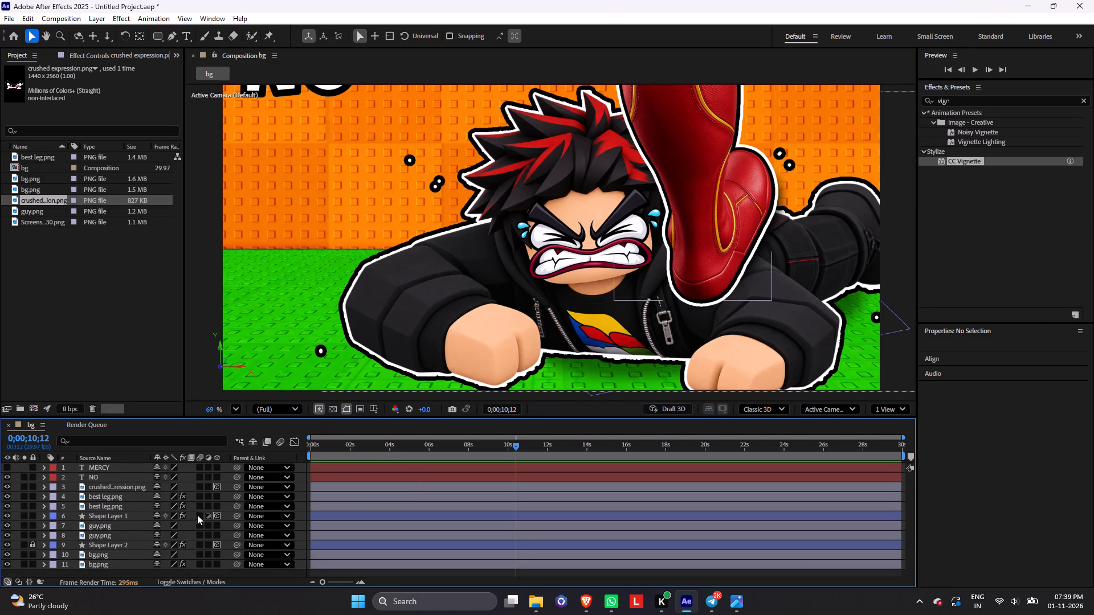
# Draw a closed Pen mask on the lower guy.png layer around the stray spots on the orange wall beside the character's hair.
pyautogui.scroll(-2, 121, 546)
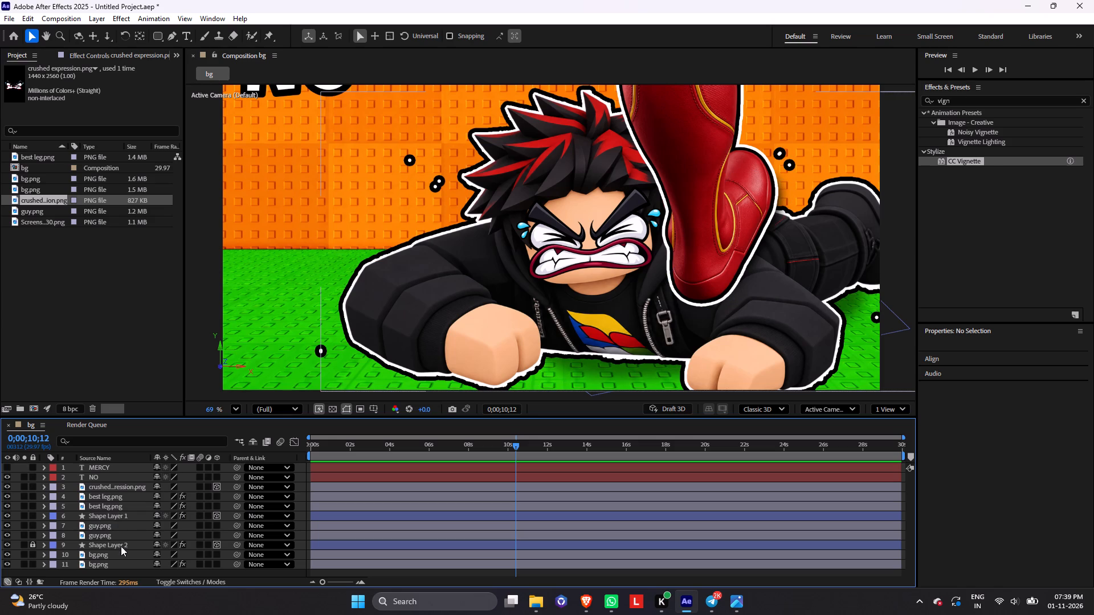
pyautogui.click(112, 535)
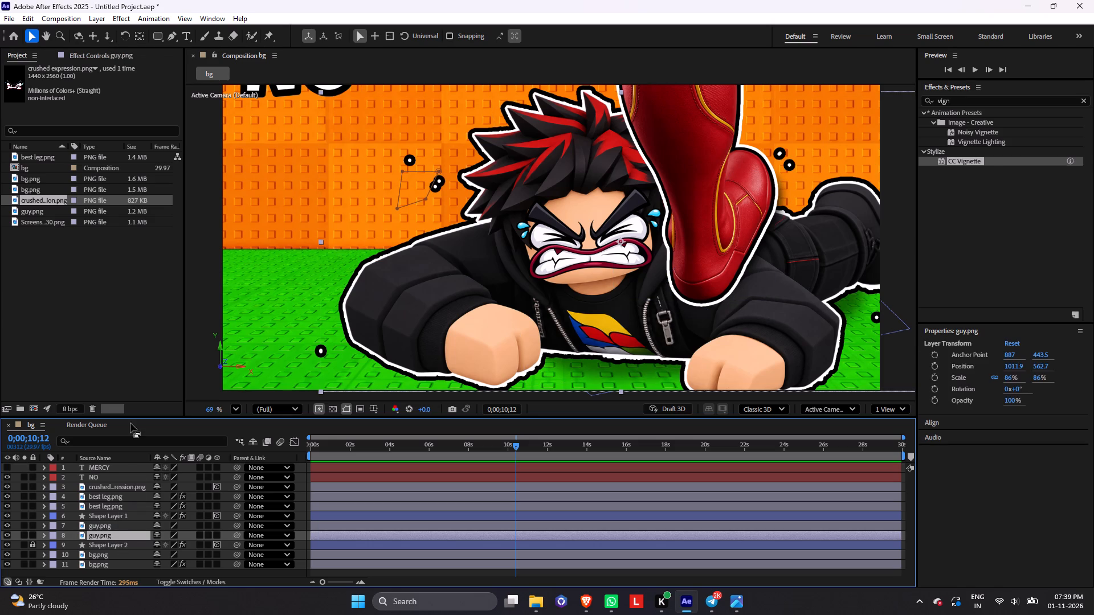
pyautogui.click(174, 35)
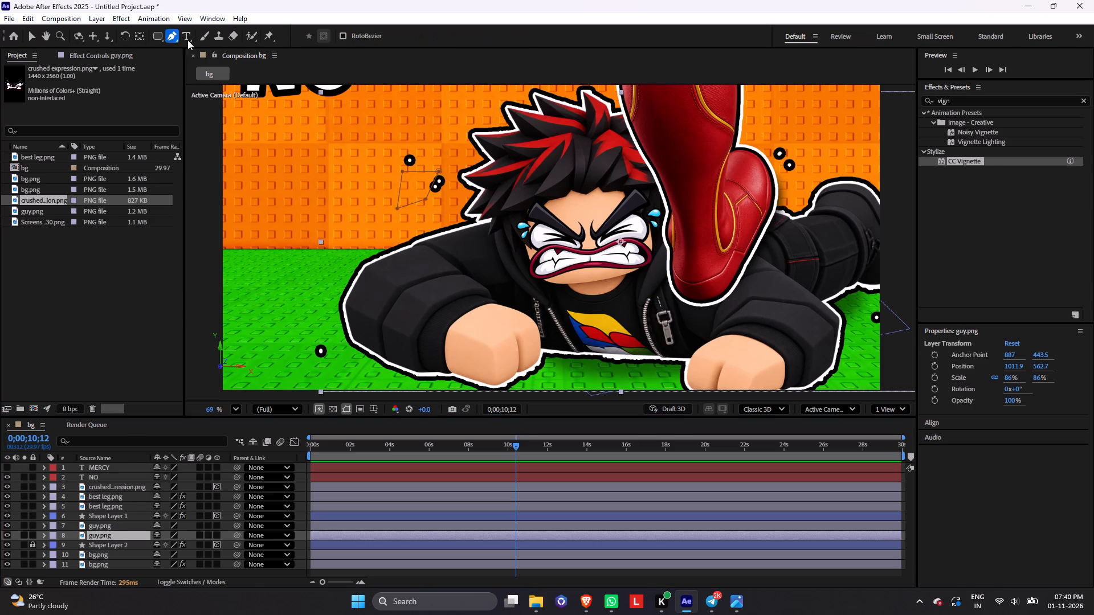
pyautogui.click(409, 138)
pyautogui.click(450, 164)
pyautogui.click(447, 192)
pyautogui.click(421, 209)
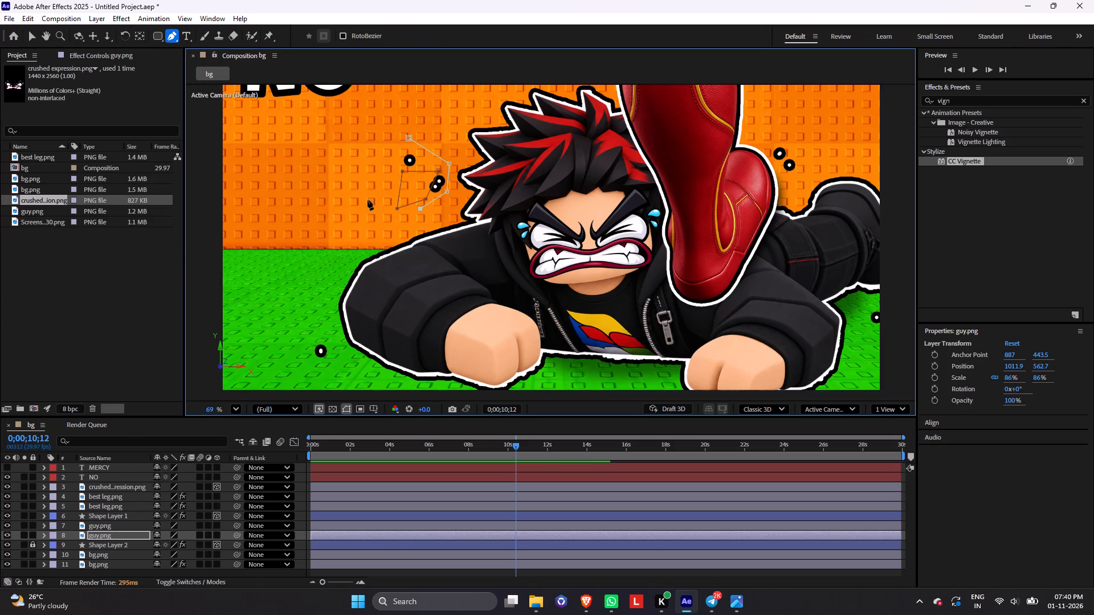
pyautogui.click(360, 184)
pyautogui.click(384, 140)
pyautogui.click(408, 137)
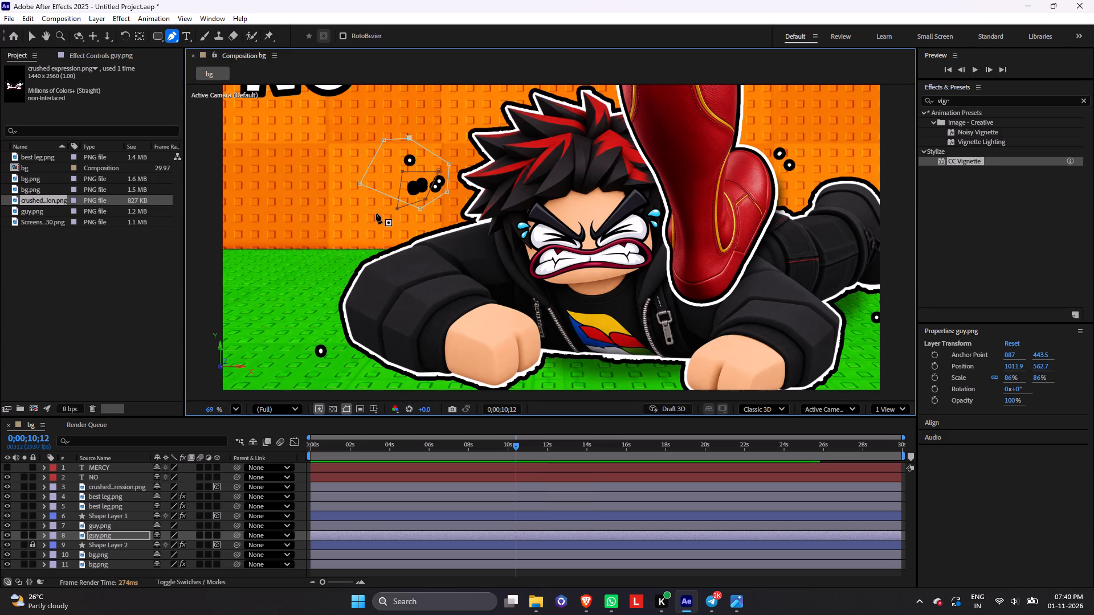
# Set the new wall mask on the lower guy.png layer to Subtract with Inverted off.
pyautogui.click(44, 535)
pyautogui.click(198, 565)
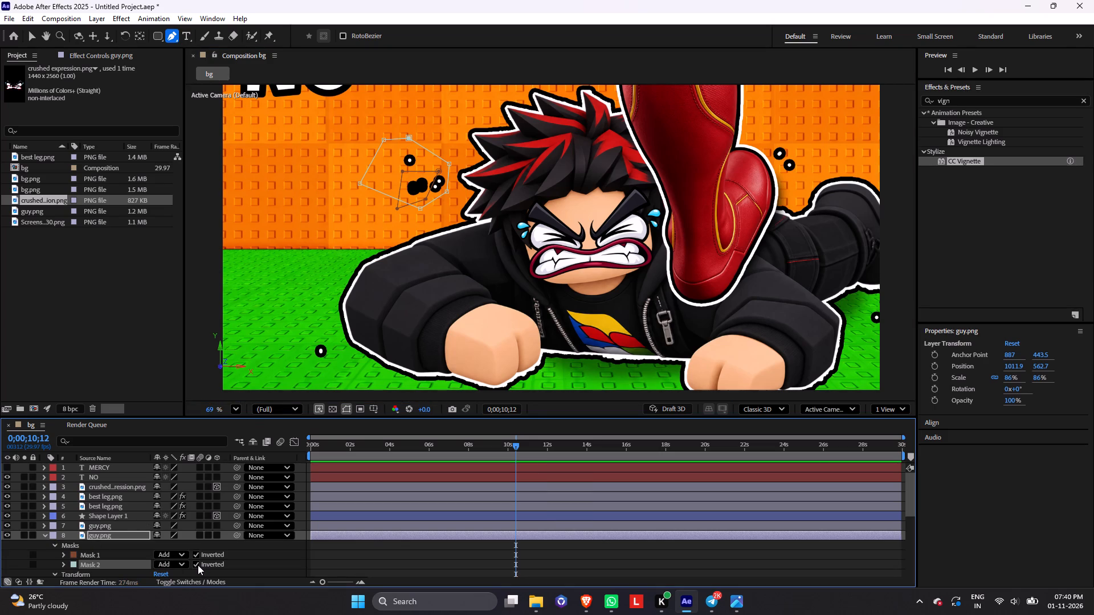
pyautogui.click(198, 565)
pyautogui.click(198, 565)
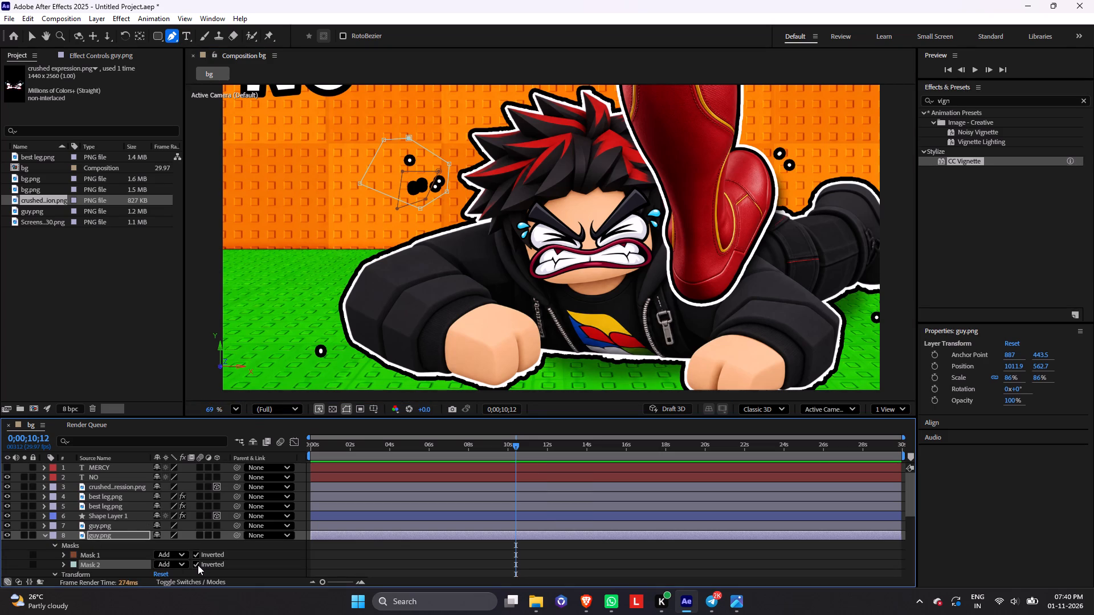
pyautogui.click(198, 565)
pyautogui.click(173, 563)
pyautogui.click(190, 503)
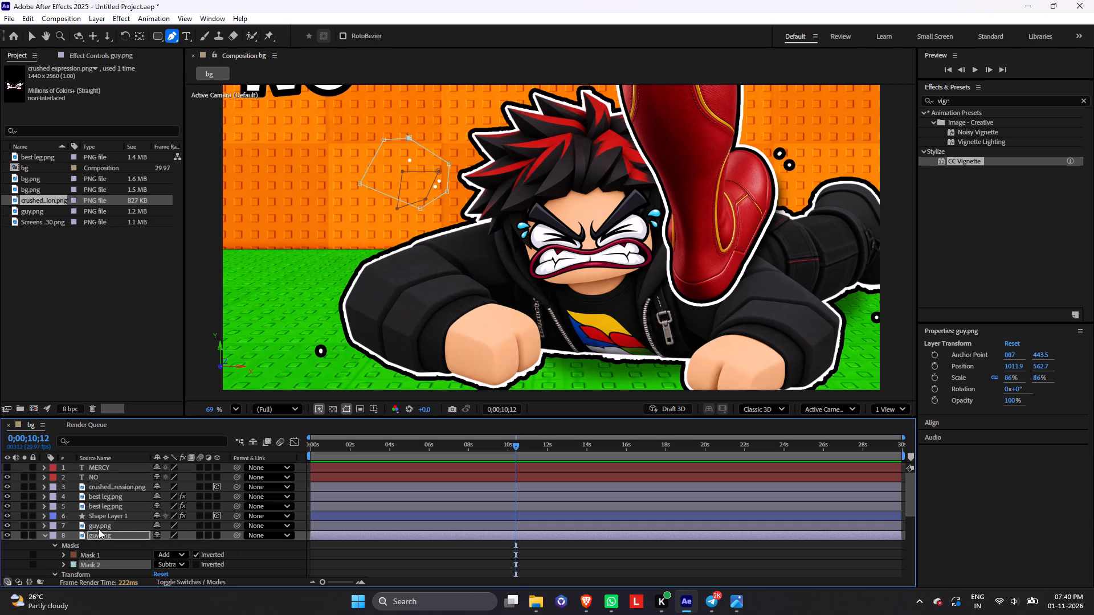
# Mask the stray spot on the grass left of the character's arm on the lower guy.png layer, with the mask set to Subtract.
pyautogui.click(332, 331)
pyautogui.click(333, 371)
pyautogui.click(299, 367)
pyautogui.click(310, 331)
pyautogui.click(329, 329)
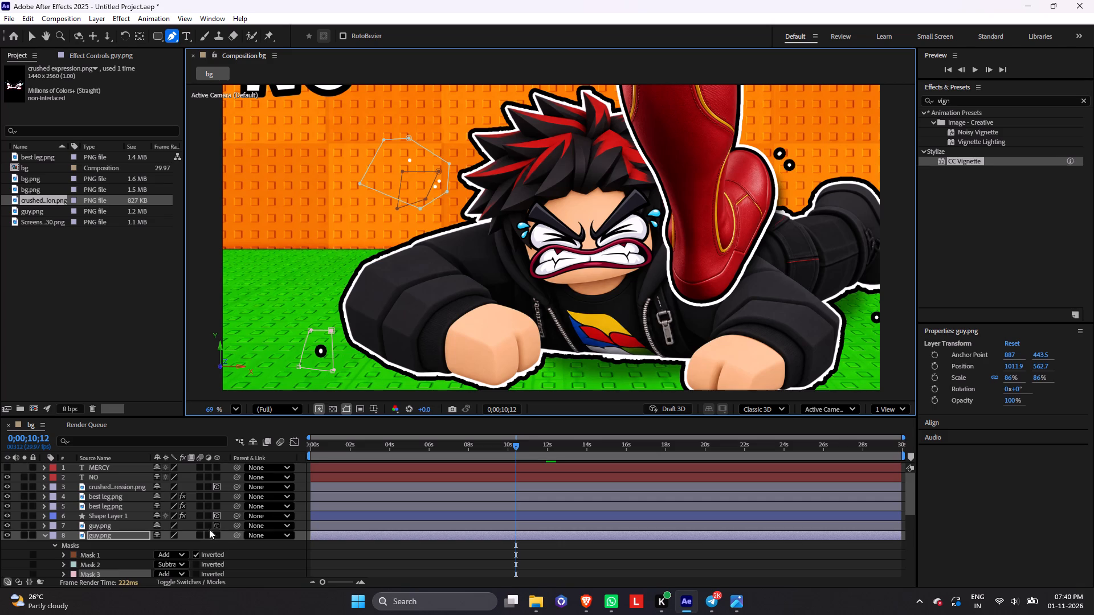
pyautogui.scroll(-2, 197, 529)
pyautogui.click(179, 516)
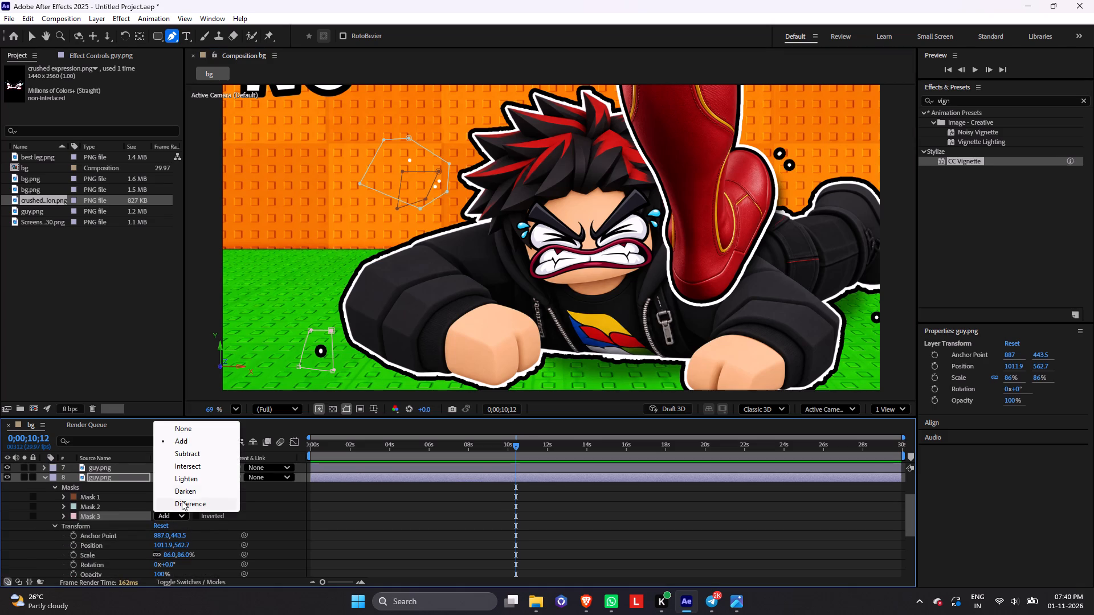
pyautogui.click(190, 457)
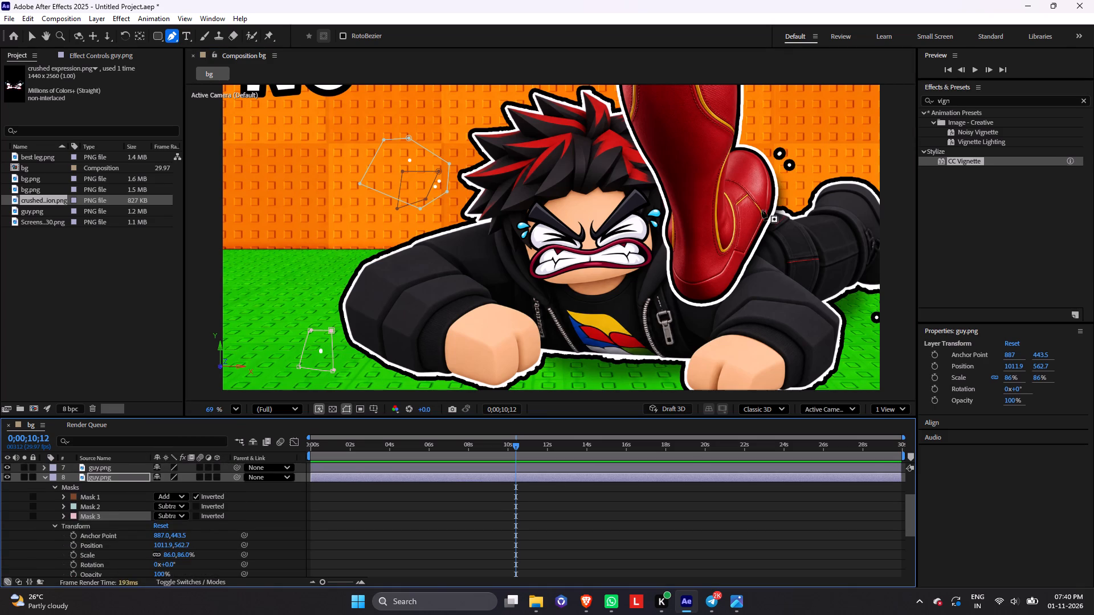
# Mask the two stray spots above the red boot's heel on the lower guy.png layer, with the mask set to Subtract.
pyautogui.click(796, 175)
pyautogui.click(814, 149)
pyautogui.click(773, 137)
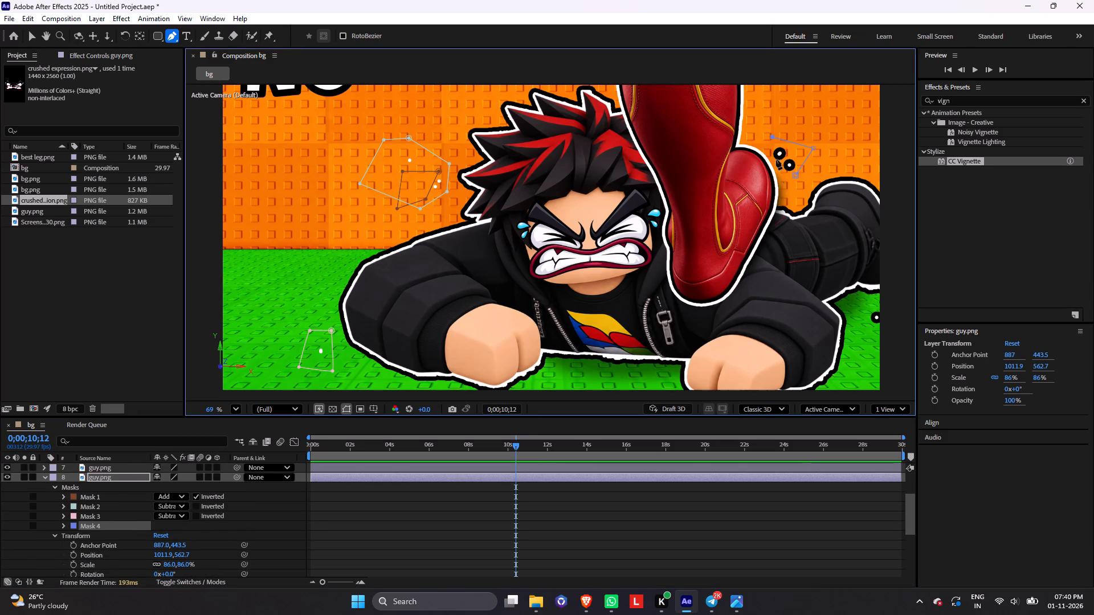
pyautogui.click(769, 151)
pyautogui.click(779, 174)
pyautogui.click(791, 174)
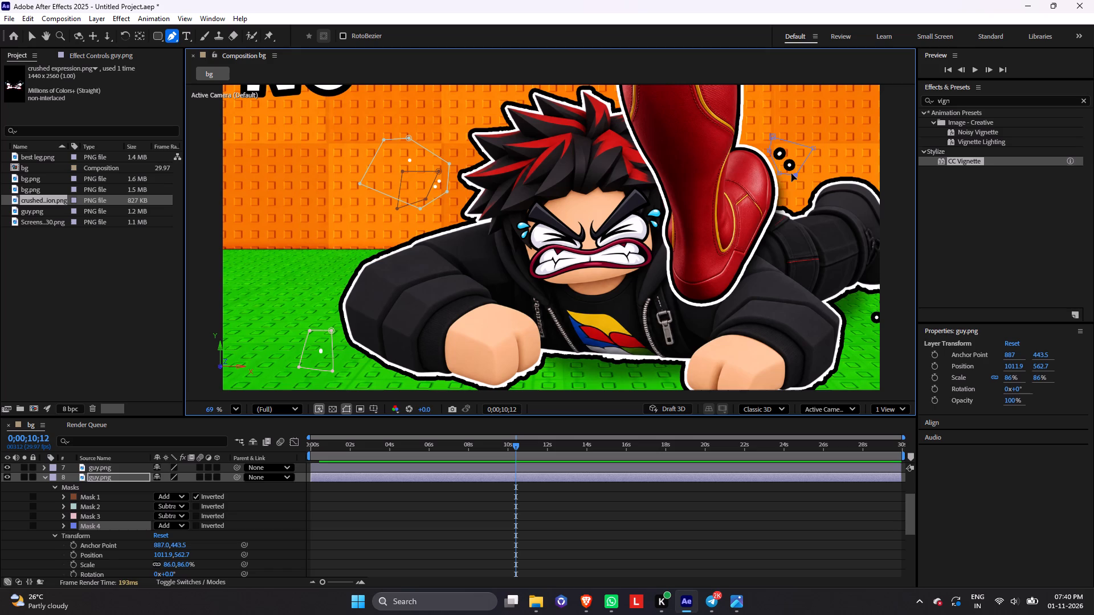
pyautogui.click(180, 530)
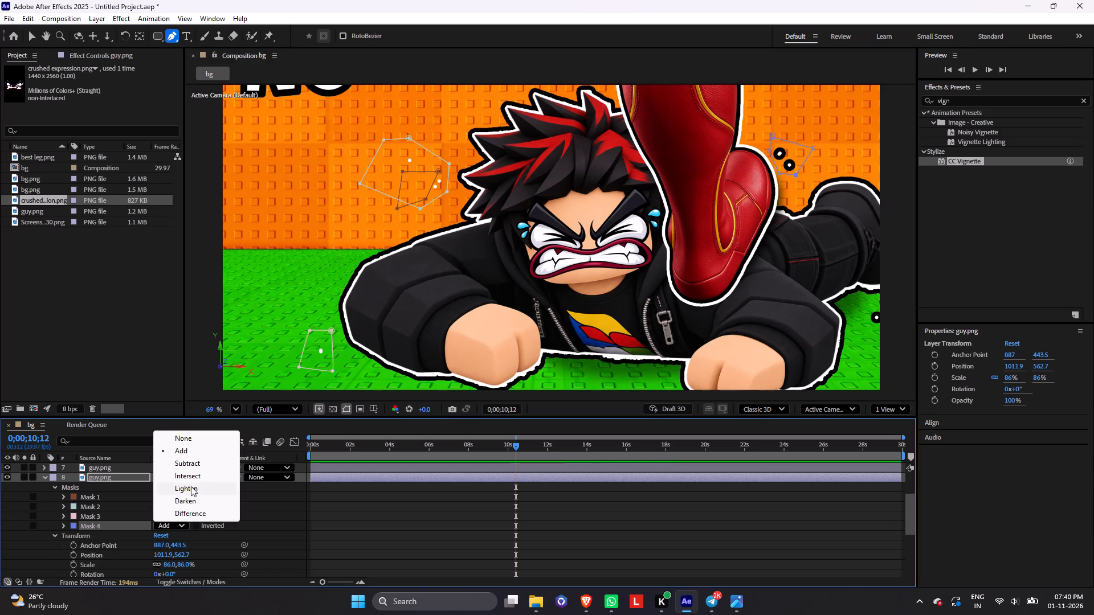
pyautogui.click(190, 469)
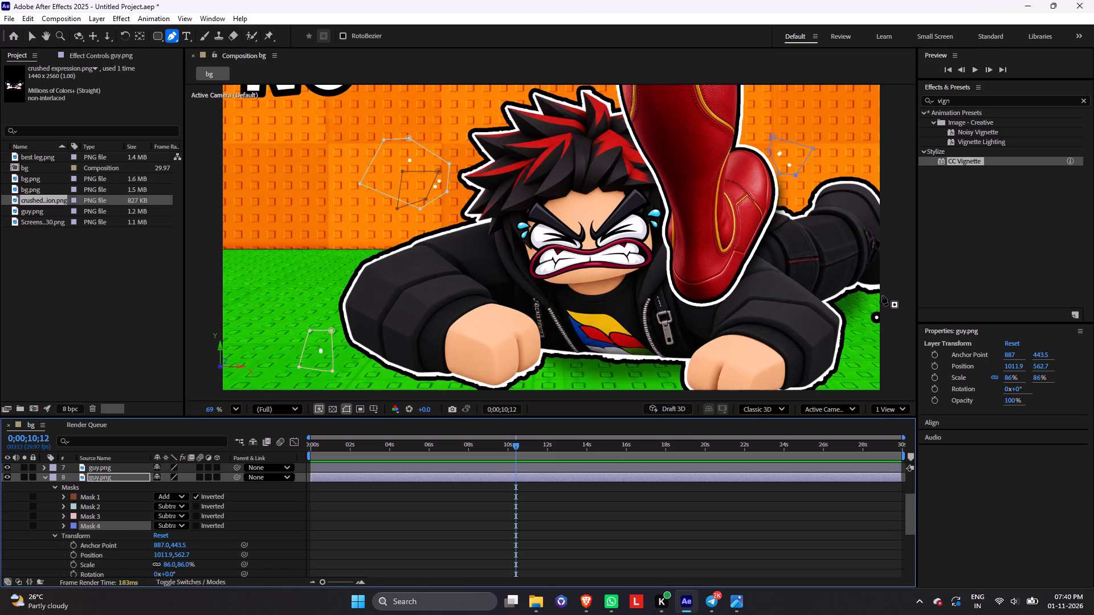
# Mask the stray spot on the grass at the frame's edge beneath the character's leg on the lower guy.png layer, with the mask set to Subtract.
pyautogui.click(882, 295)
pyautogui.click(869, 299)
pyautogui.click(867, 317)
pyautogui.click(874, 337)
pyautogui.click(899, 337)
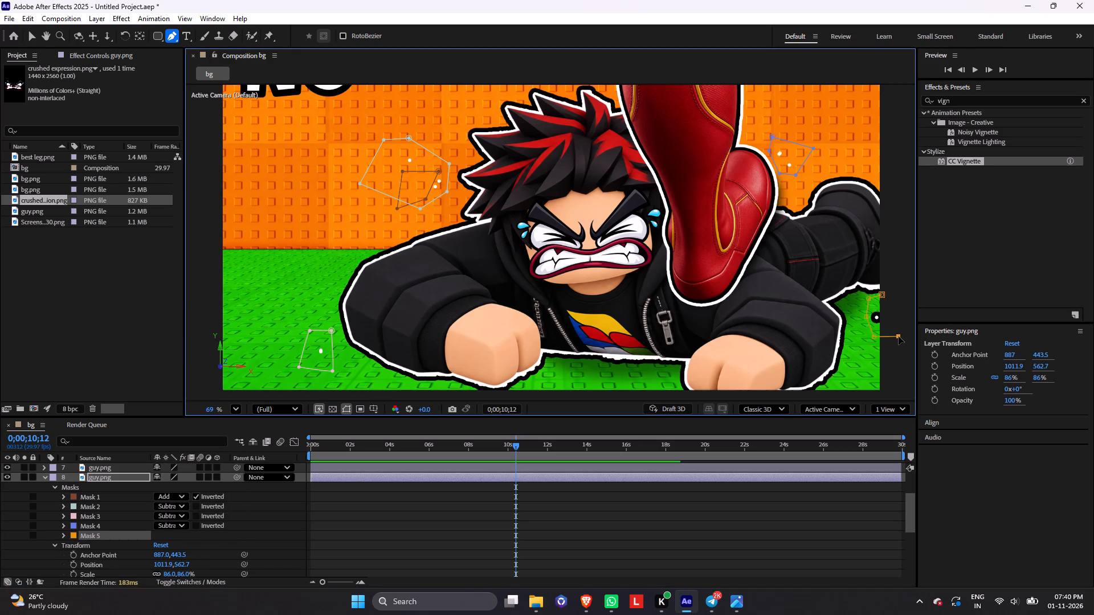
pyautogui.click(881, 293)
pyautogui.click(157, 533)
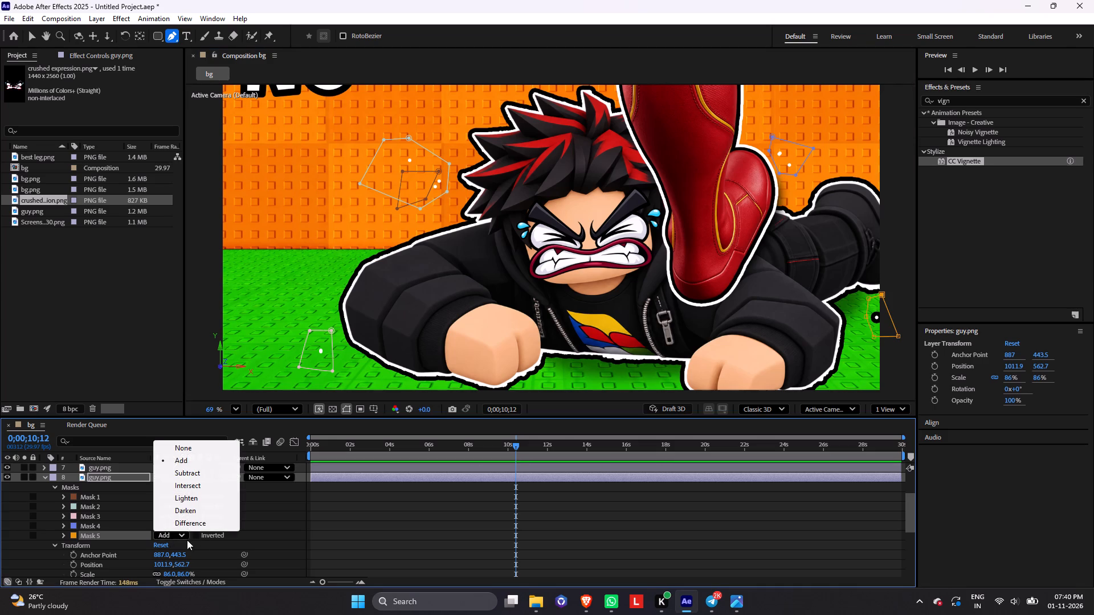
pyautogui.click(194, 477)
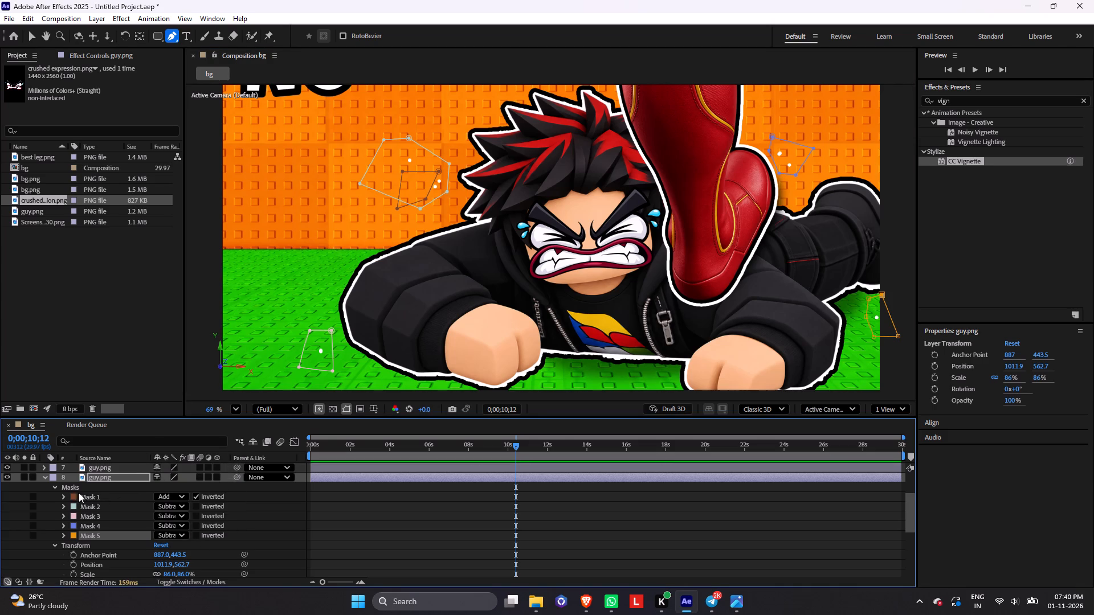
# Mask the stray spots on the orange wall beside the character's hair on the upper guy.png layer, with the mask set to Subtract.
pyautogui.click(86, 464)
pyautogui.click(46, 476)
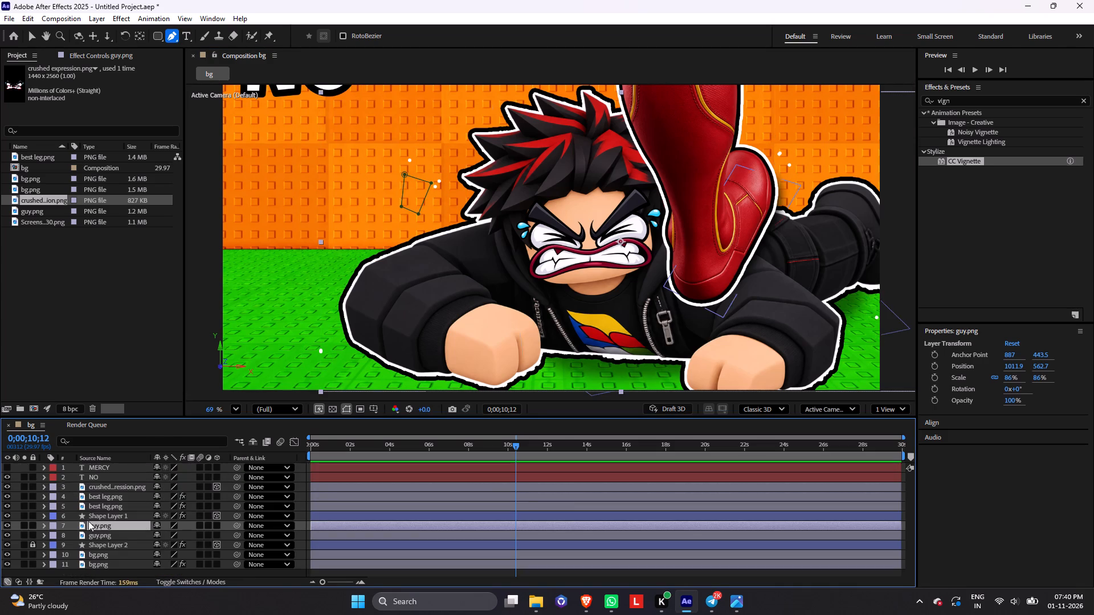
pyautogui.click(422, 153)
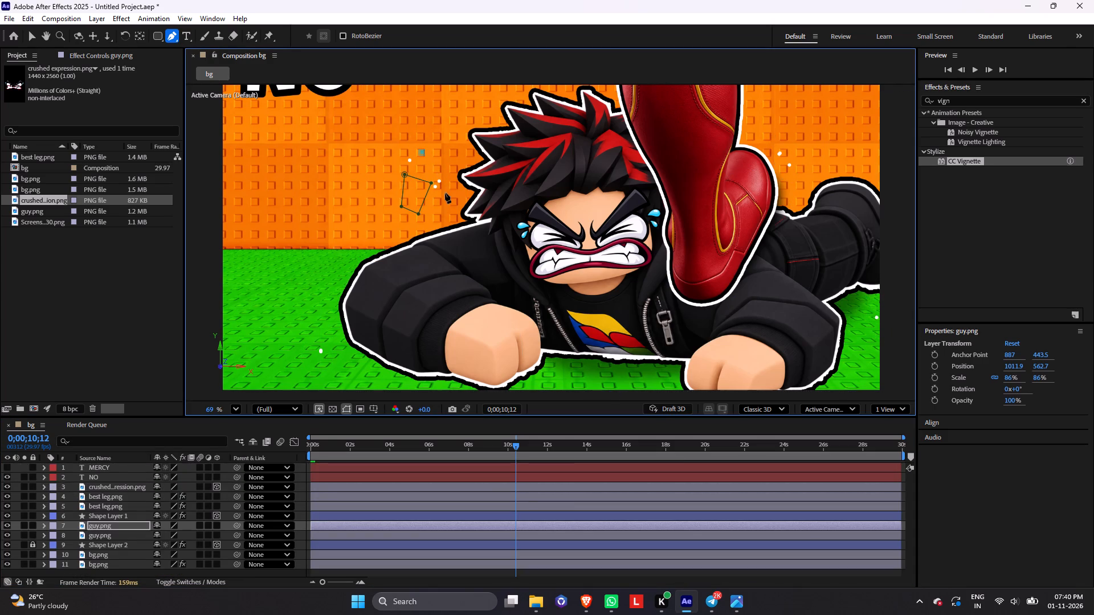
pyautogui.click(446, 193)
pyautogui.moveTo(447, 192); pyautogui.dragTo(451, 171)
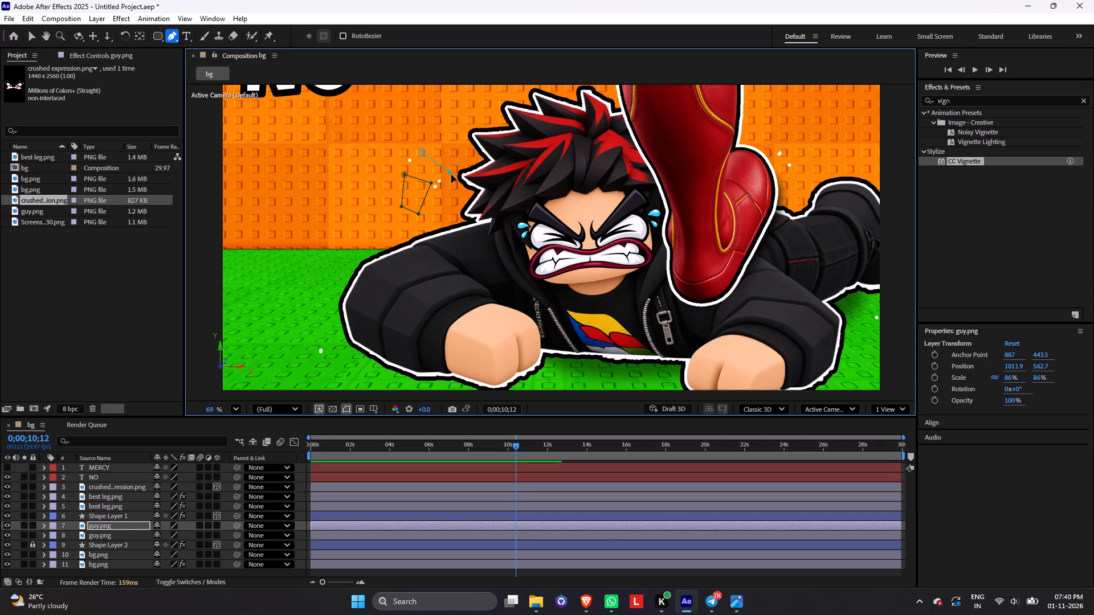
pyautogui.click(451, 173)
pyautogui.click(443, 200)
pyautogui.click(389, 206)
pyautogui.click(386, 160)
pyautogui.click(425, 153)
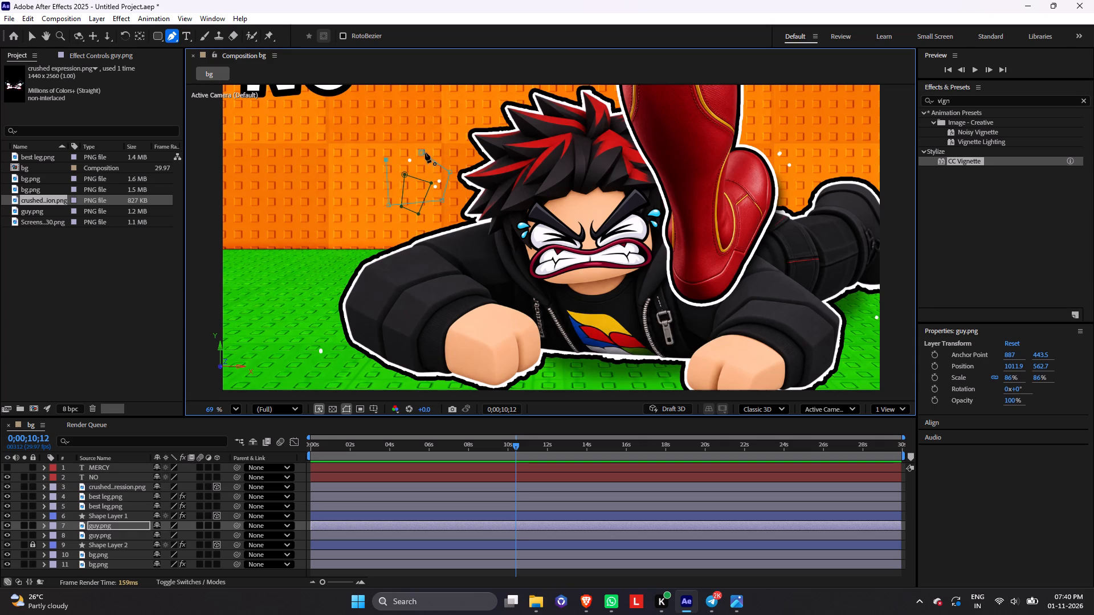
pyautogui.click(43, 527)
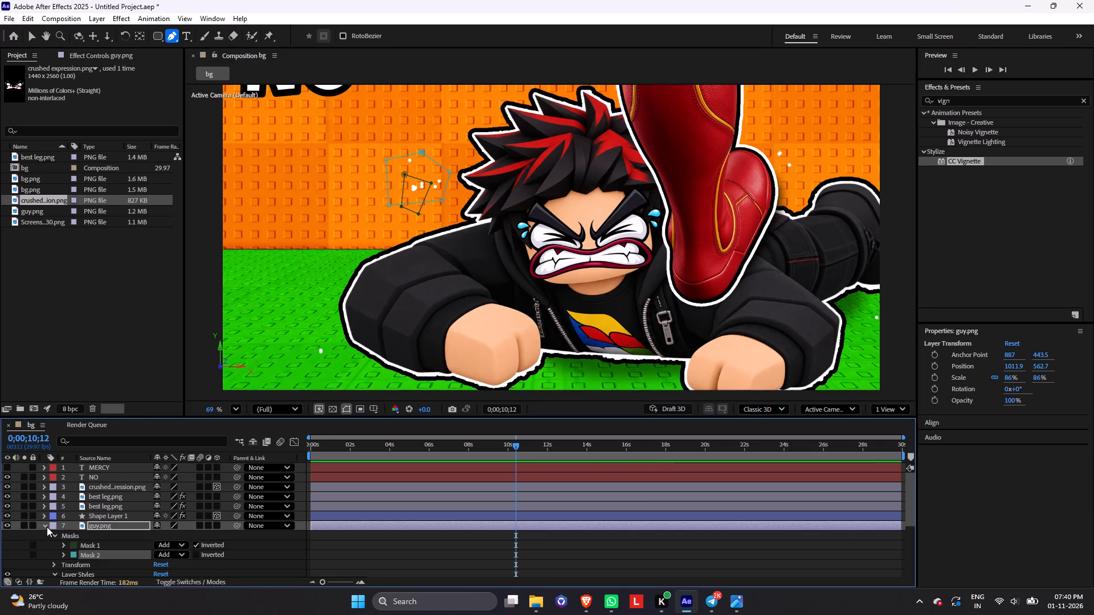
pyautogui.scroll(-1, 75, 531)
pyautogui.click(177, 526)
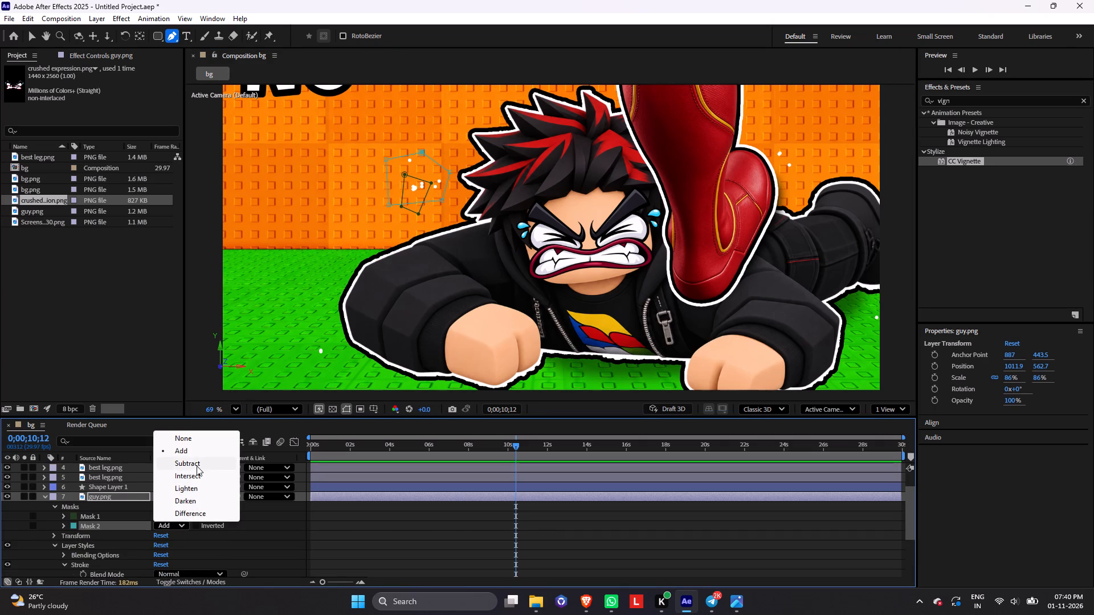
pyautogui.click(197, 466)
# Mask the stray spot on the grass left of the character's arm on the upper guy.png layer, with the mask set to Subtract.
pyautogui.click(325, 332)
pyautogui.click(328, 368)
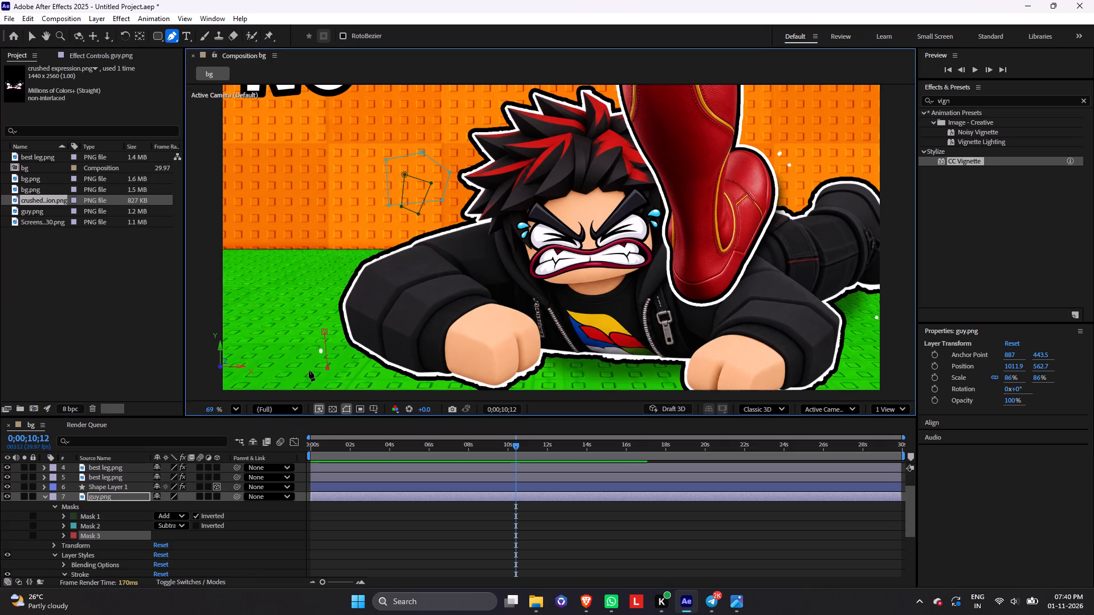
pyautogui.click(292, 369)
pyautogui.click(296, 338)
pyautogui.click(323, 331)
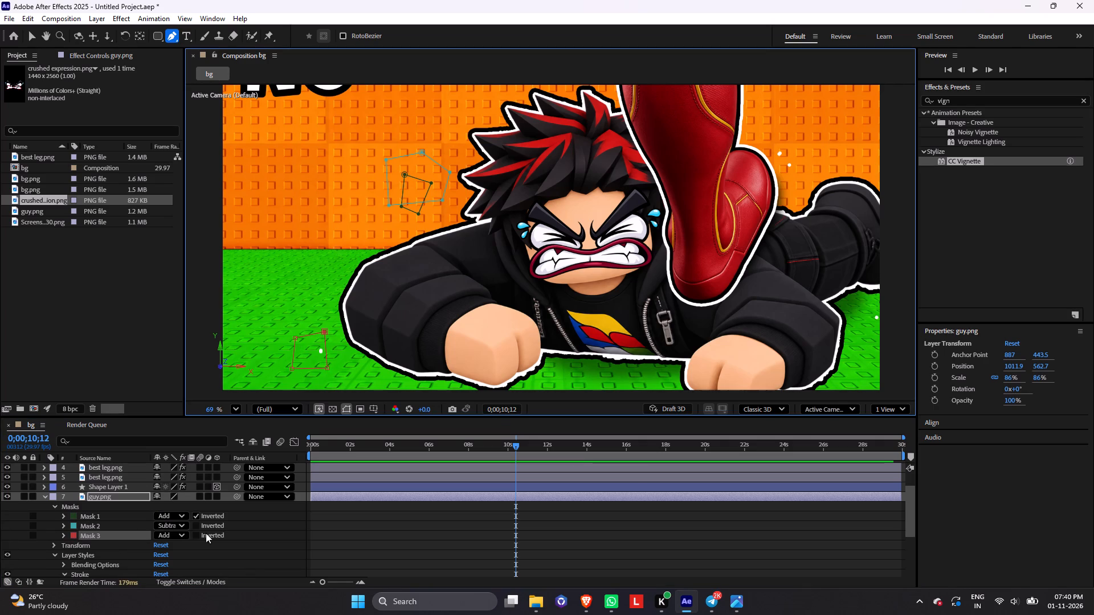
pyautogui.click(187, 535)
pyautogui.click(186, 471)
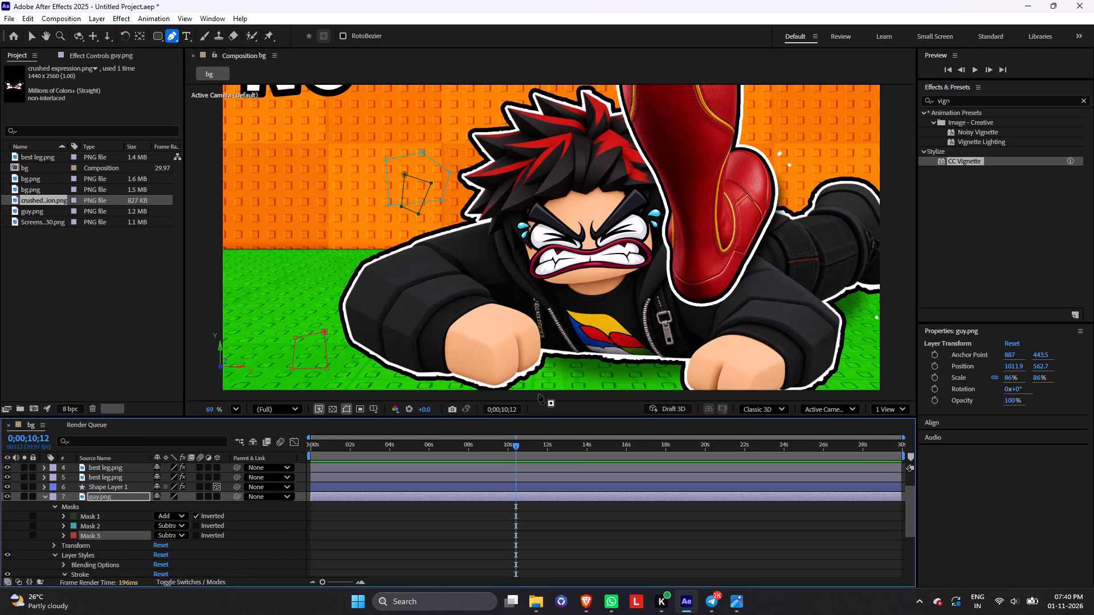
# Mask the stray spots above the red boot's heel on the upper guy.png layer, with the mask set to Subtract.
pyautogui.click(787, 184)
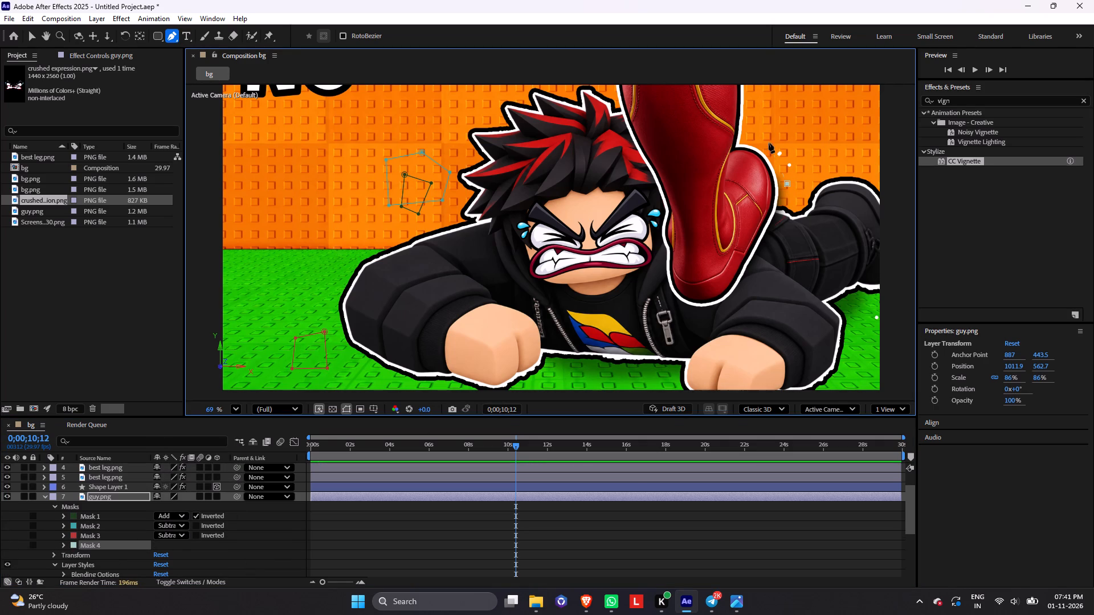
pyautogui.click(769, 143)
pyautogui.click(806, 134)
pyautogui.click(800, 163)
pyautogui.click(789, 182)
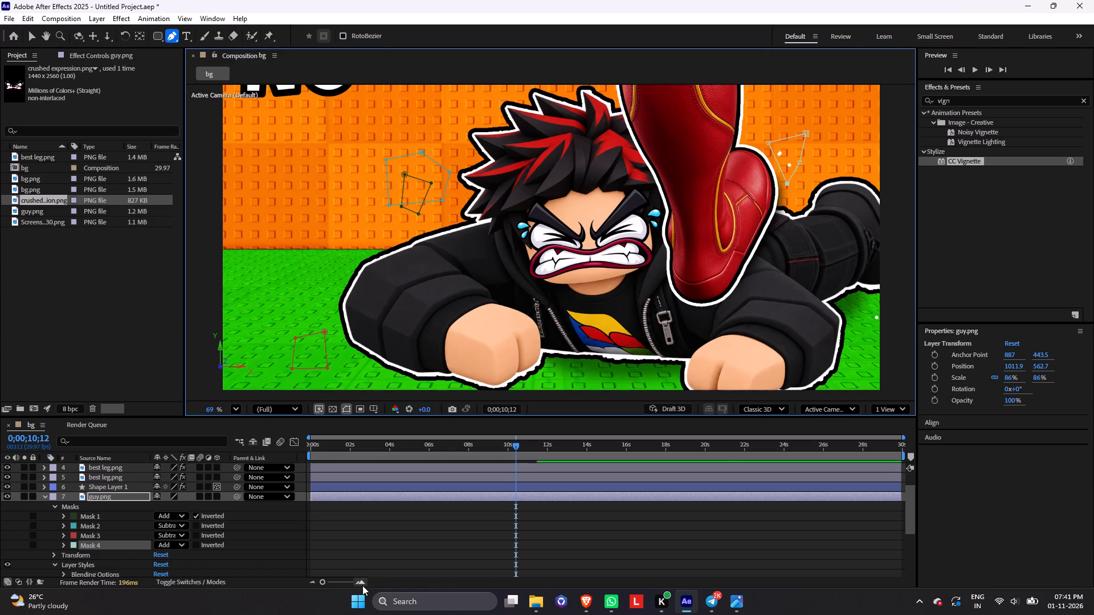
pyautogui.click(177, 542)
pyautogui.click(207, 478)
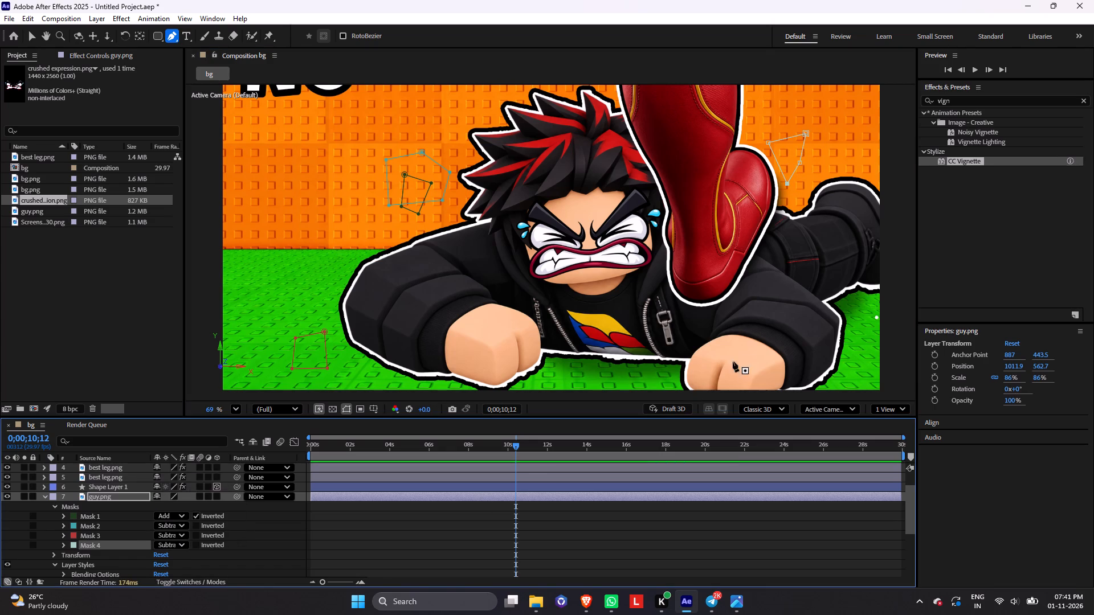
# Mask the stray spot on the grass at the frame's edge beneath the leg on the upper guy.png layer, with the mask set to Subtract.
pyautogui.click(879, 298)
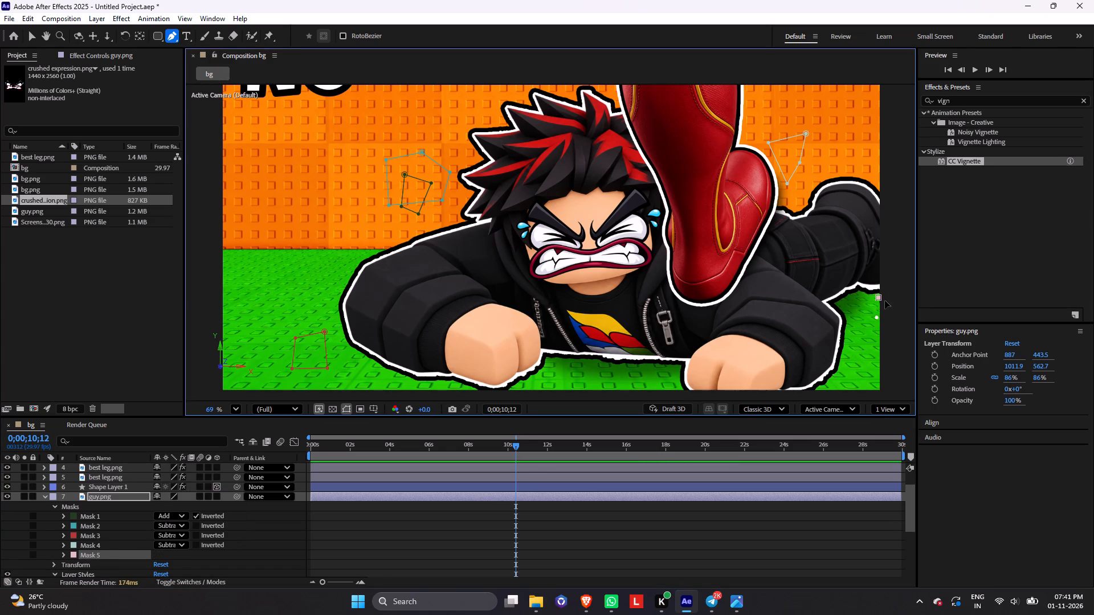
pyautogui.moveTo(878, 298); pyautogui.dragTo(889, 298)
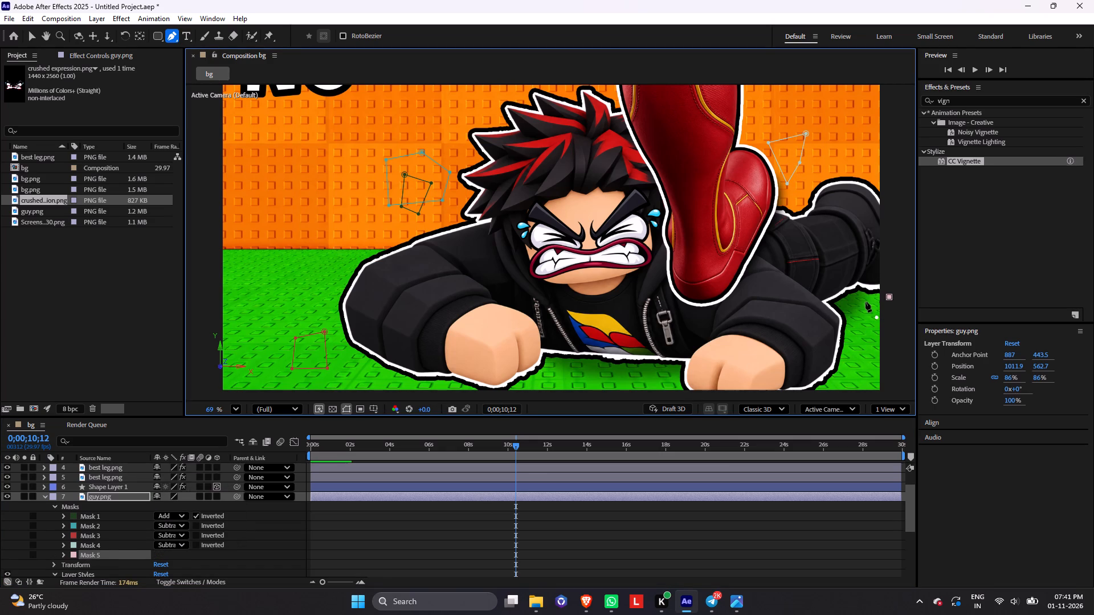
pyautogui.click(865, 302)
pyautogui.click(862, 323)
pyautogui.click(874, 339)
pyautogui.click(904, 337)
pyautogui.click(891, 298)
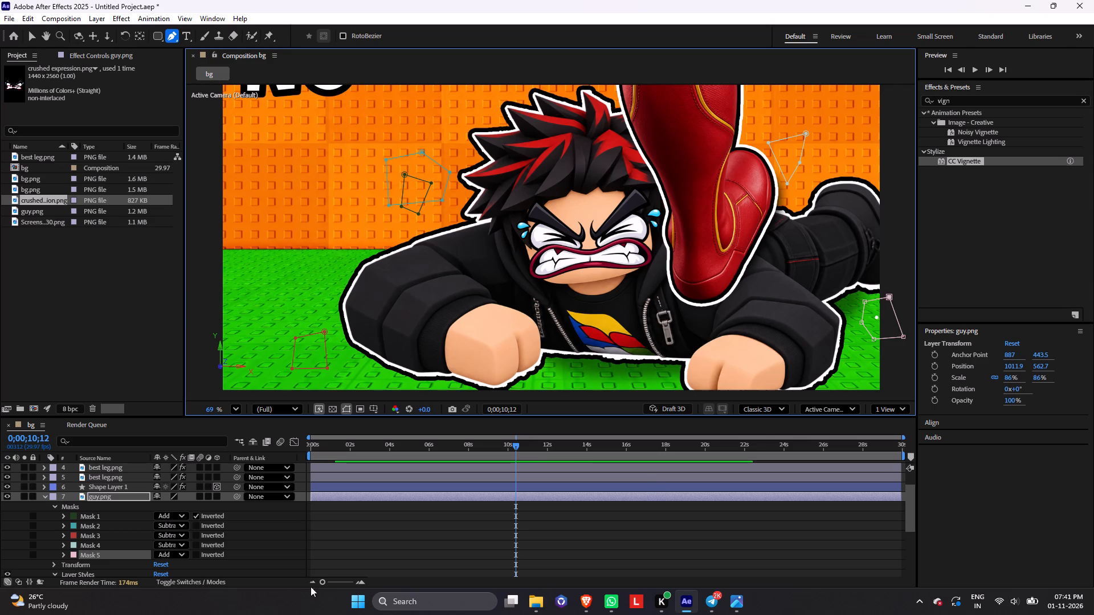
pyautogui.click(166, 556)
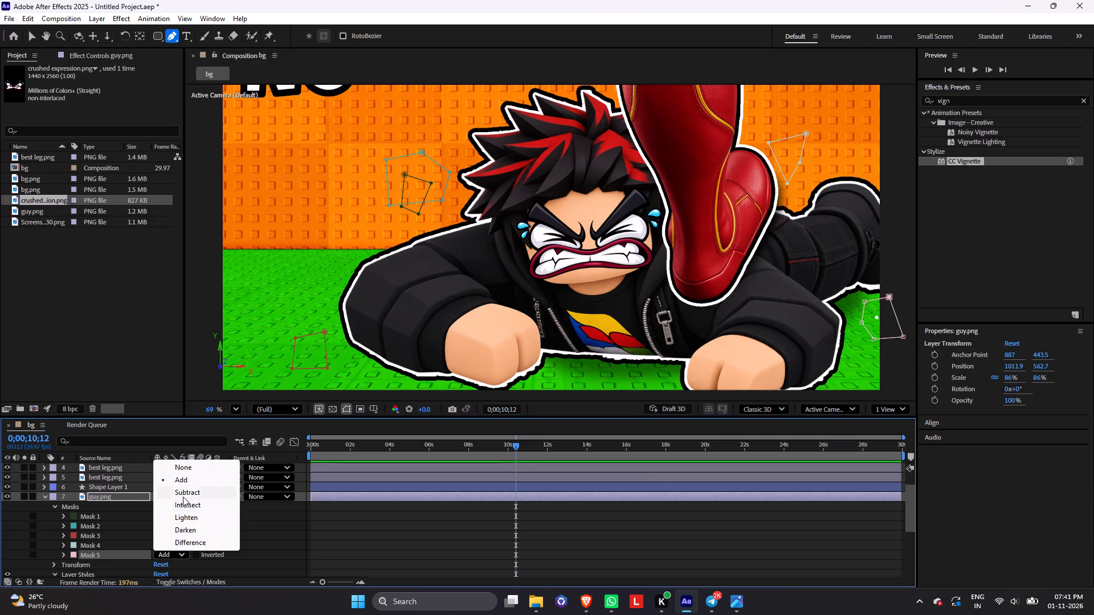
pyautogui.click(183, 495)
# Examine the whole thumbnail for any remaining stray outline spots around the character, wall and grass.
pyautogui.press('space')
pyautogui.press('space')
pyautogui.press('space')
pyautogui.press('space')
pyautogui.press('space')
pyautogui.press('space')
pyautogui.press('space')
pyautogui.press('space')
pyautogui.press('space')
pyautogui.press('space')
pyautogui.press('space')
pyautogui.press('space')
pyautogui.press('space')
pyautogui.press('space')
pyautogui.press('space')
pyautogui.press('space')
pyautogui.press('space')
pyautogui.press('space')
pyautogui.press('space')
pyautogui.press('space')
pyautogui.moveTo(458, 236); pyautogui.dragTo(413, 359)
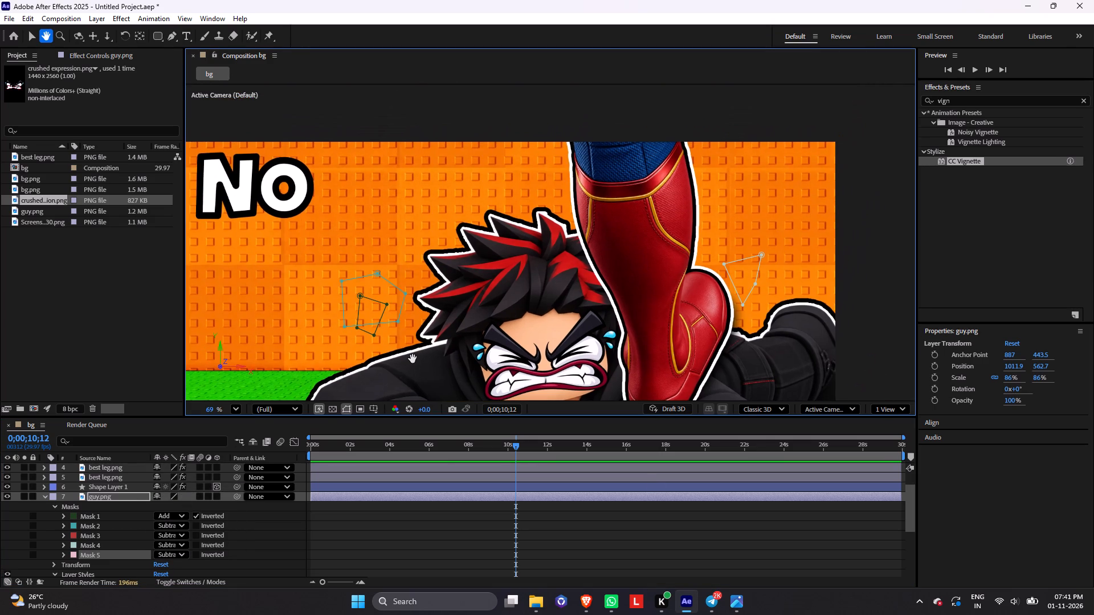
pyautogui.moveTo(413, 359); pyautogui.dragTo(438, 214)
pyautogui.scroll(-2, 452, 279)
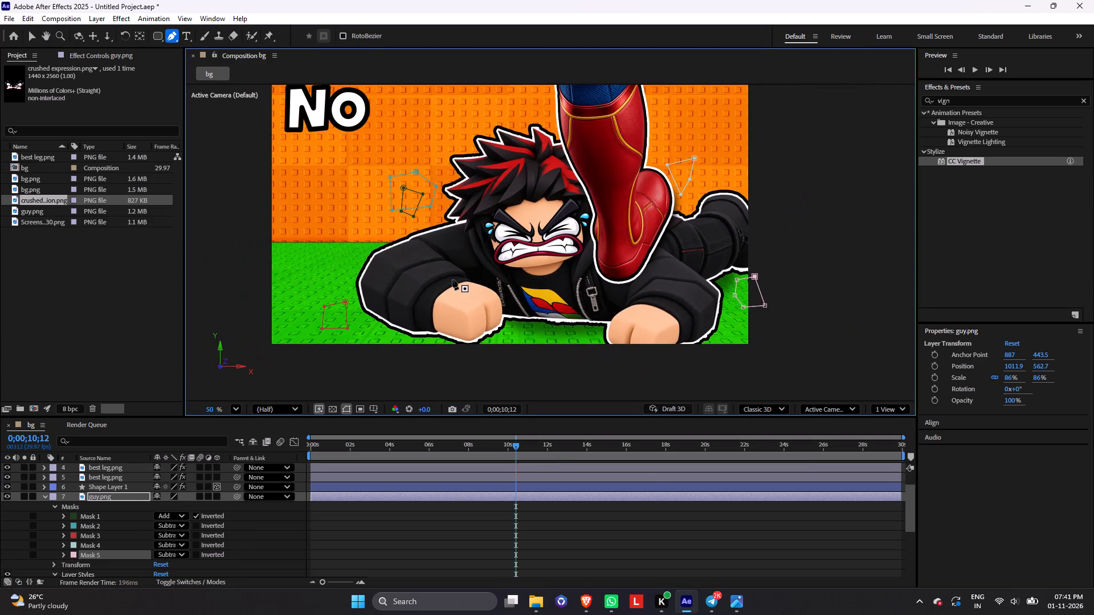
# Collapse the upper guy.png layer and make the MERCY text layer visible.
pyautogui.click(46, 498)
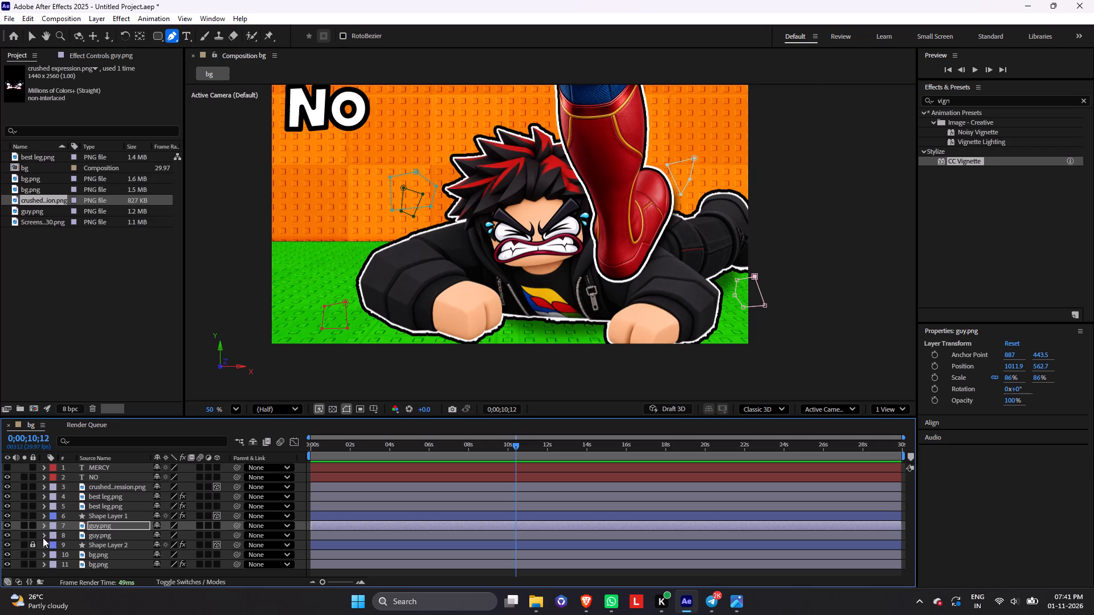
pyautogui.click(6, 466)
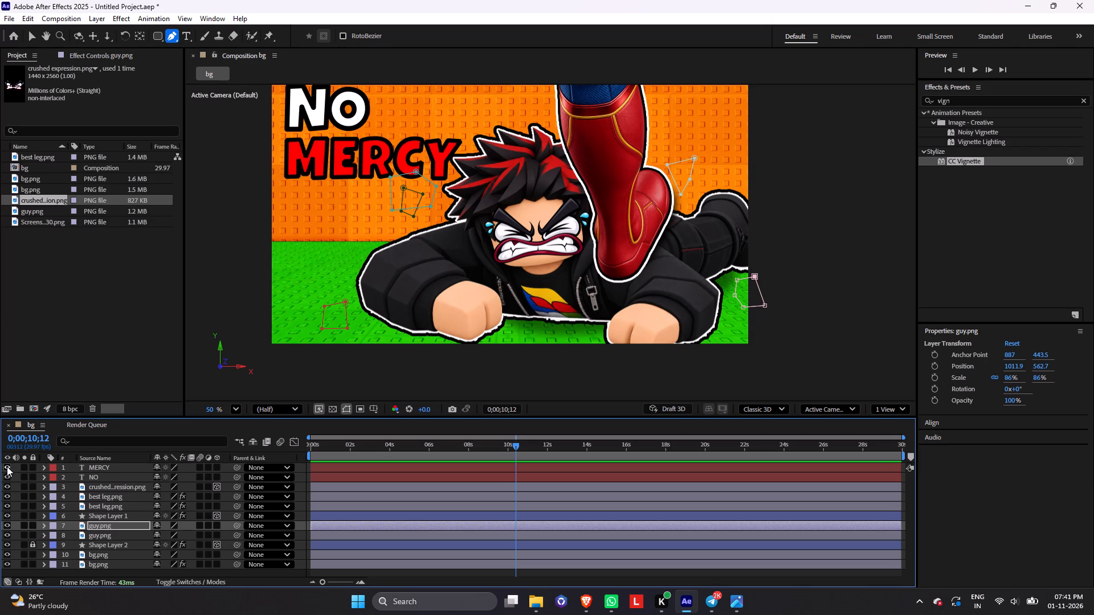
# Queue the current frame for saving as an image file, with the output format set to JPEG Sequence.
pyautogui.click(53, 17)
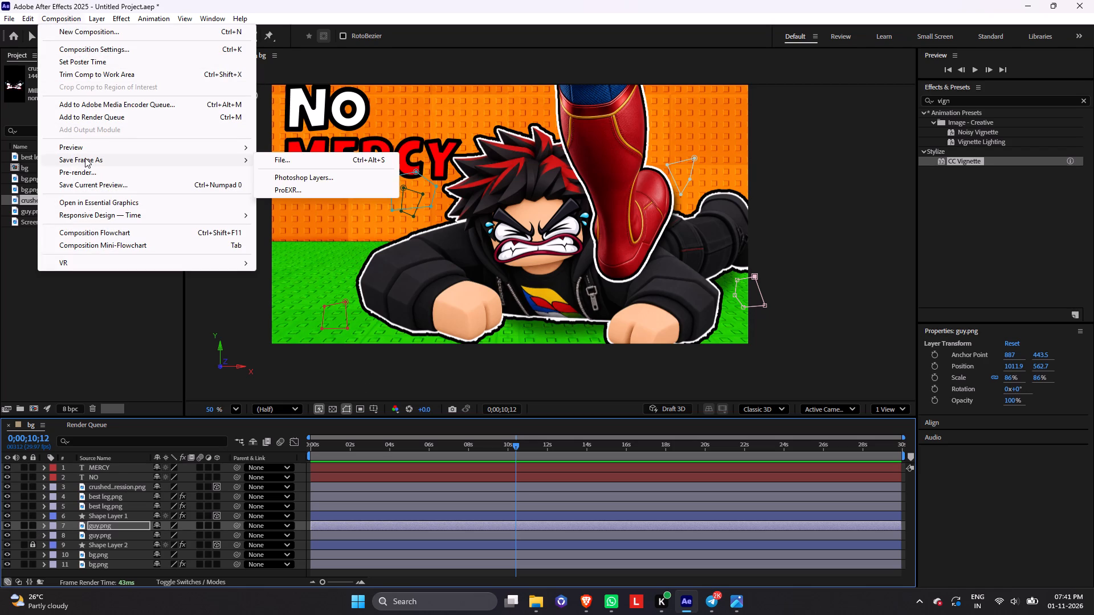
pyautogui.click(85, 158)
pyautogui.click(272, 166)
pyautogui.click(291, 162)
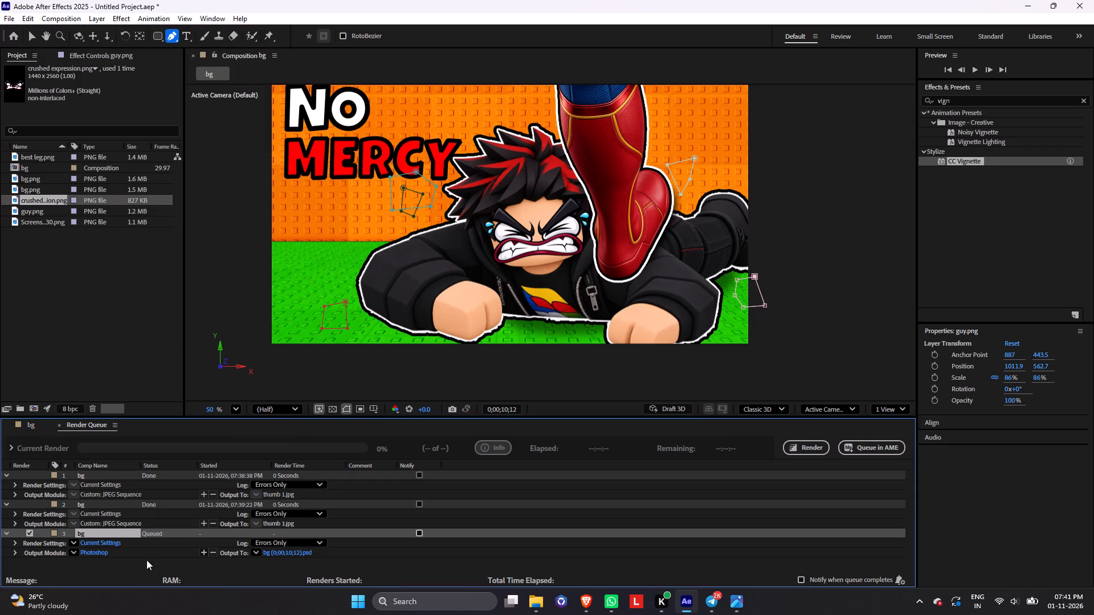
pyautogui.click(83, 553)
pyautogui.click(500, 157)
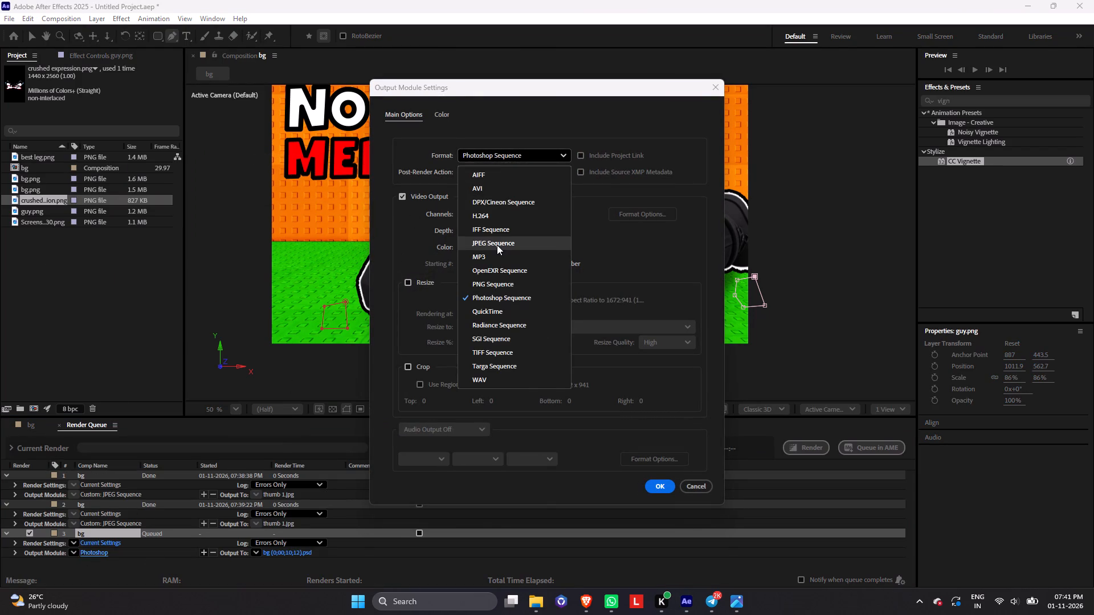
pyautogui.click(497, 245)
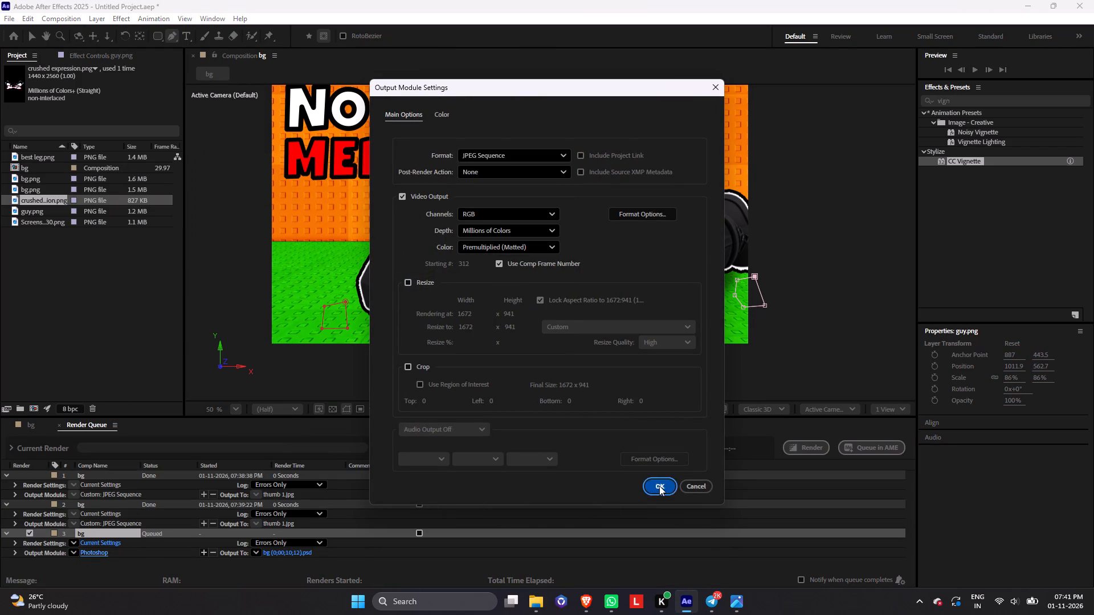
pyautogui.click(659, 486)
# Name the output file thumb 2 in the DTS folder and render the queued frame.
pyautogui.click(297, 551)
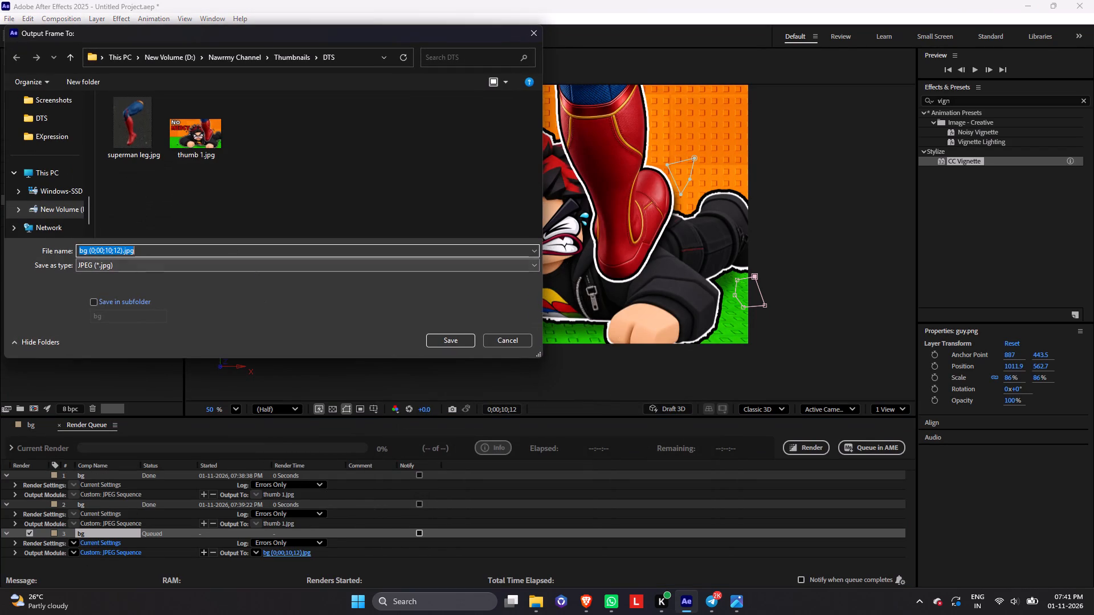
pyautogui.press('BackSpace')
pyautogui.write('thumb 2')
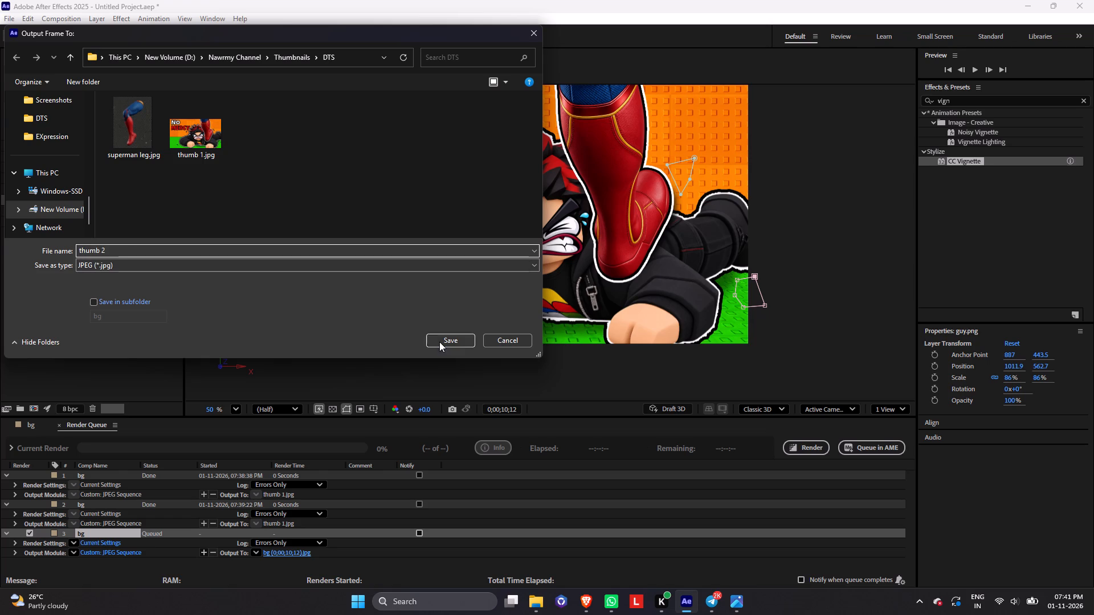
pyautogui.click(440, 342)
pyautogui.click(810, 454)
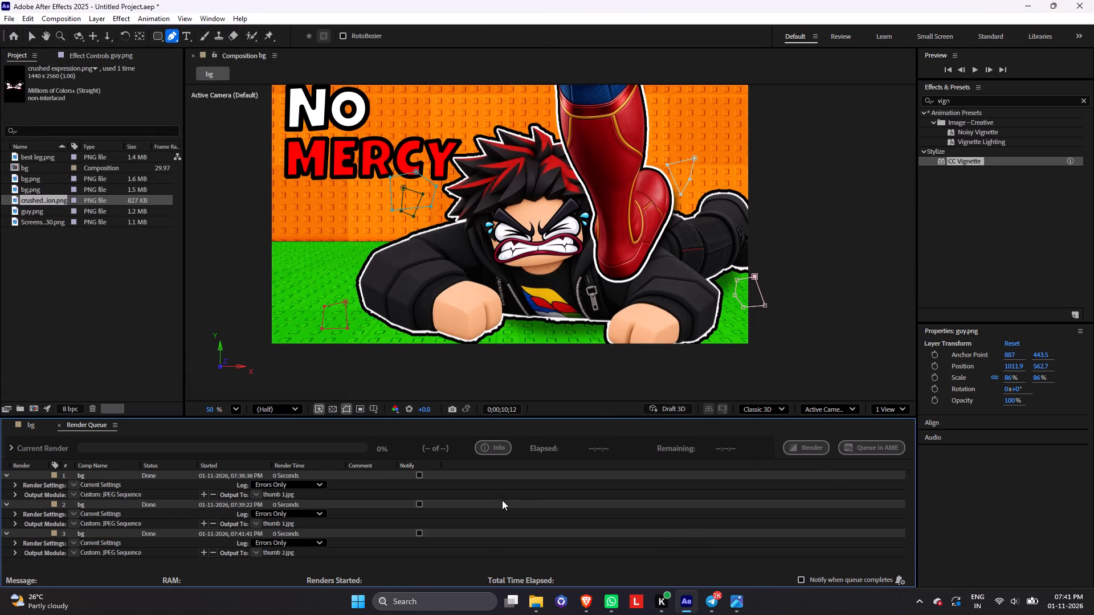
# Switch to File Explorer and delete the older export thumb 1.jpg from the DTS folder.
pyautogui.click(539, 601)
pyautogui.click(538, 135)
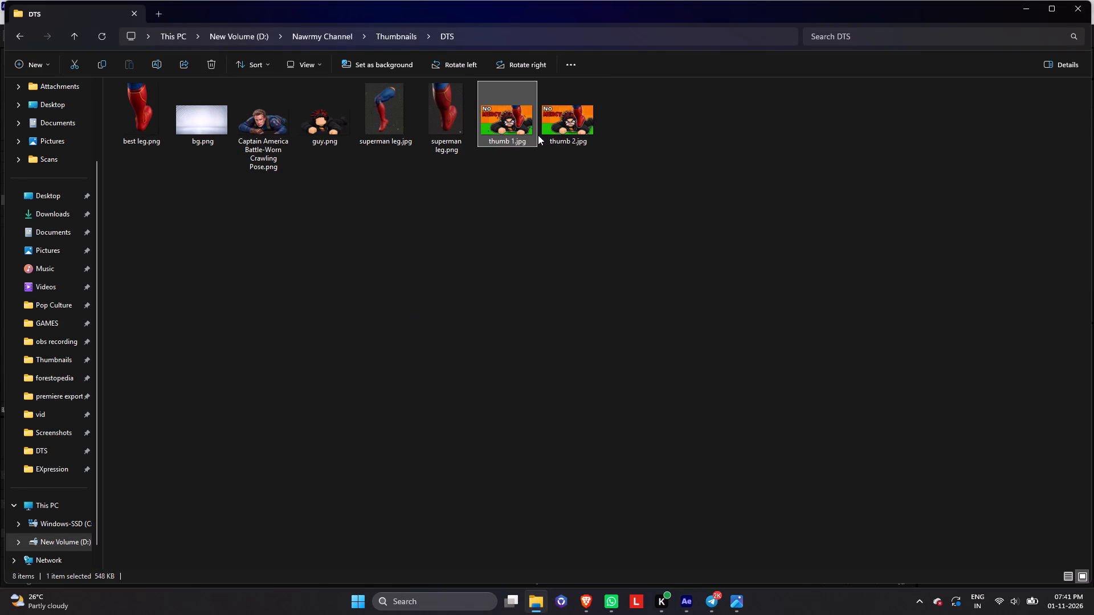
pyautogui.press('Delete')
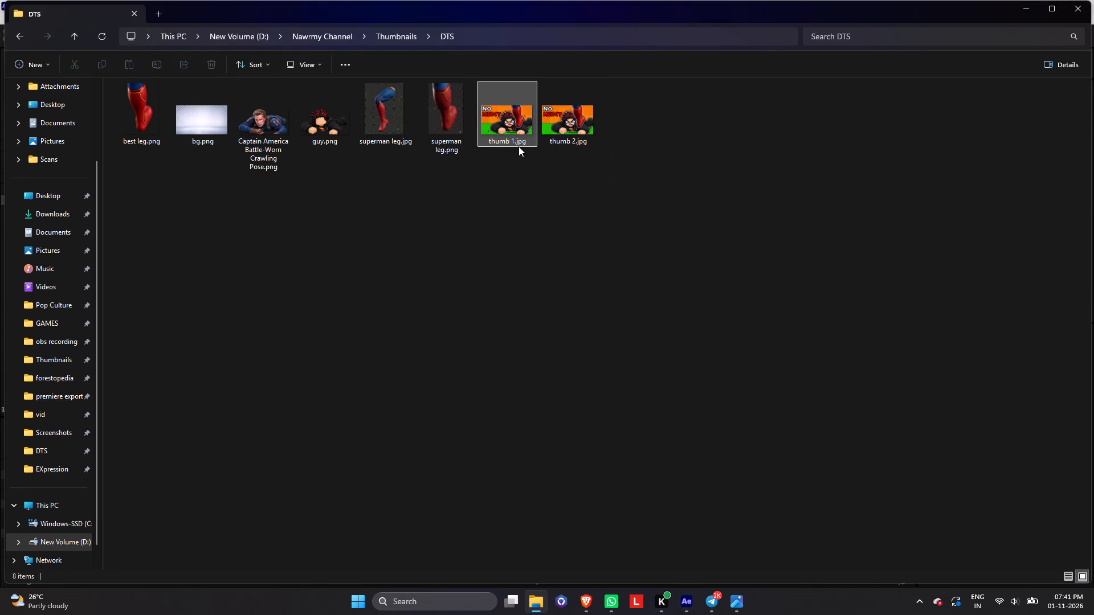
pyautogui.click(519, 146)
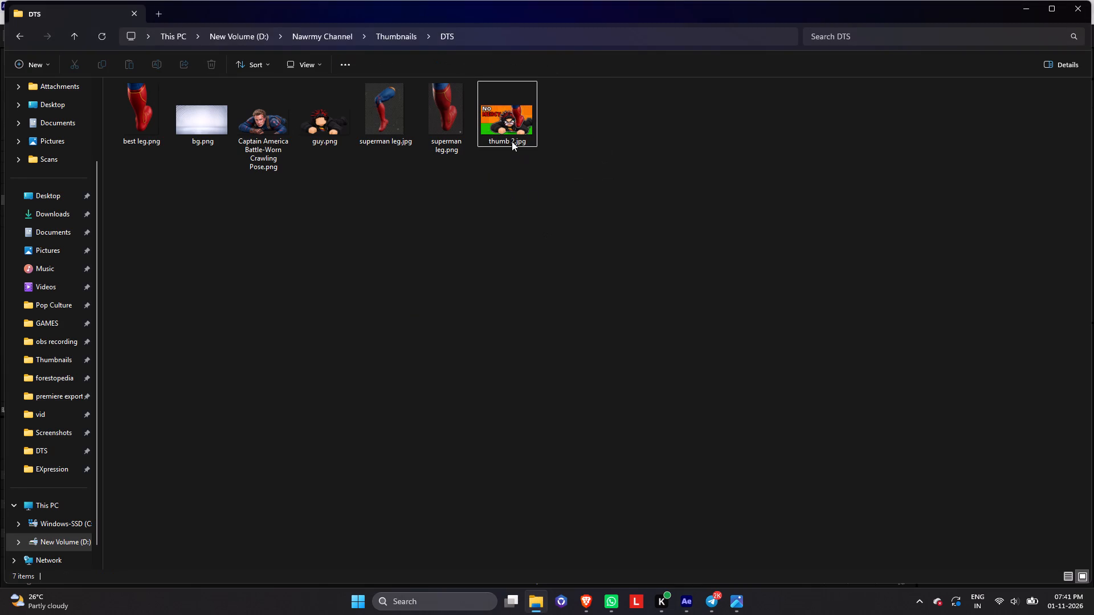
# Open thumb 2.jpg to inspect the exported thumbnail, and close the image and the folder window when done.
pyautogui.doubleClick(513, 134)
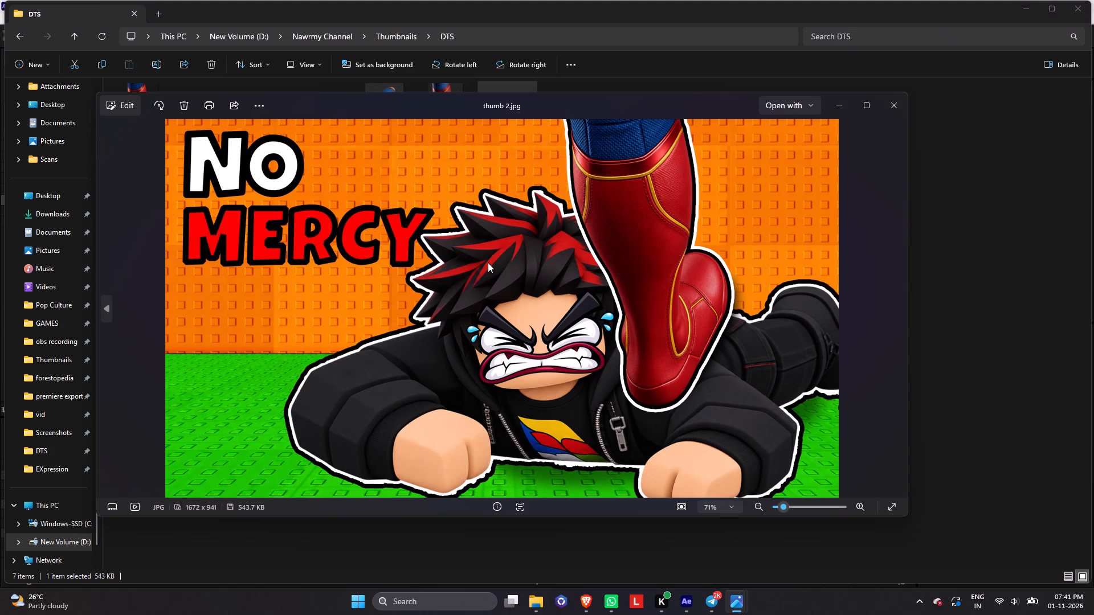
pyautogui.click(891, 105)
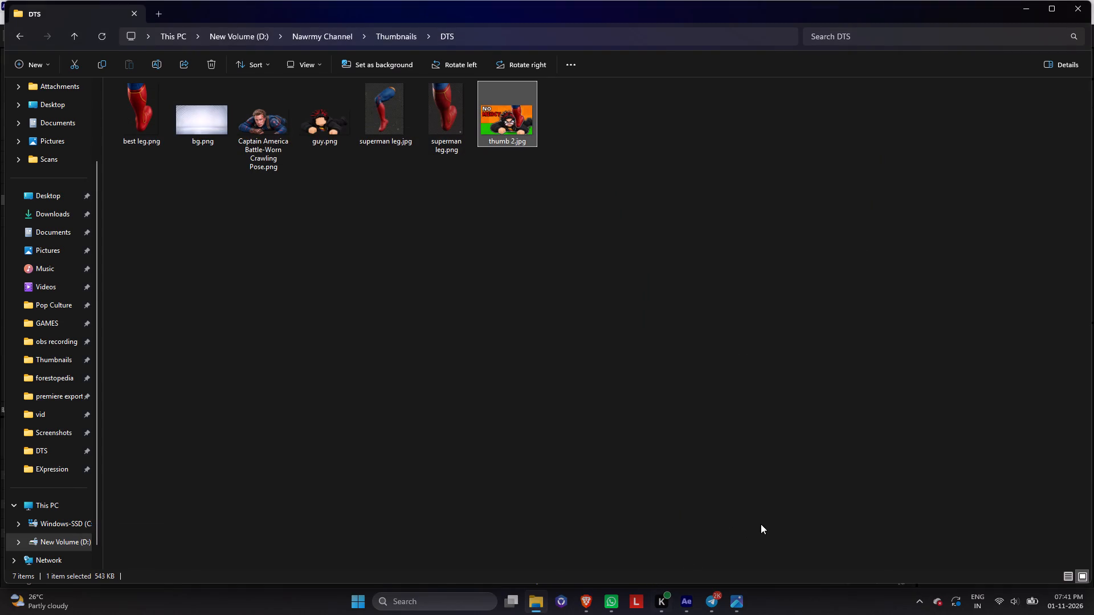
pyautogui.click(1076, 16)
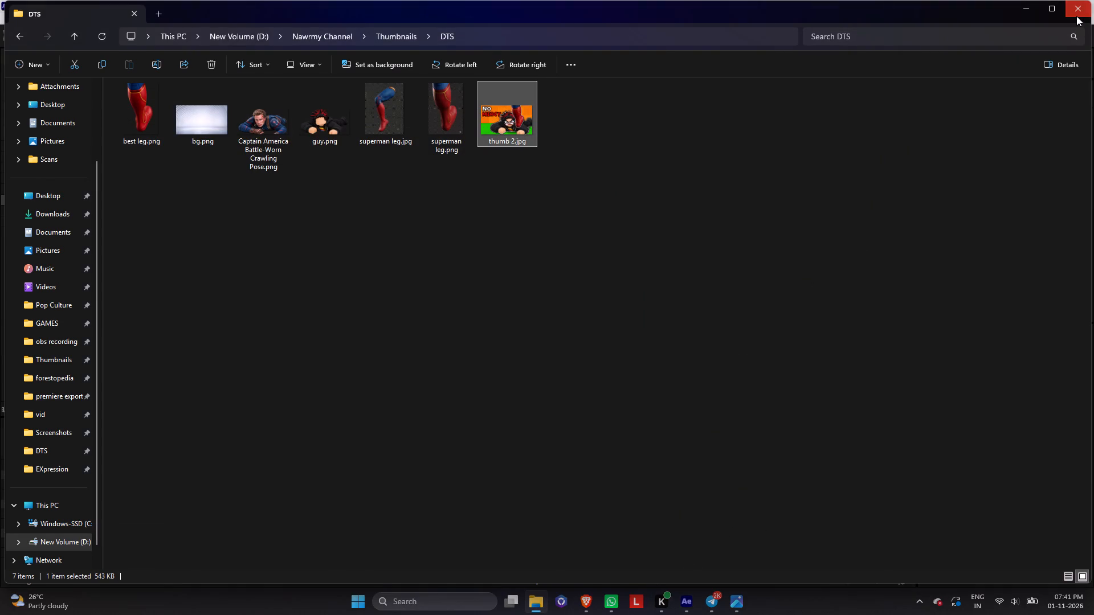